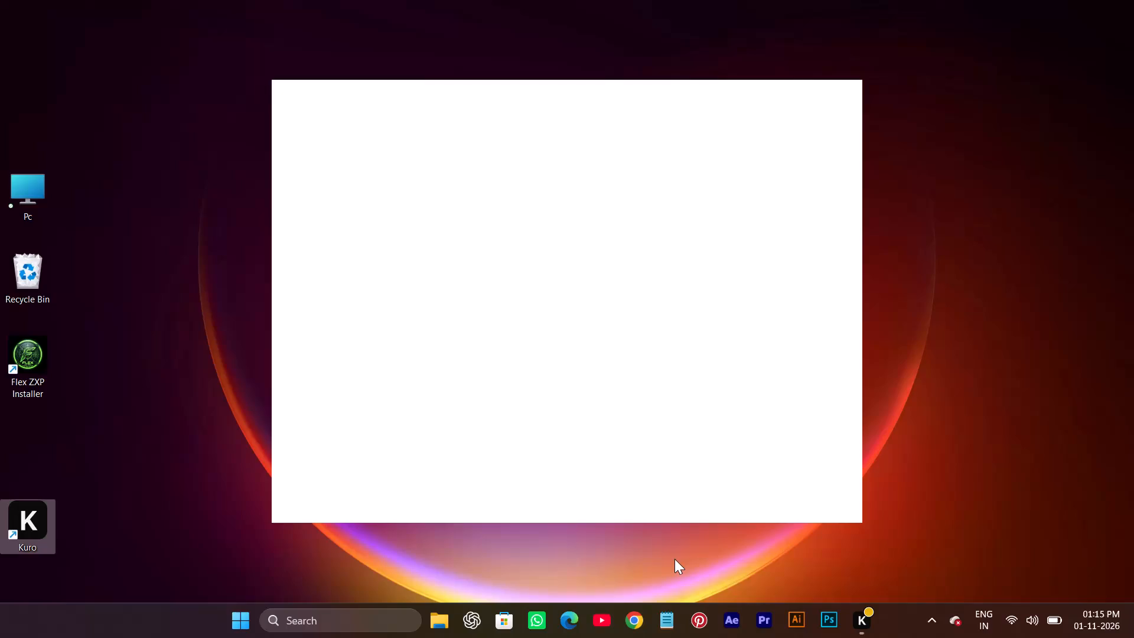
Launch Adobe After Effects and continue past the system compatibility report with the known issues.
click(729, 613)
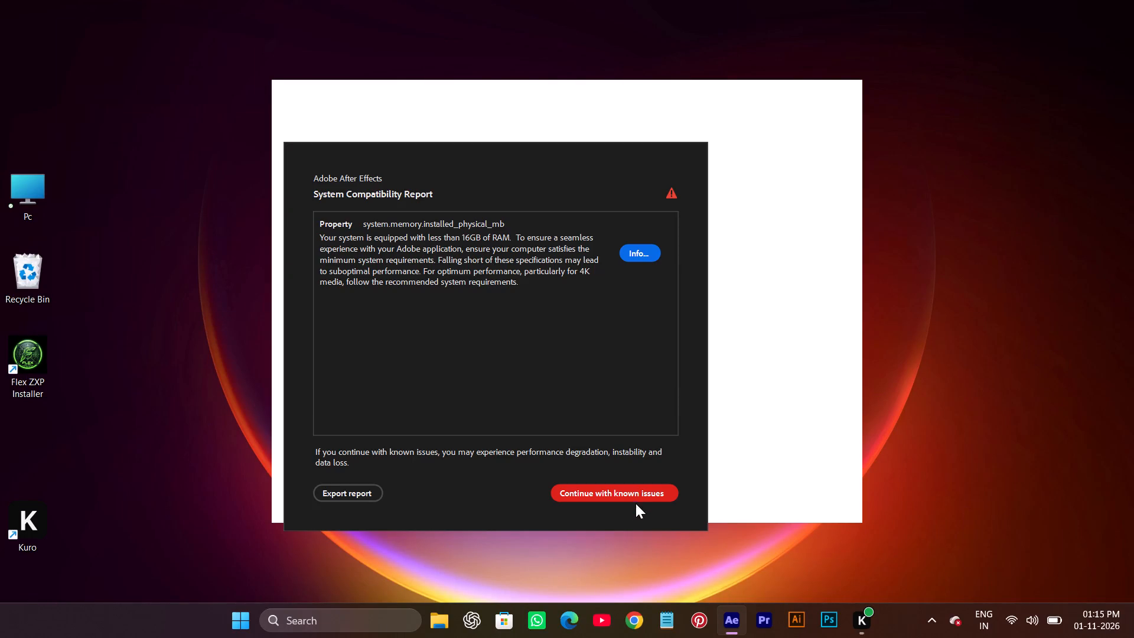
click(637, 493)
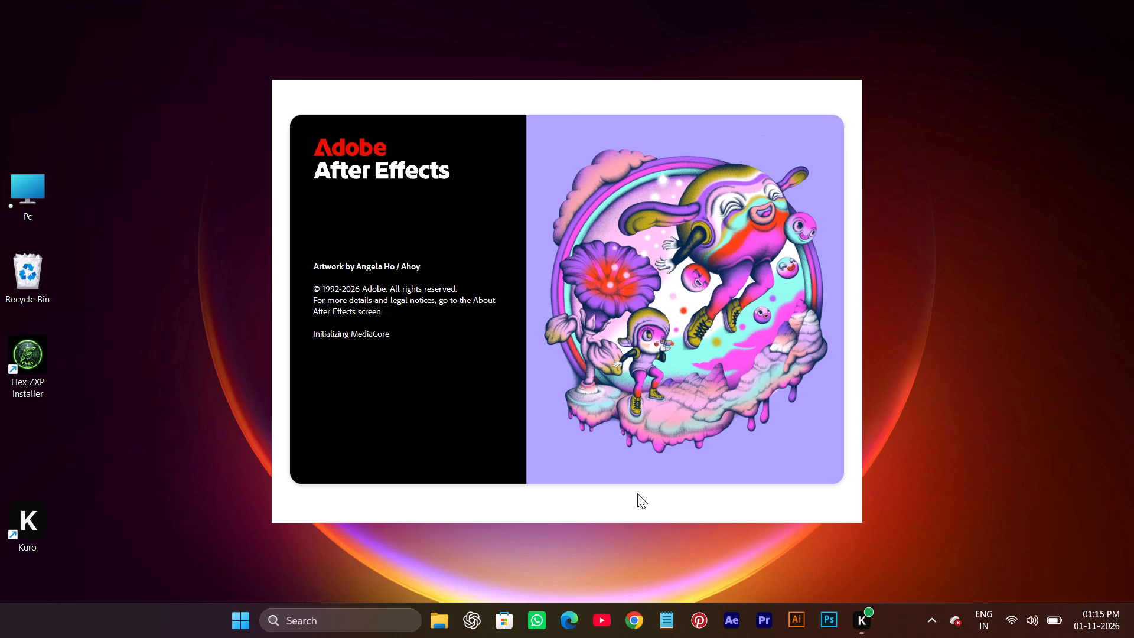
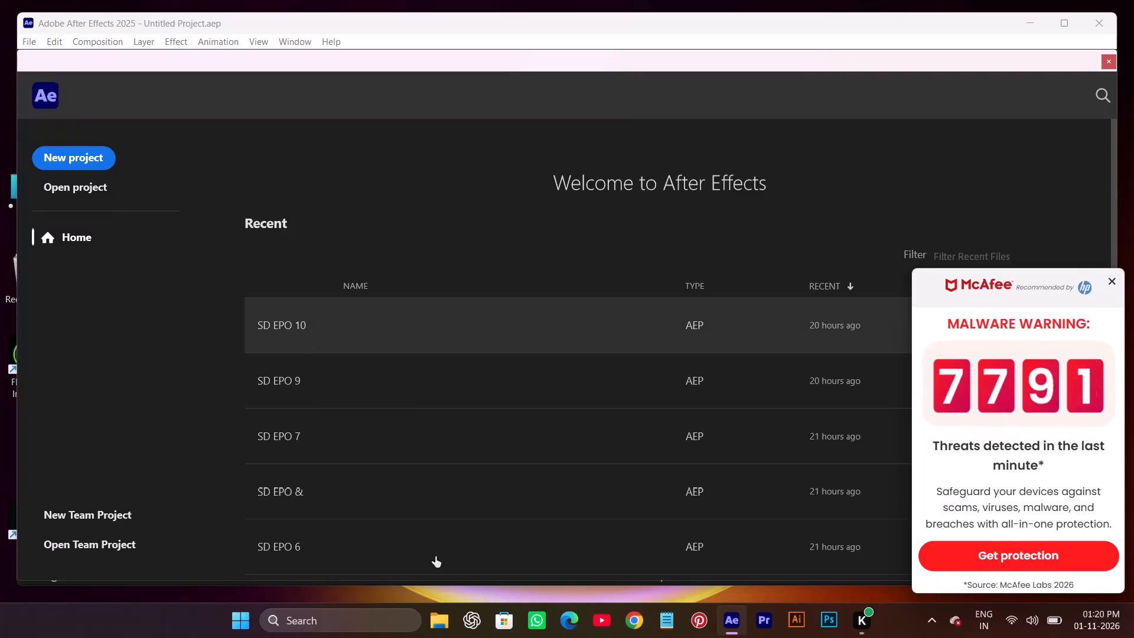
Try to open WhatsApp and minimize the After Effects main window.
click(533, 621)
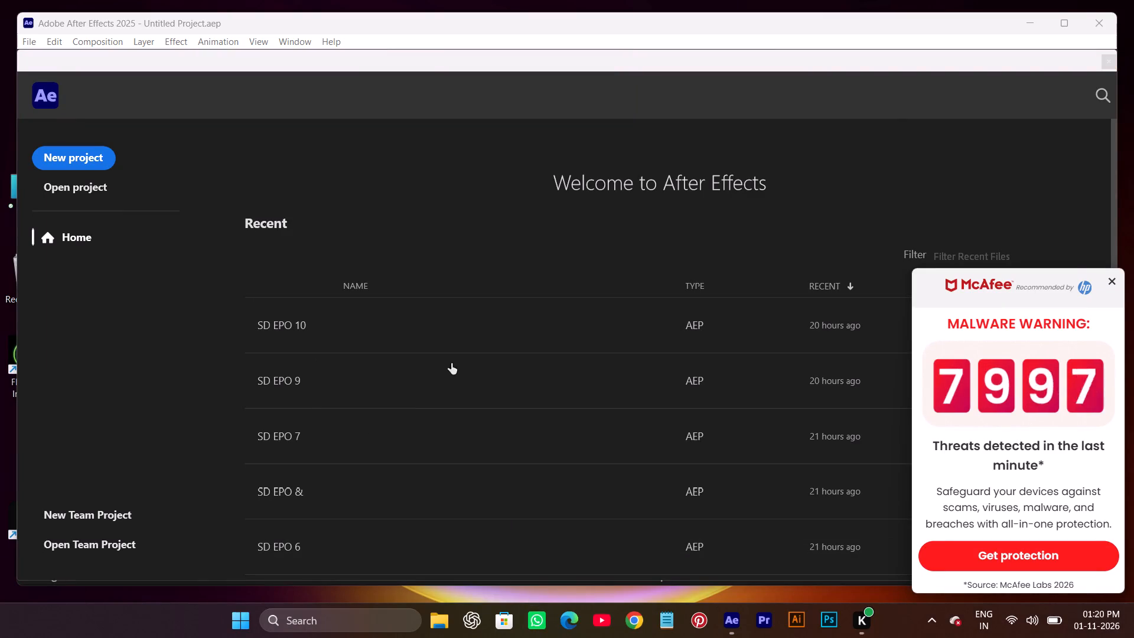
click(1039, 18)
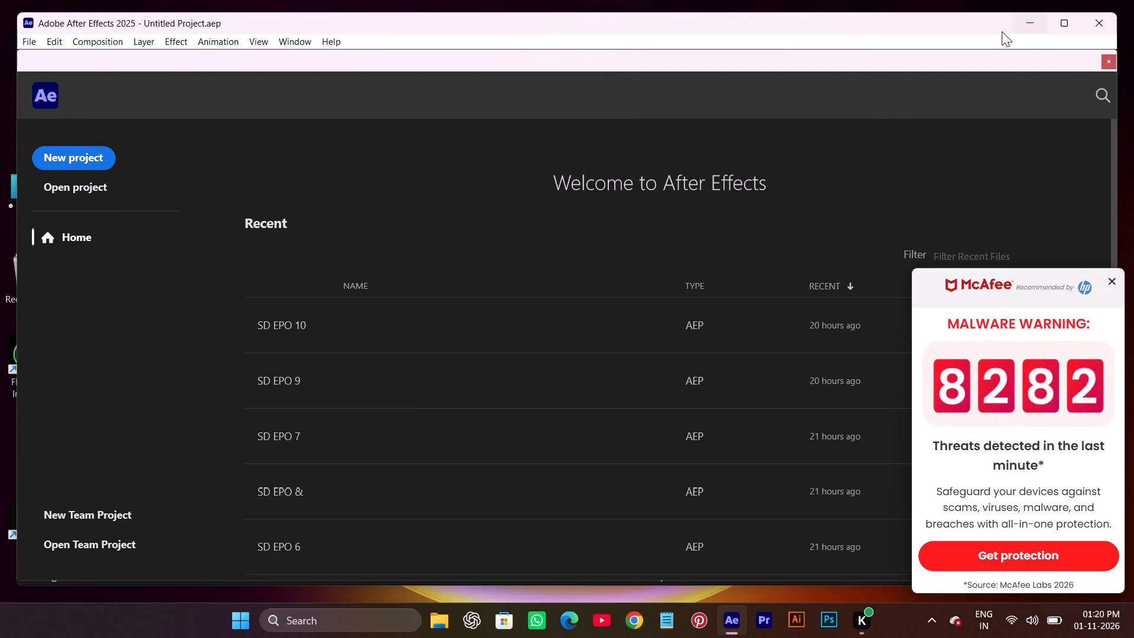
Dismiss the McAfee malware warning pop-up and move the floating Home window down to uncover the After Effects toolbar.
drag(1055, 64, 998, 22)
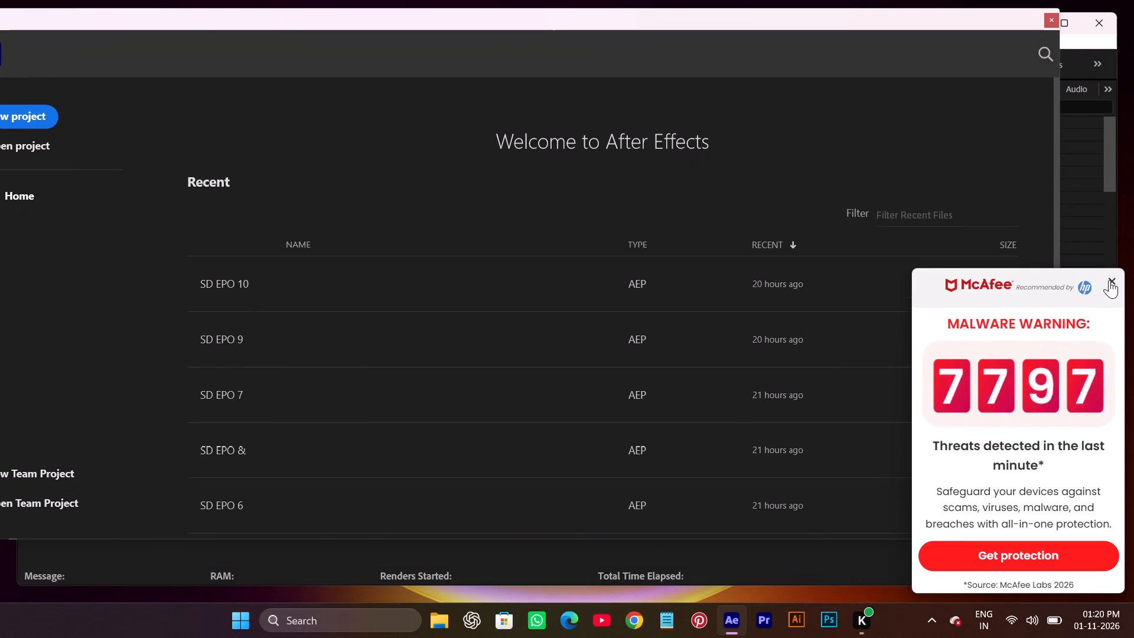
click(1110, 280)
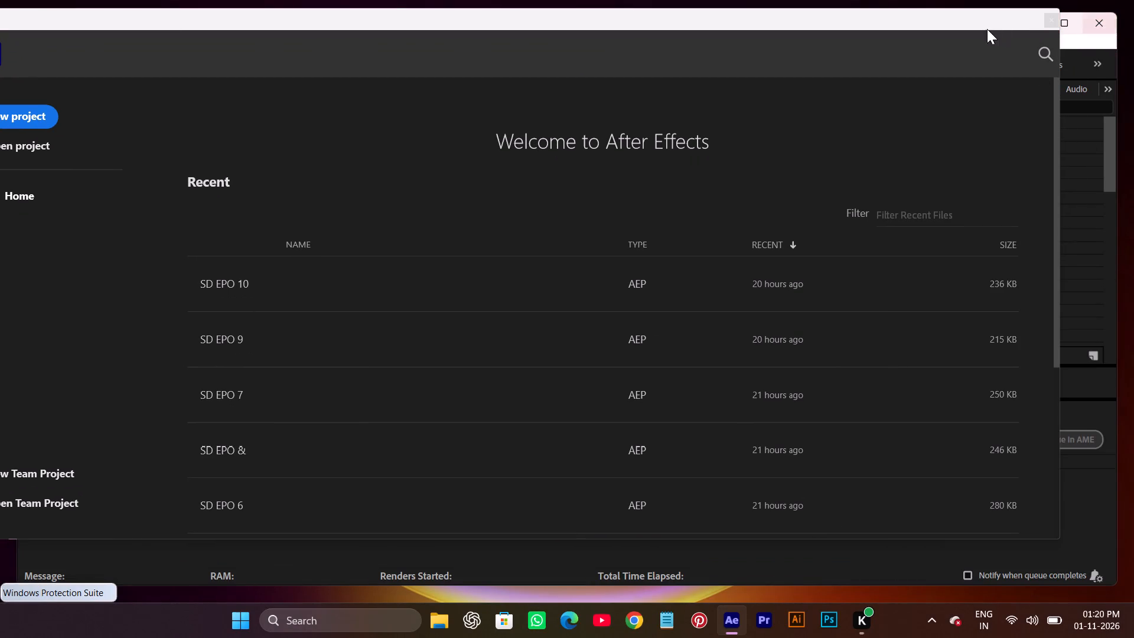
drag(987, 29, 1019, 151)
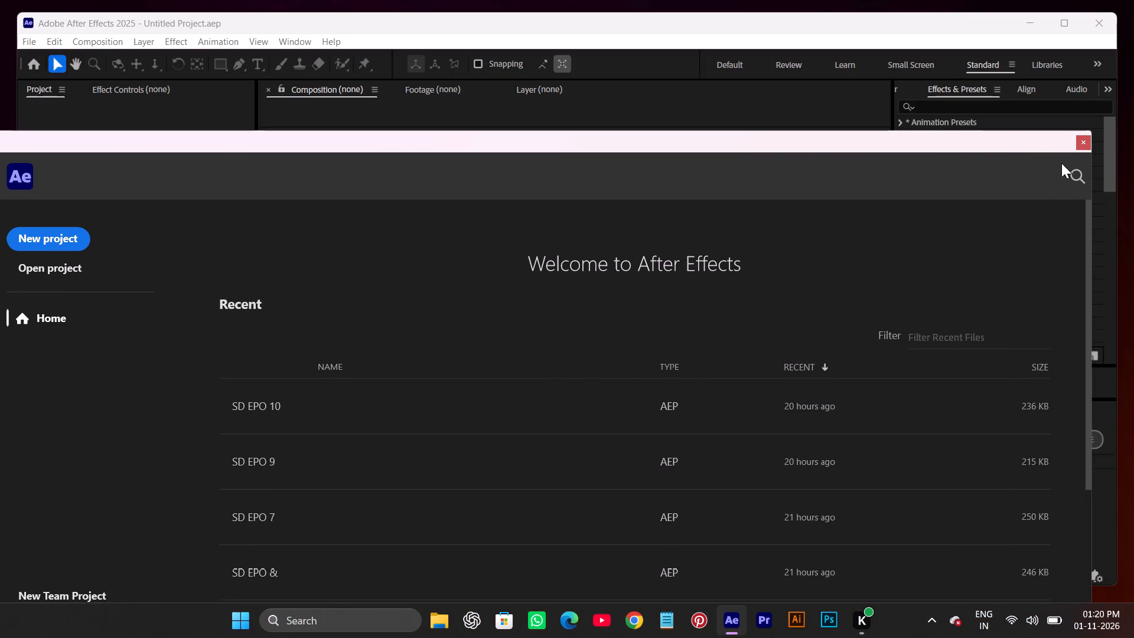
Switch to WhatsApp.
click(530, 621)
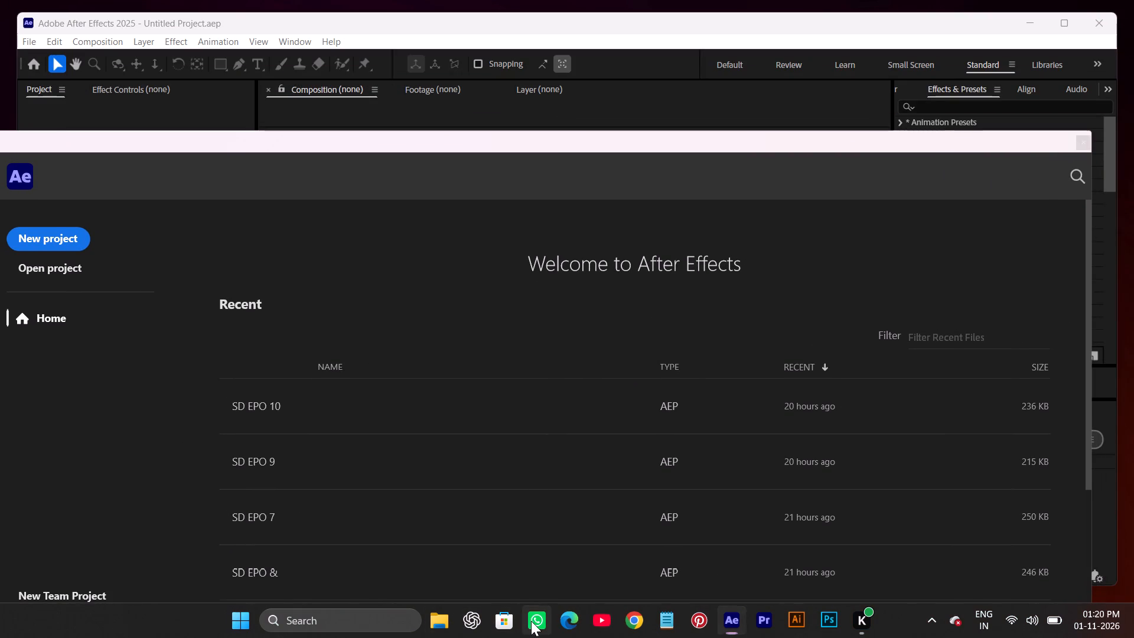
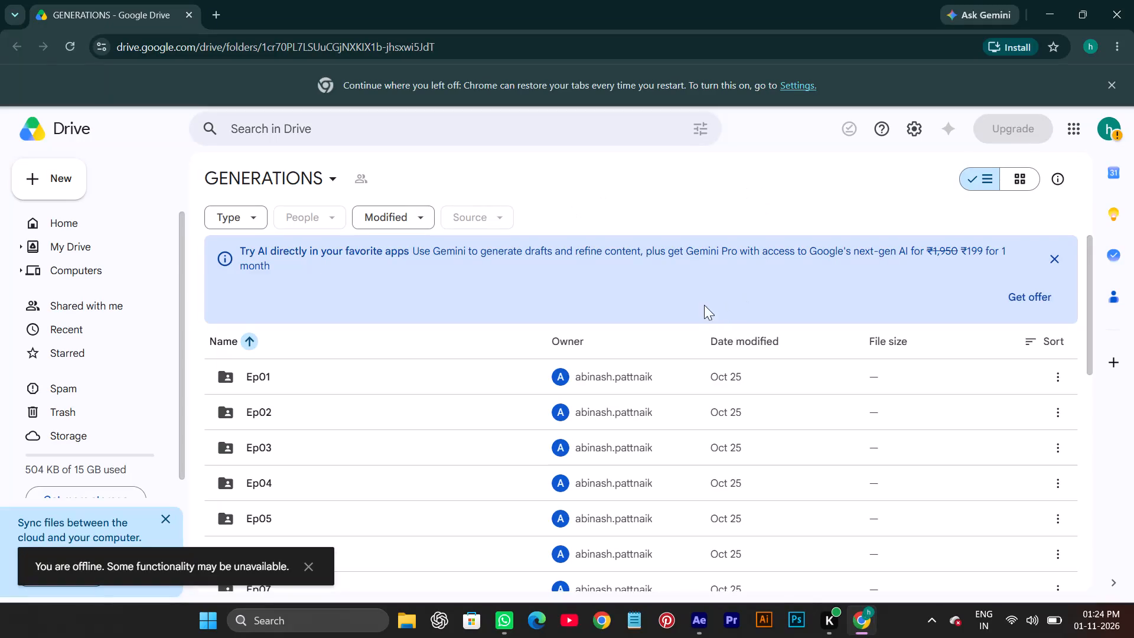
Look through the episode folders in the GENERATIONS folder on Google Drive, down to the end of the list.
click(676, 214)
drag(1089, 336, 1112, 491)
click(434, 346)
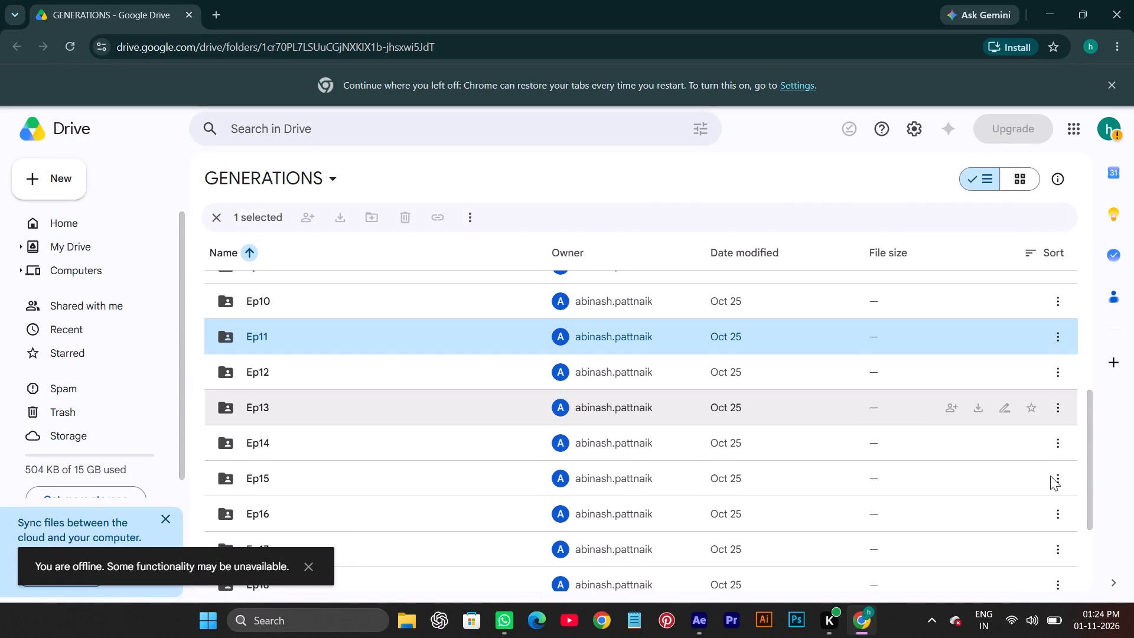
drag(1088, 468, 1101, 574)
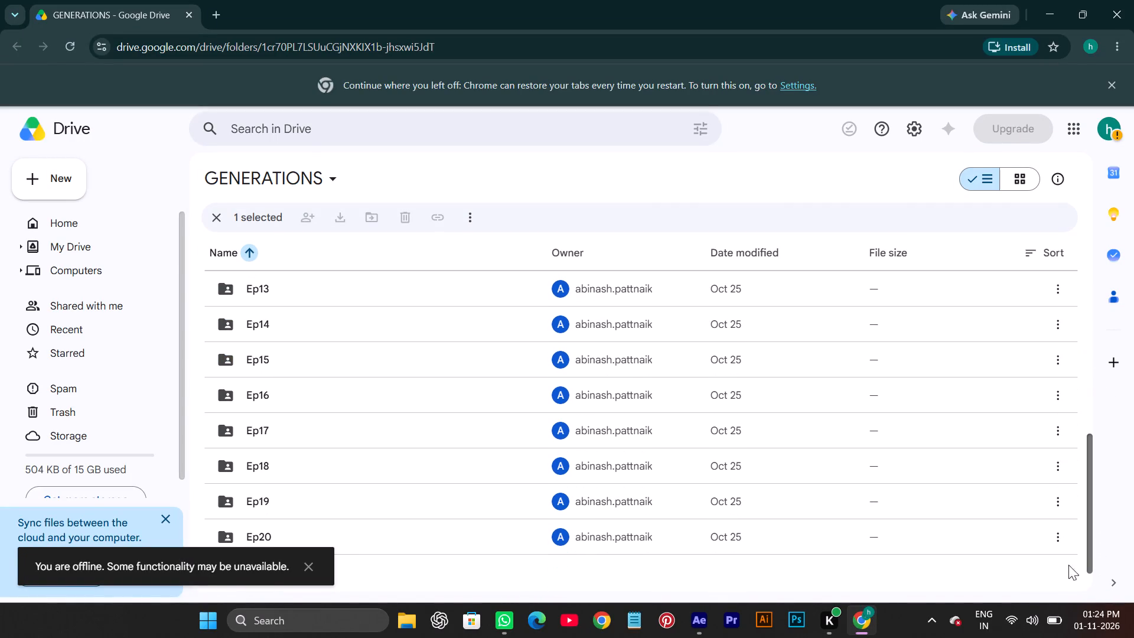
Select the ten episode folders Ep11 through Ep20 in the GENERATIONS folder and download them.
shift+click(393, 506)
scroll(271, 460, up, 4)
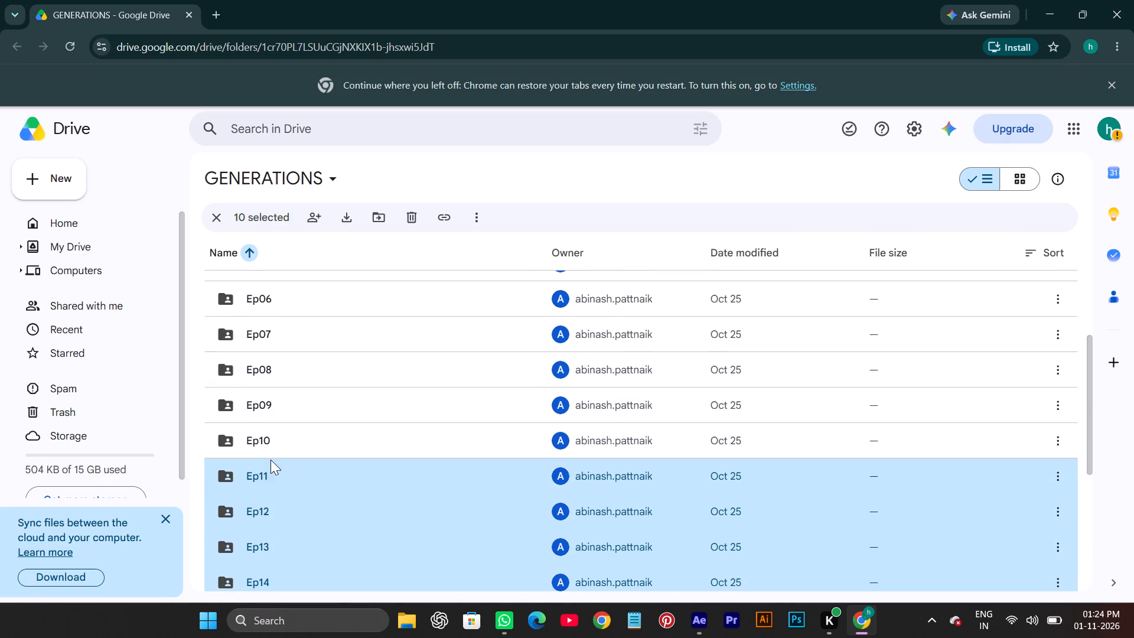
click(344, 224)
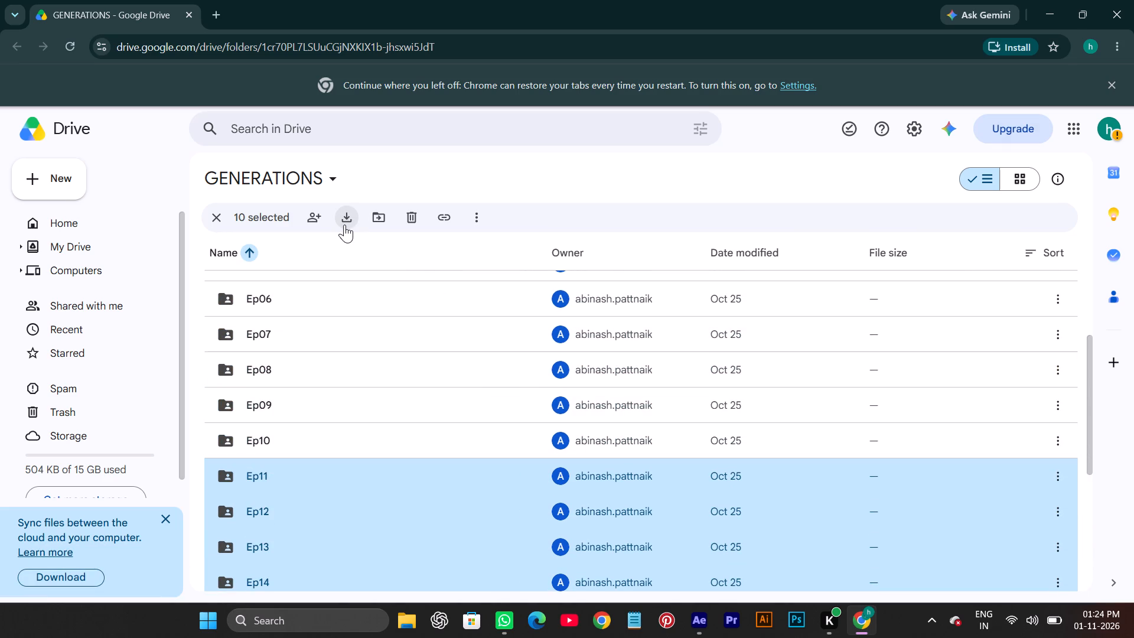
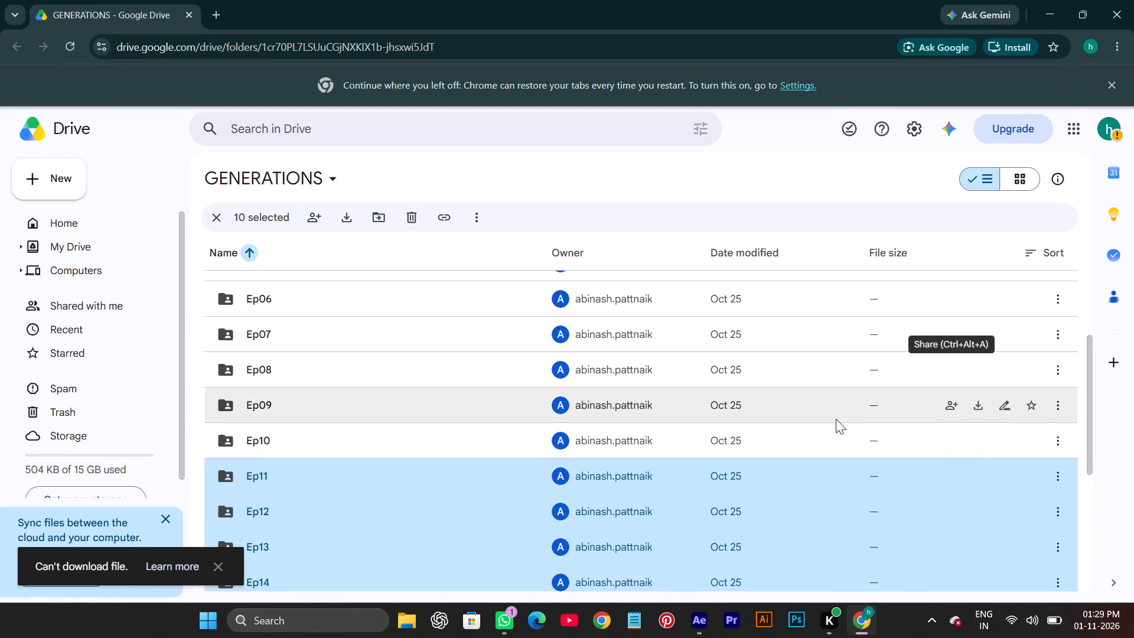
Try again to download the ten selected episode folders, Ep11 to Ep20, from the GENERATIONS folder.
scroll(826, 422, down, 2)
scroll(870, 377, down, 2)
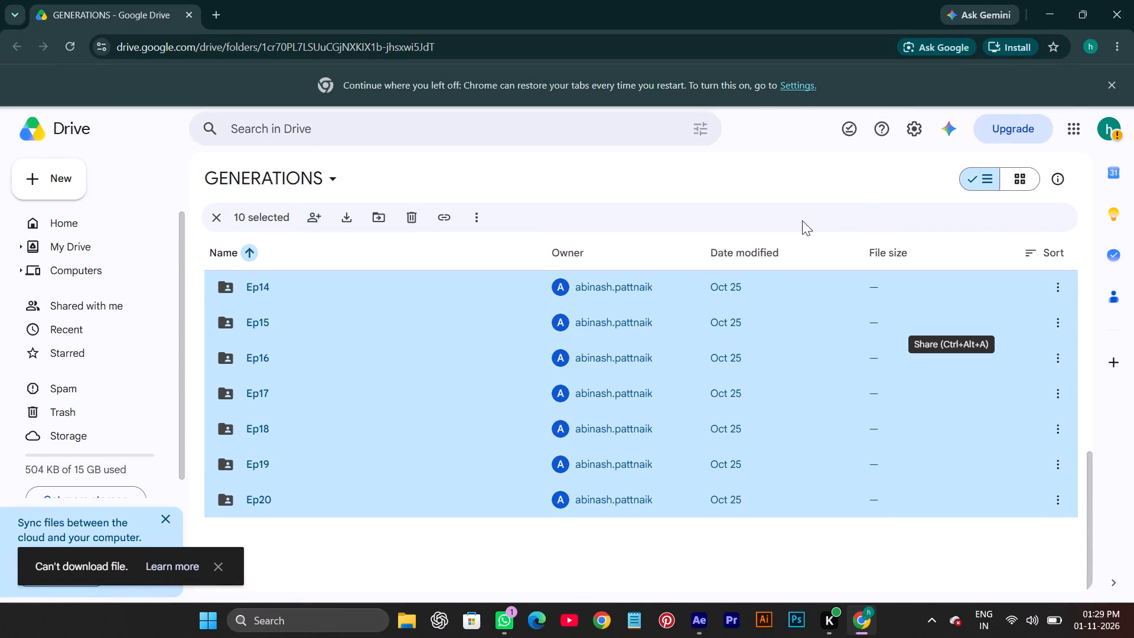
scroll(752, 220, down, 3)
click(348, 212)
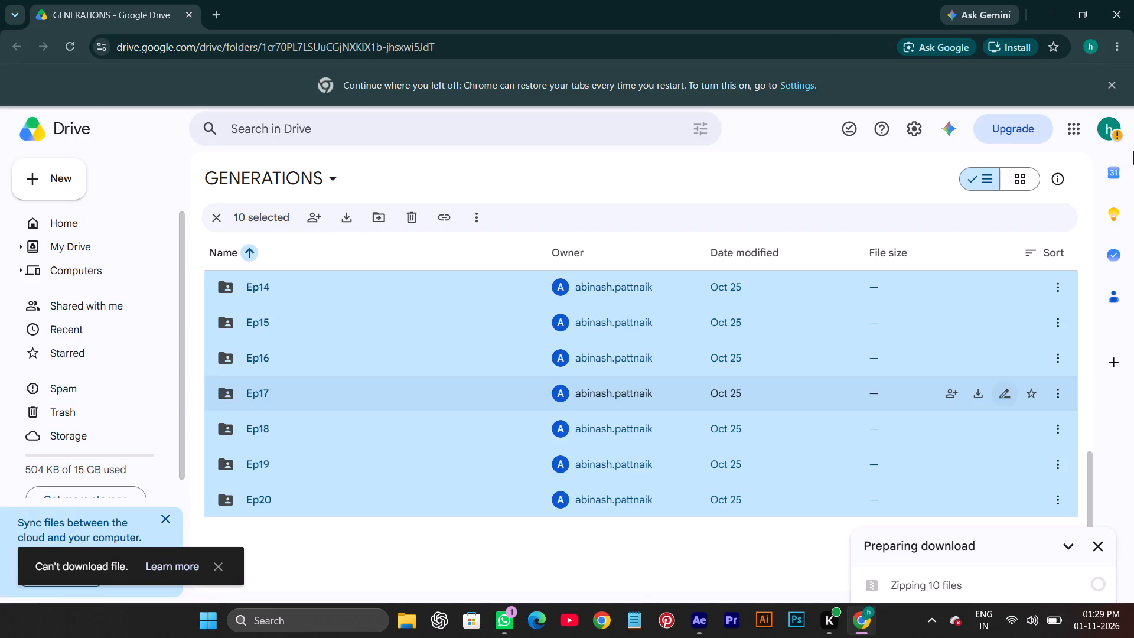
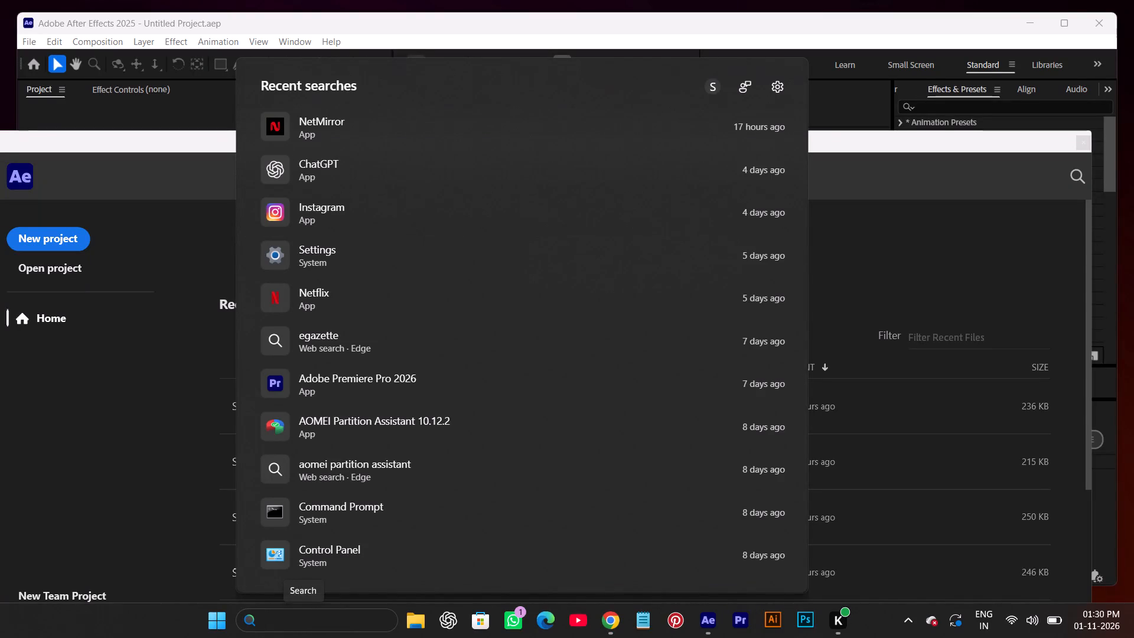
Dismiss the Windows search and close the floating Home window over the untitled After Effects project.
click(1024, 24)
click(1024, 24)
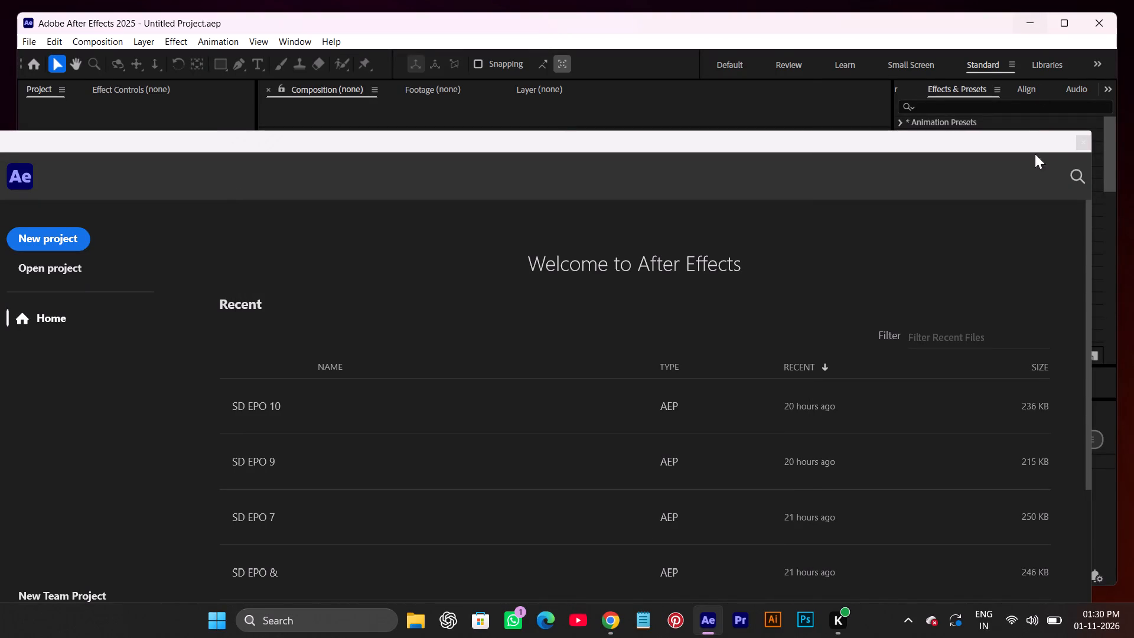
click(1079, 144)
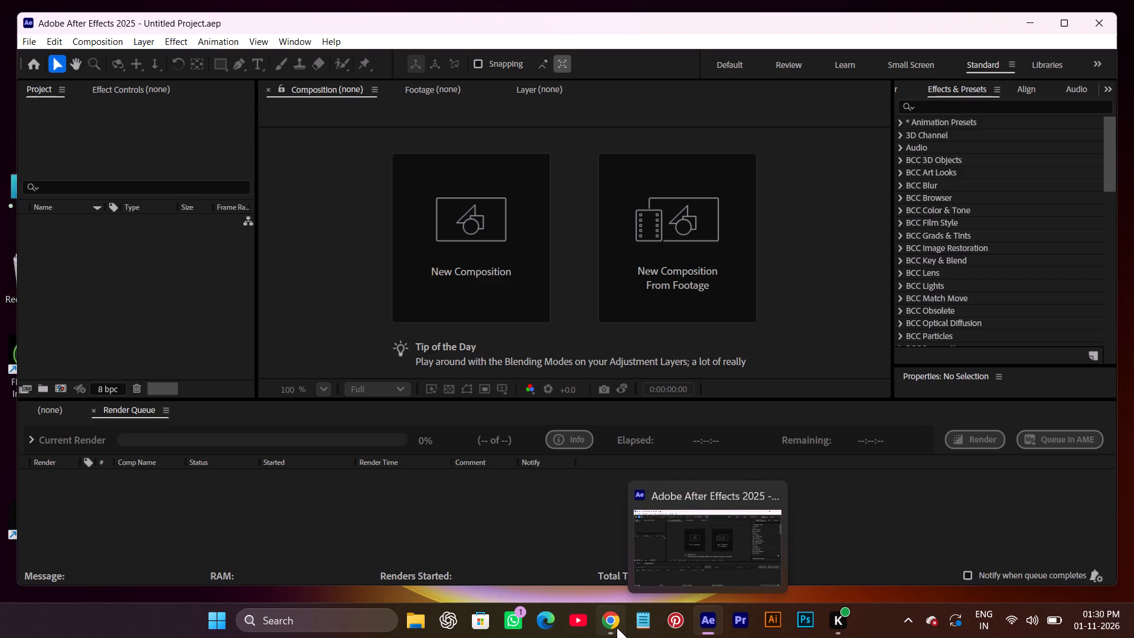
Switch to Google Chrome with a new browser window.
click(605, 616)
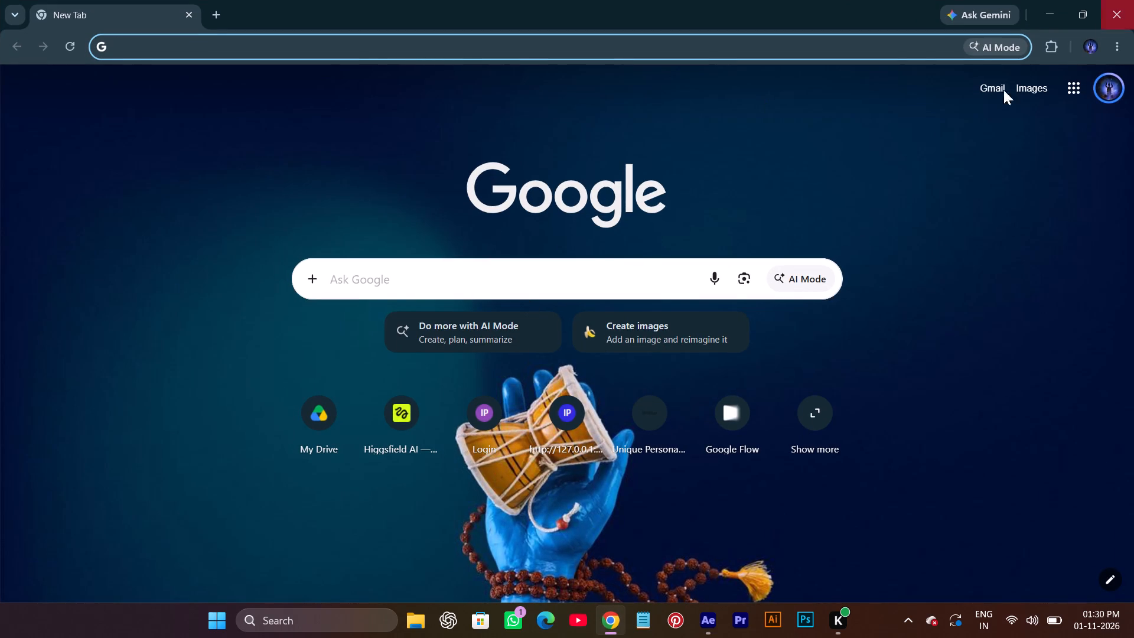
Open WhatsApp from the desktop.
click(520, 615)
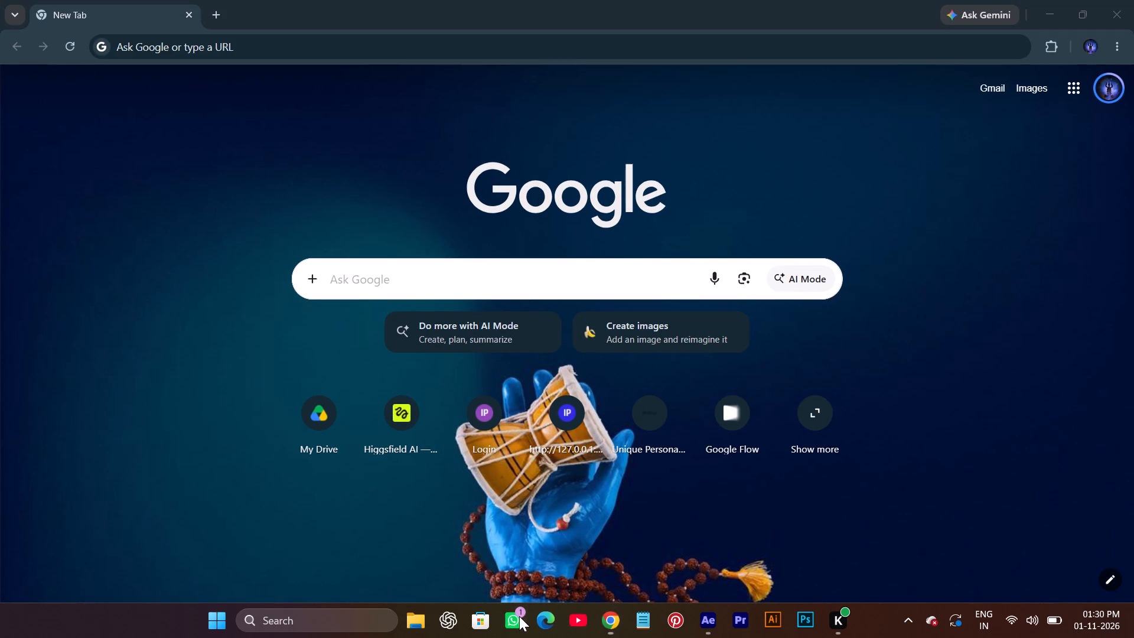
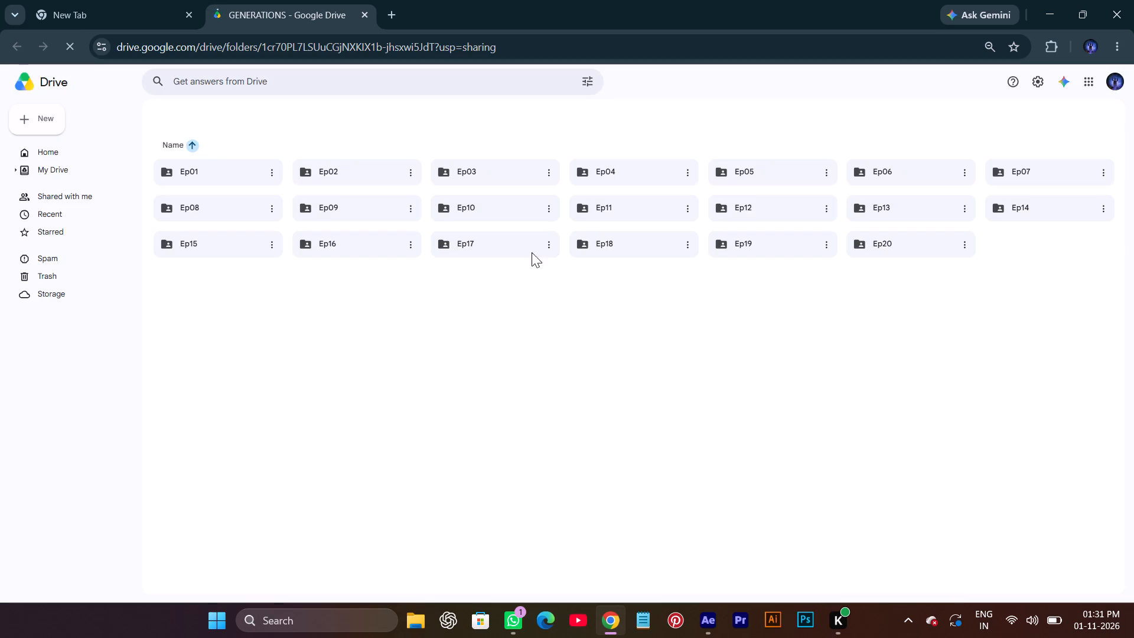
Download the episode folders Ep11 through Ep20 together from the GENERATIONS folder.
click(615, 219)
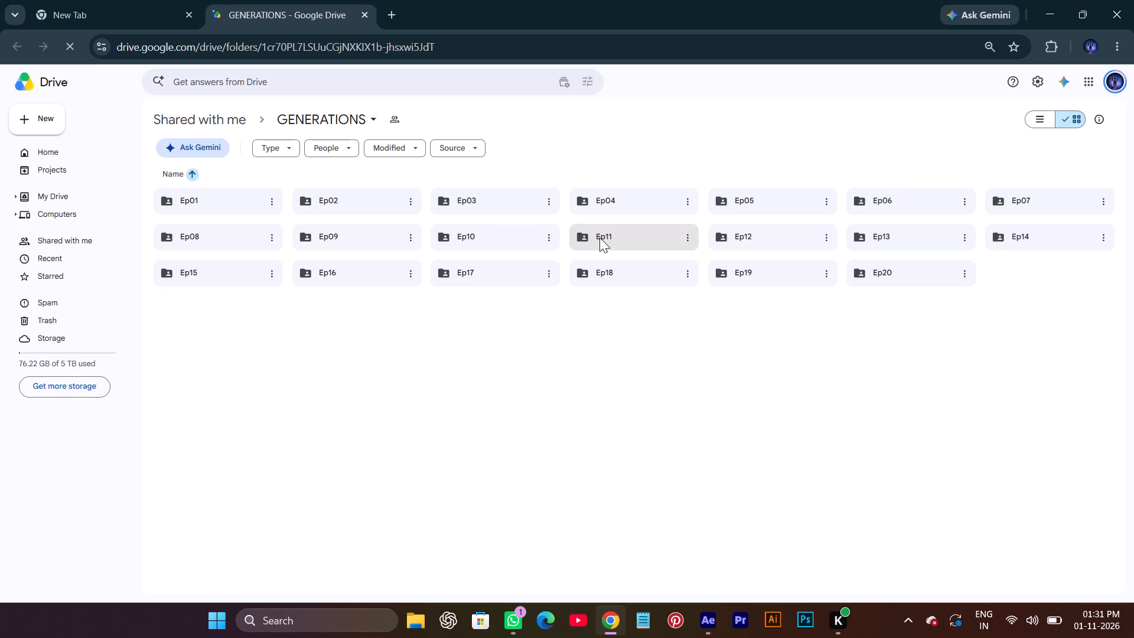
click(599, 237)
click(738, 367)
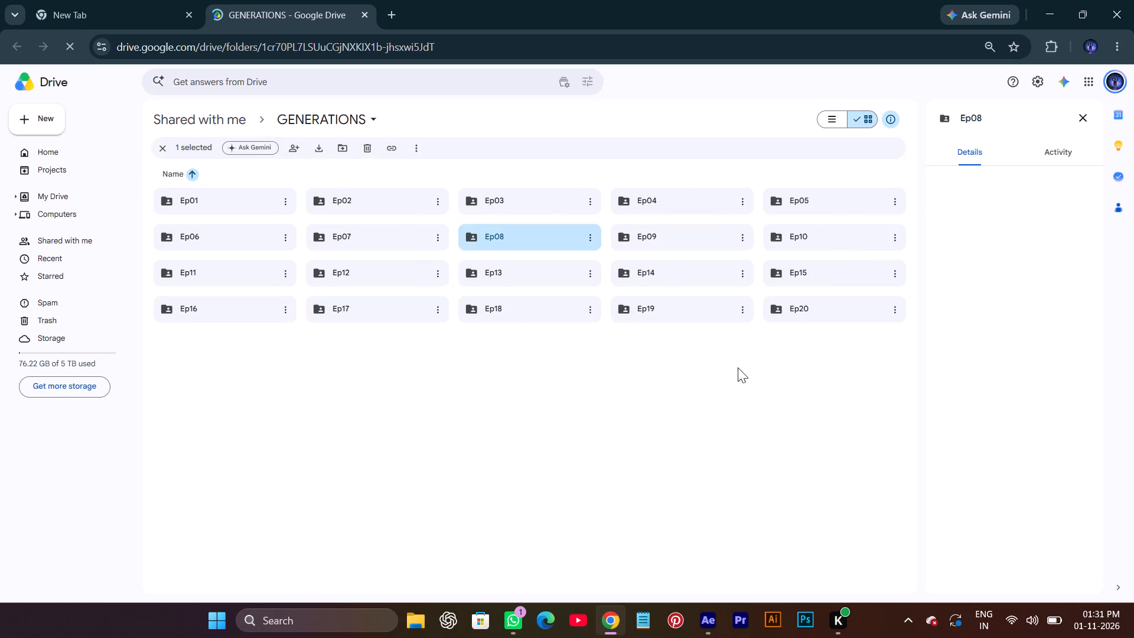
click(227, 282)
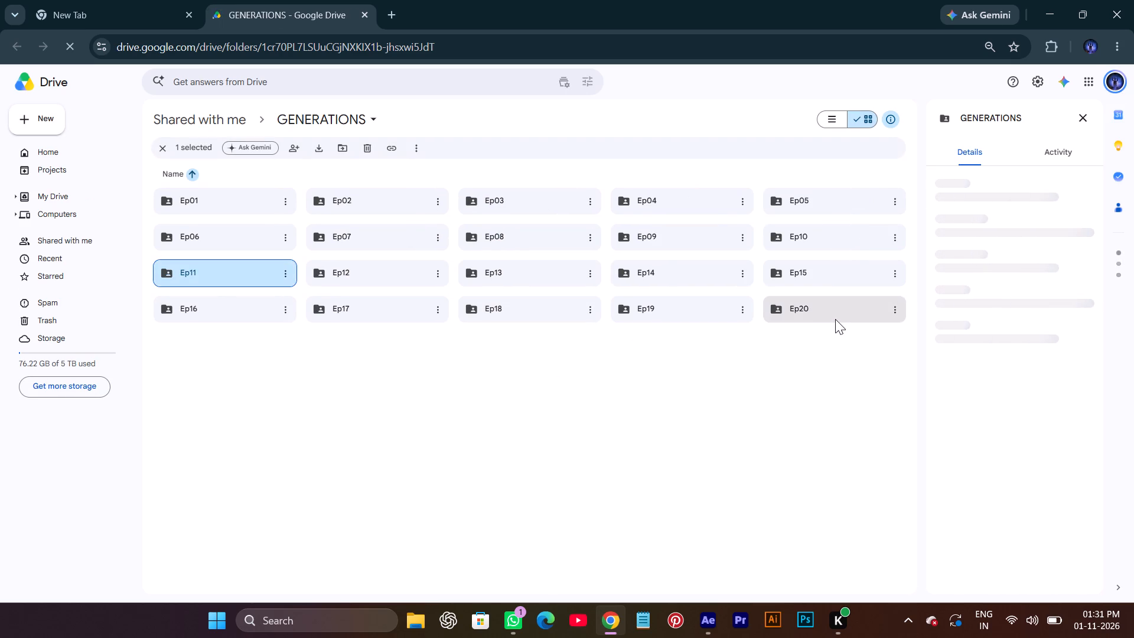
shift+click(835, 318)
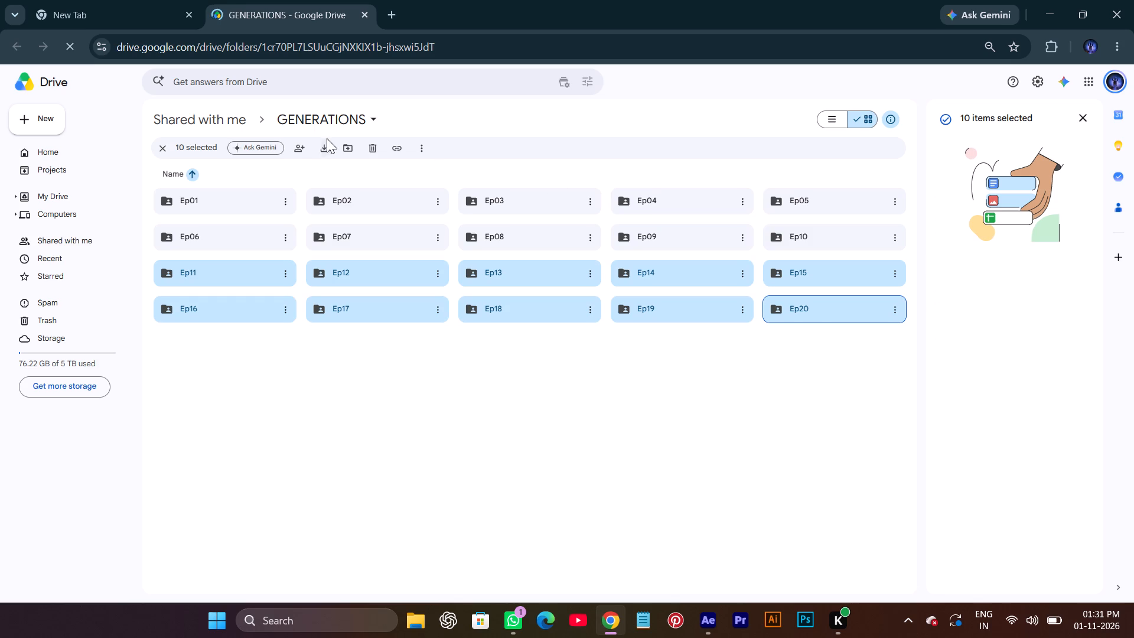
click(325, 144)
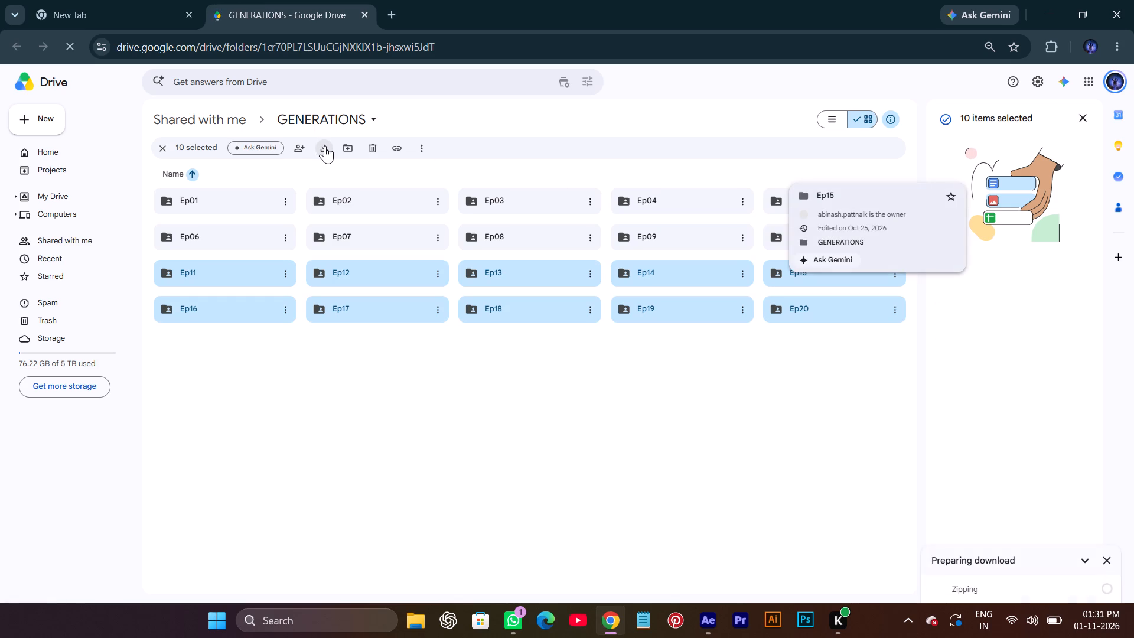
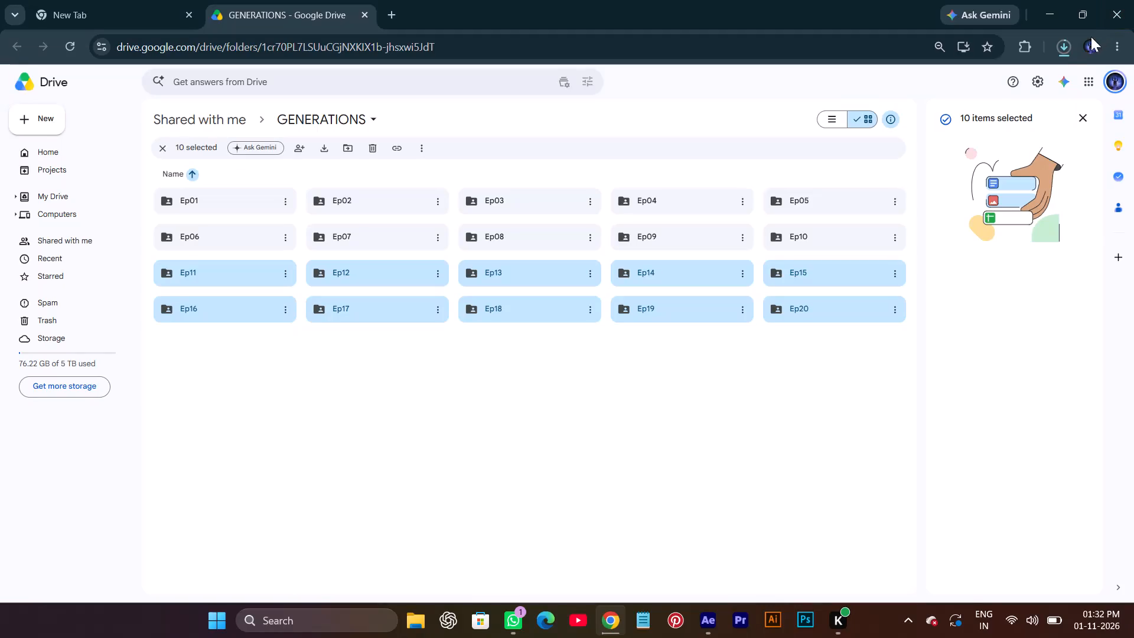
Check the progress of the episode folders' zip download in the recent download history.
click(1063, 50)
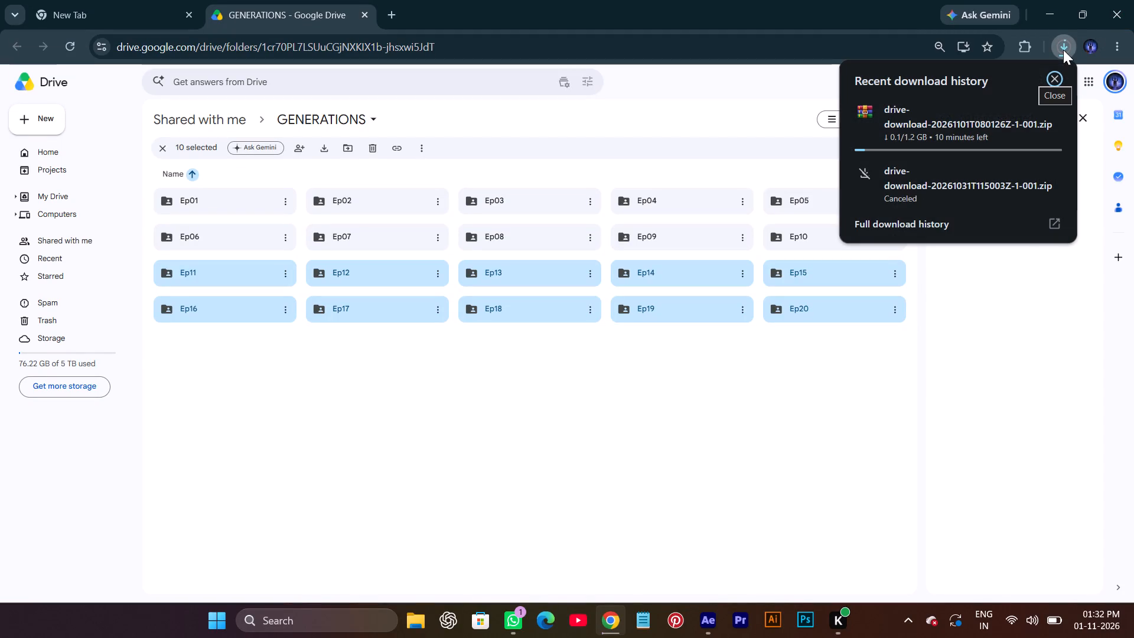
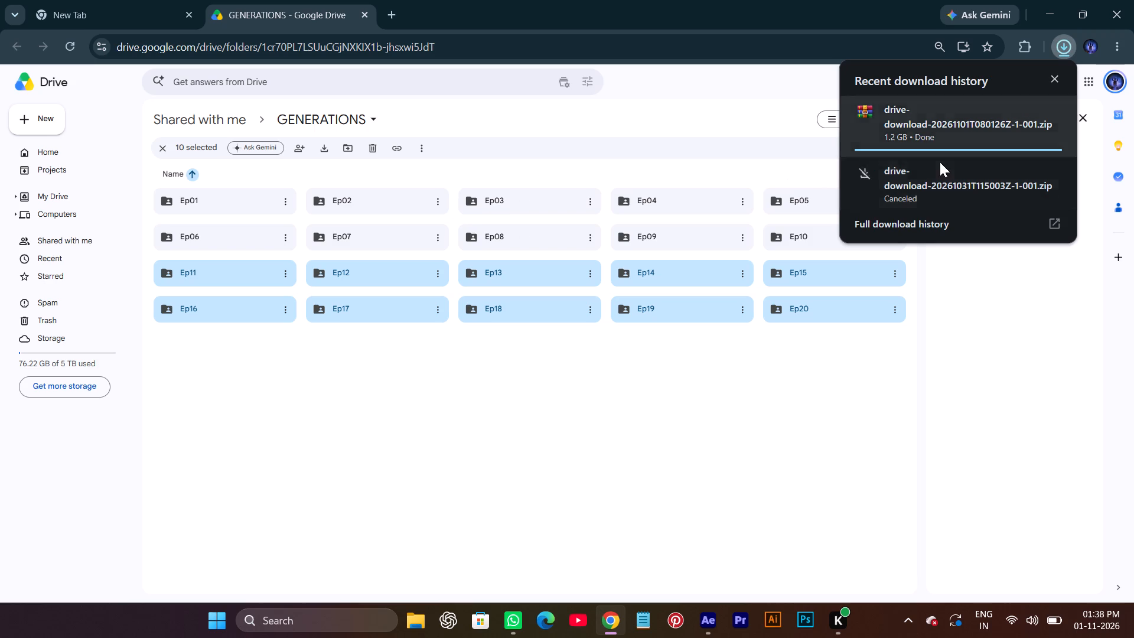
Dismiss the recent download history to return to the GENERATIONS folder view.
click(995, 324)
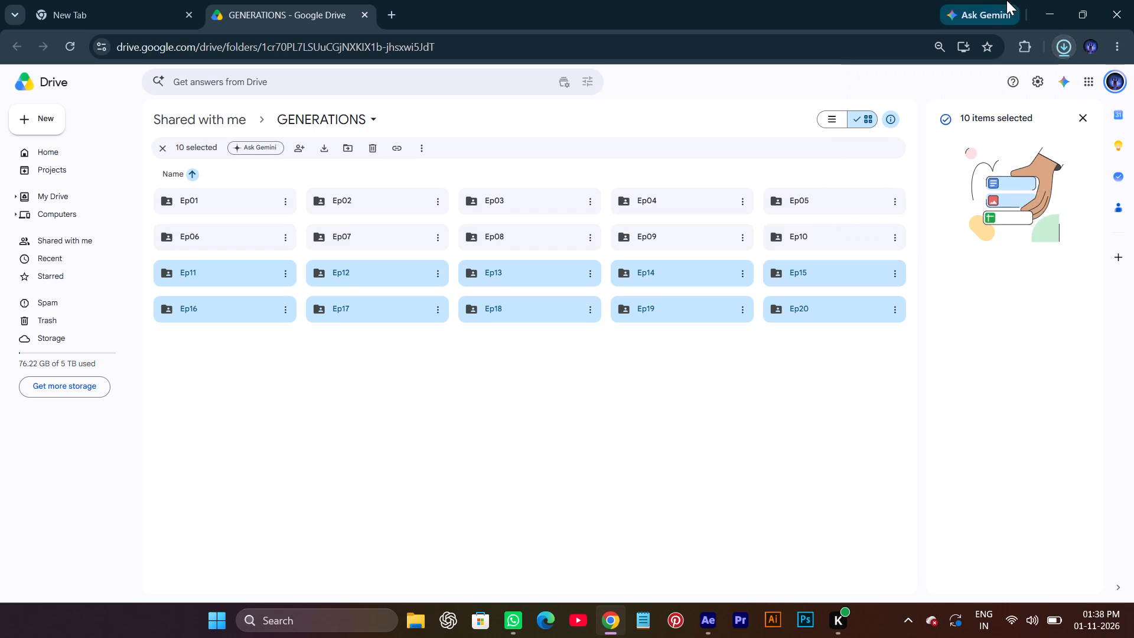
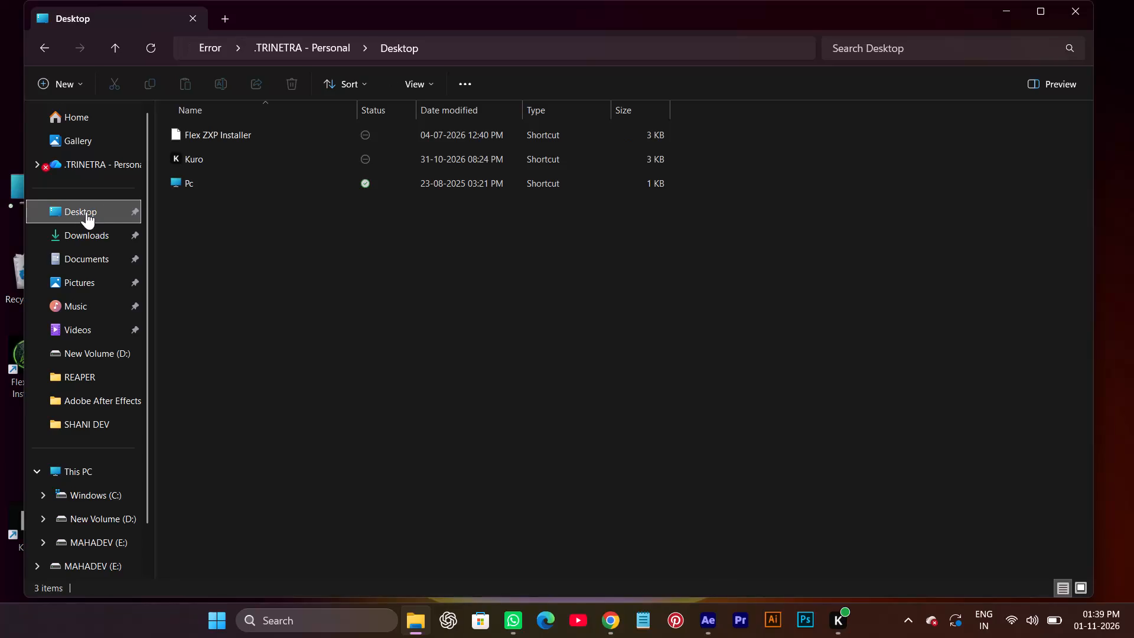
Open the newly downloaded drive-download zip archive from the Downloads folder in WinRAR.
click(97, 234)
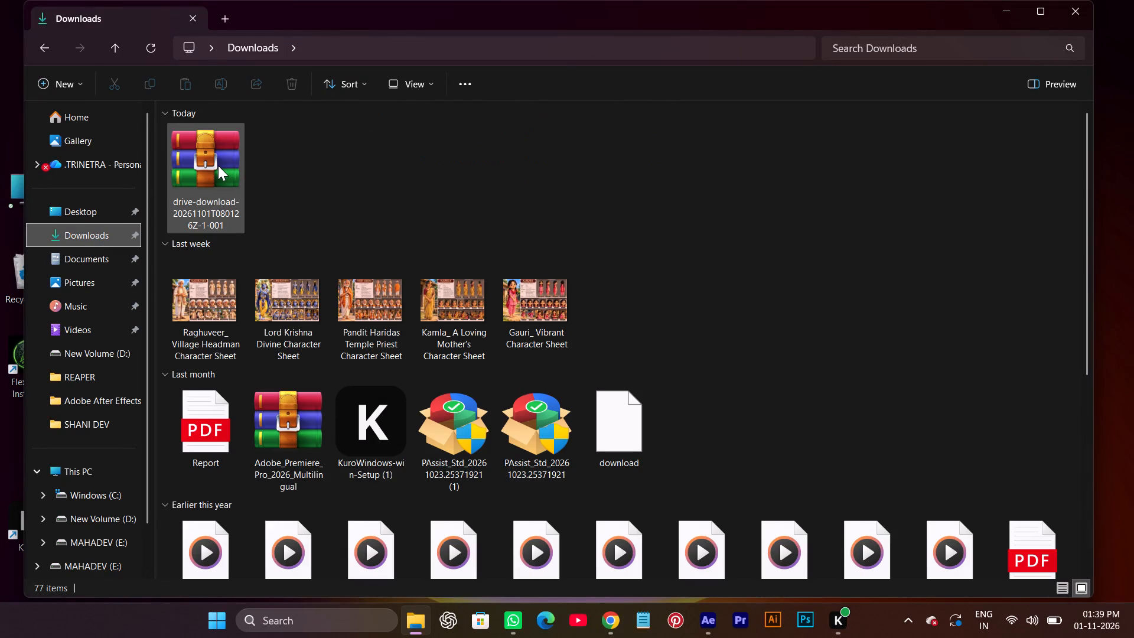
click(218, 165)
double_click(217, 165)
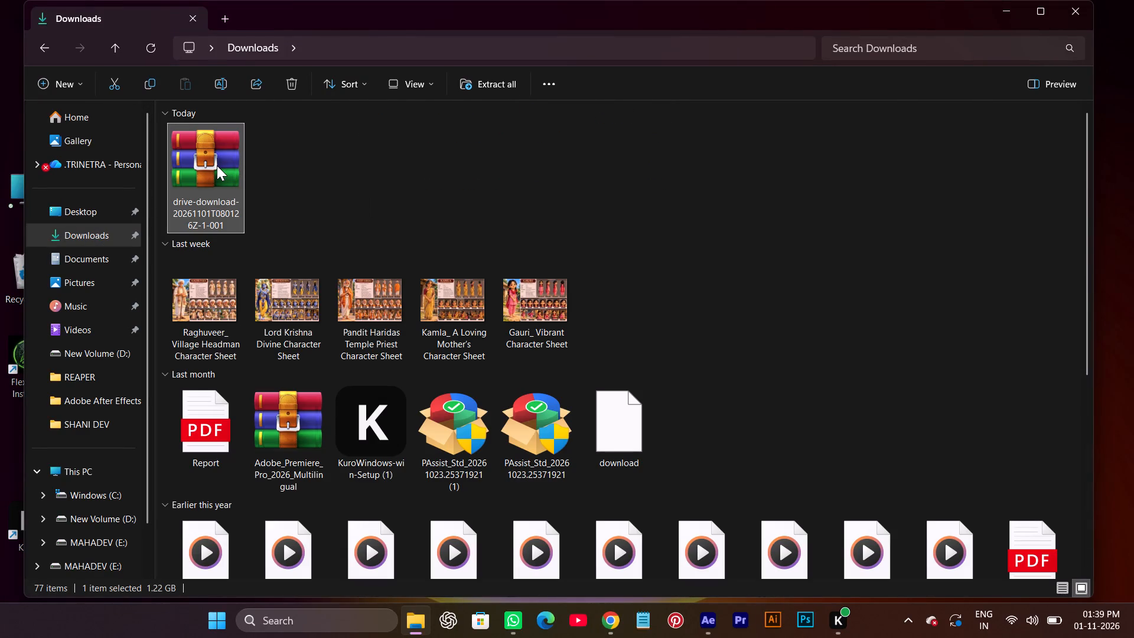
click(237, 167)
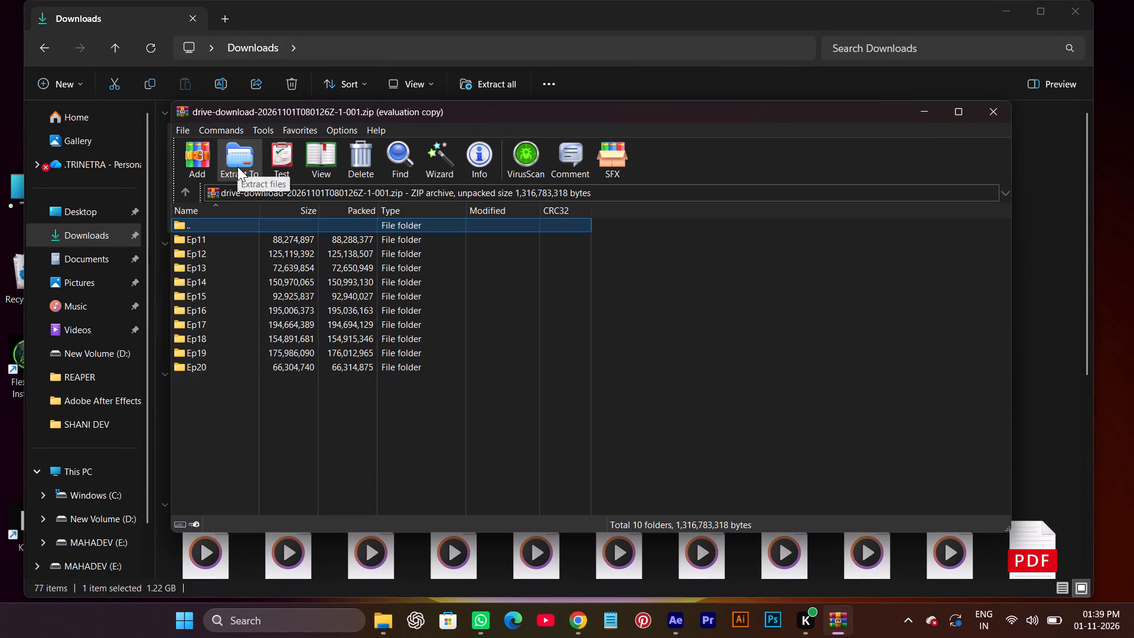
click(674, 328)
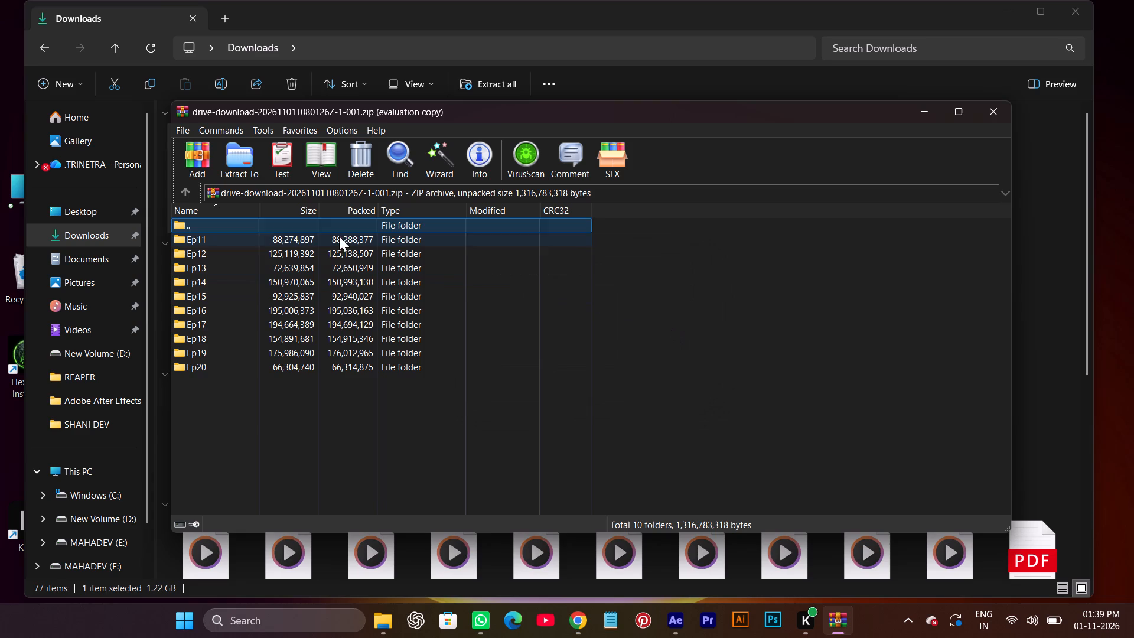
Extract the Ep11 to Ep20 folders into the SHANI DEV folder on the MAHADEV (E:) drive and close the archive.
click(246, 167)
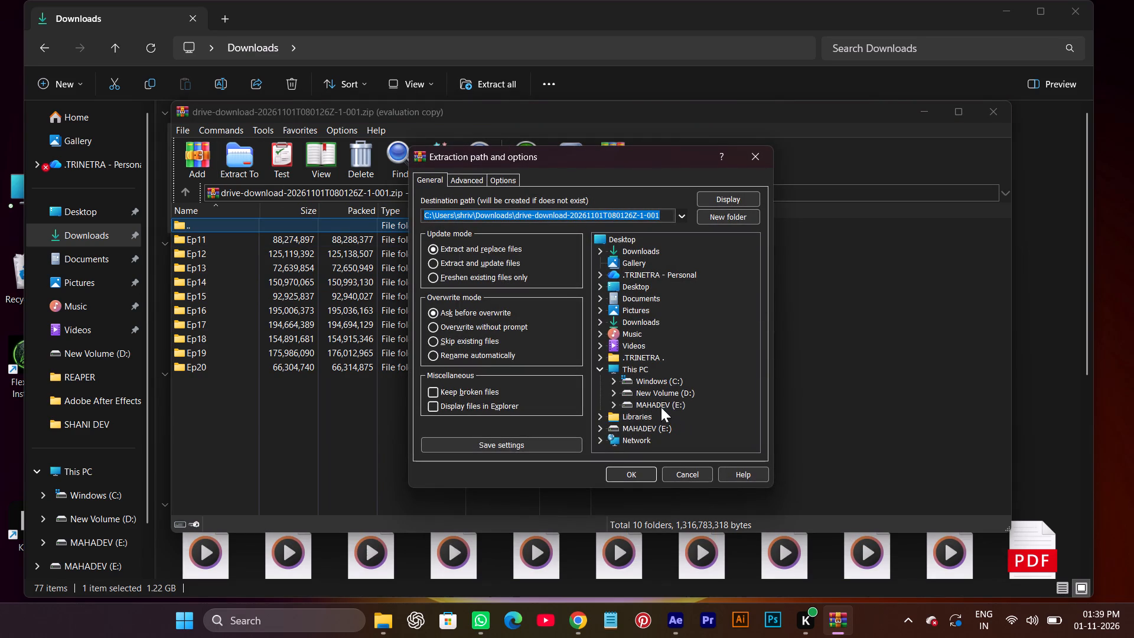
double_click(661, 407)
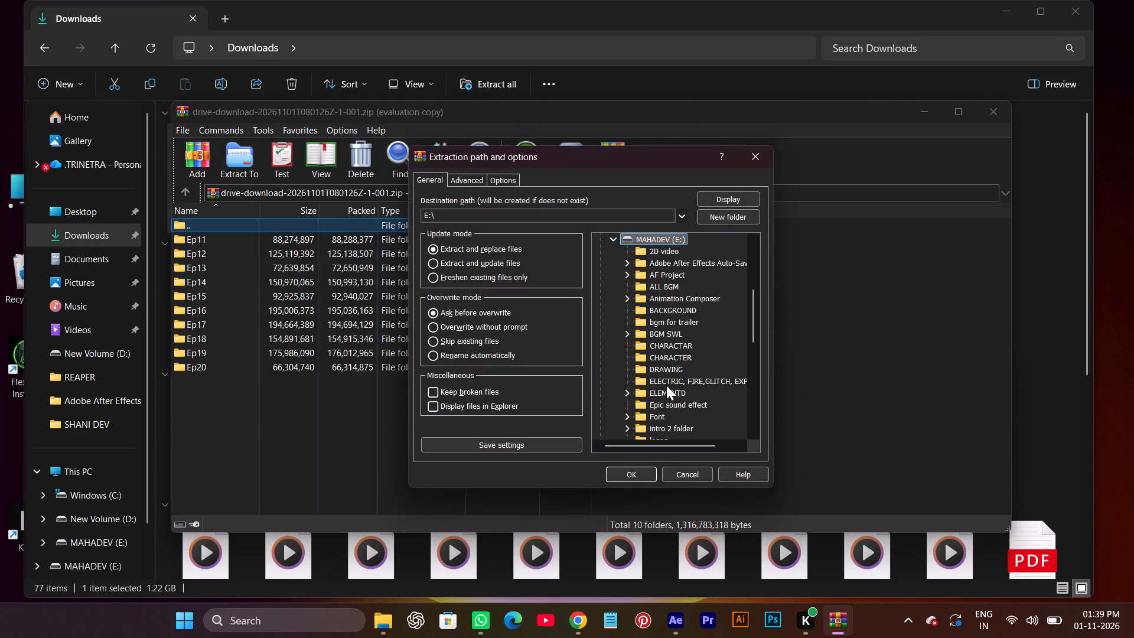
scroll(674, 381, down, 4)
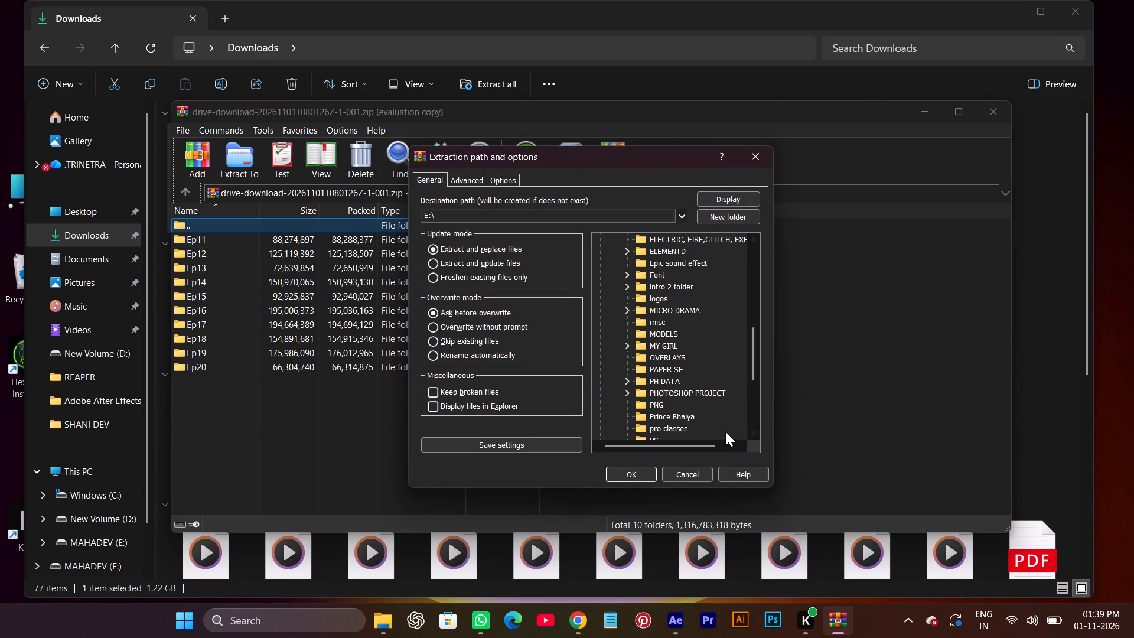
scroll(681, 419, down, 3)
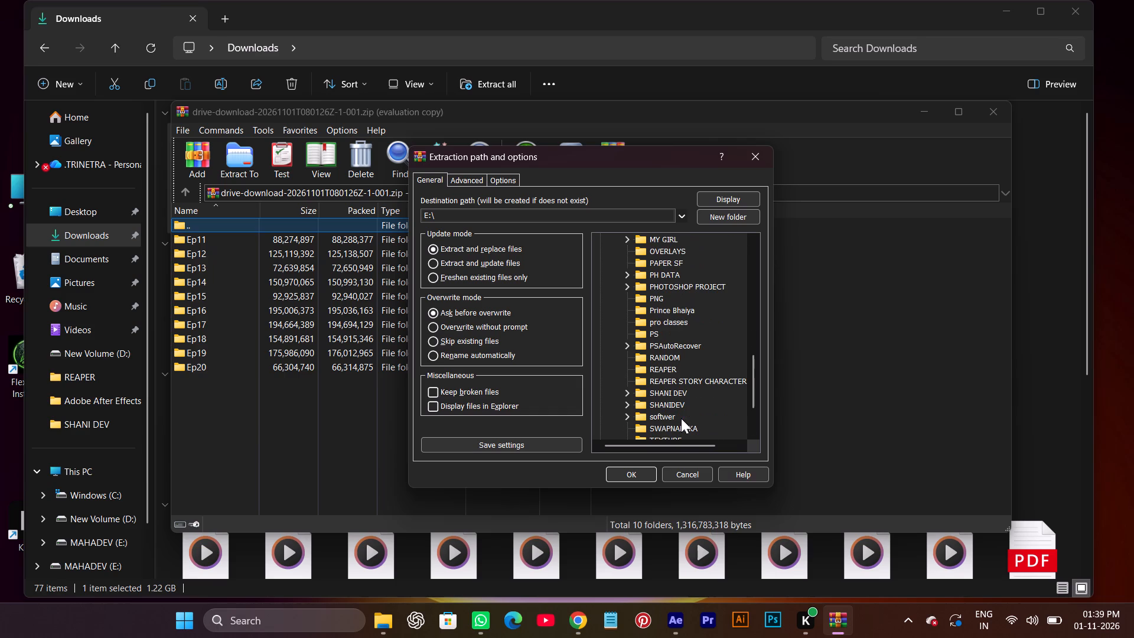
click(625, 395)
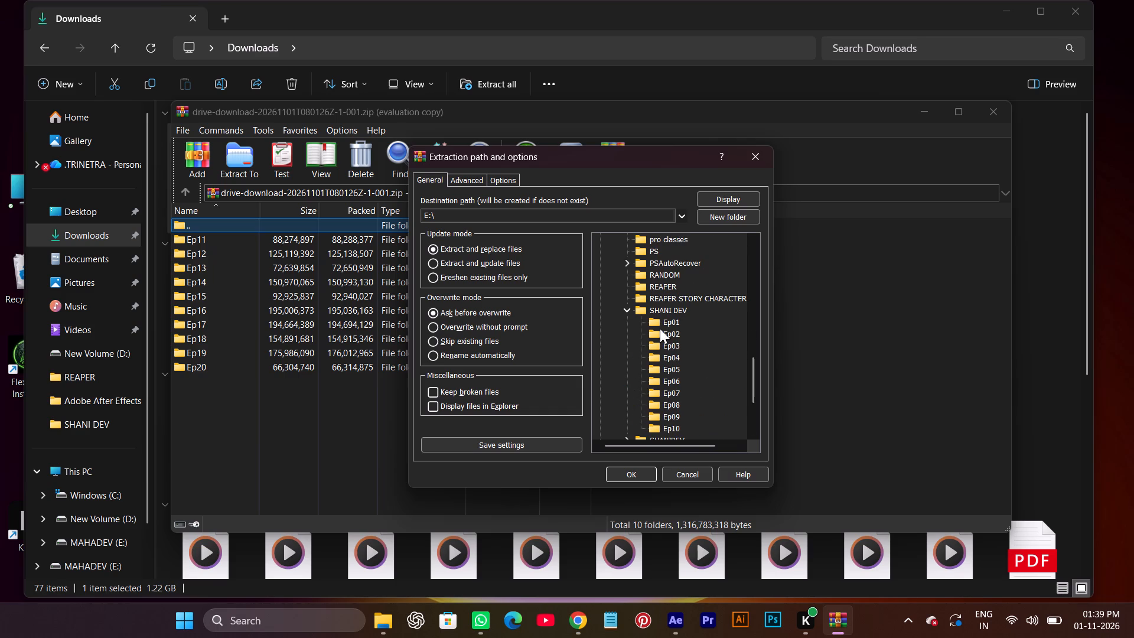
click(664, 307)
click(631, 472)
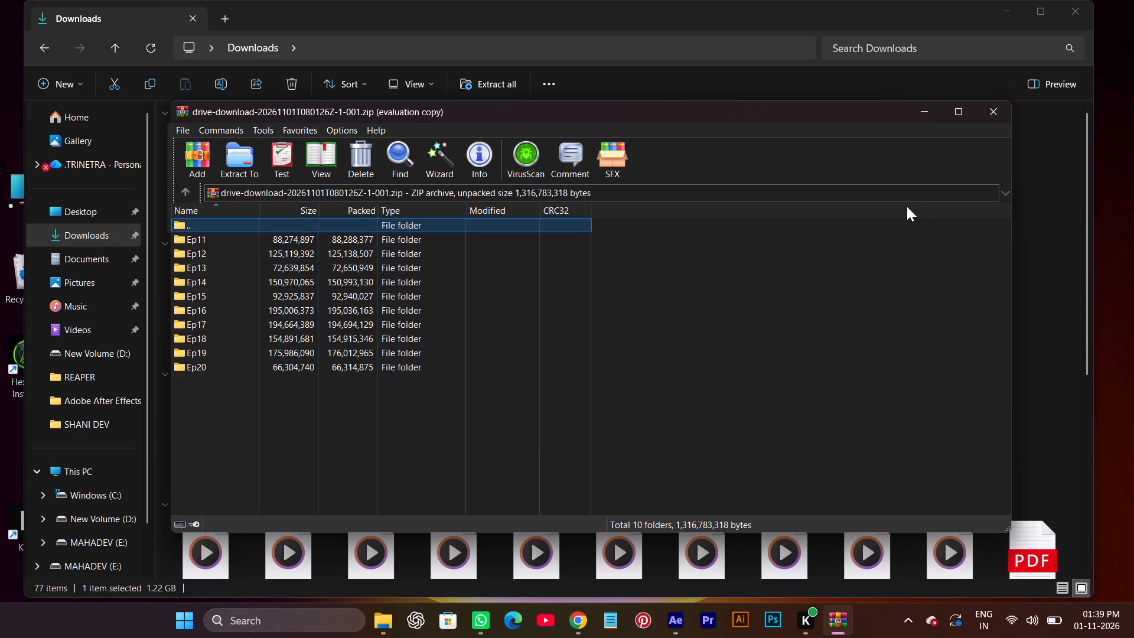
click(986, 114)
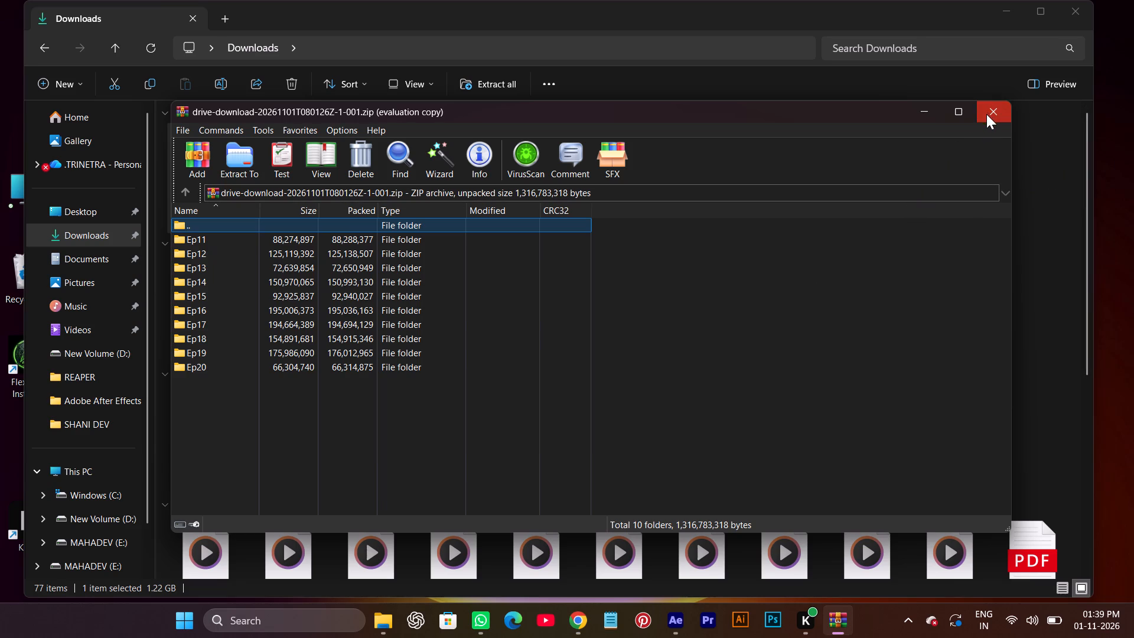
Delete the drive-download zip archive from the Downloads folder.
click(829, 229)
click(227, 184)
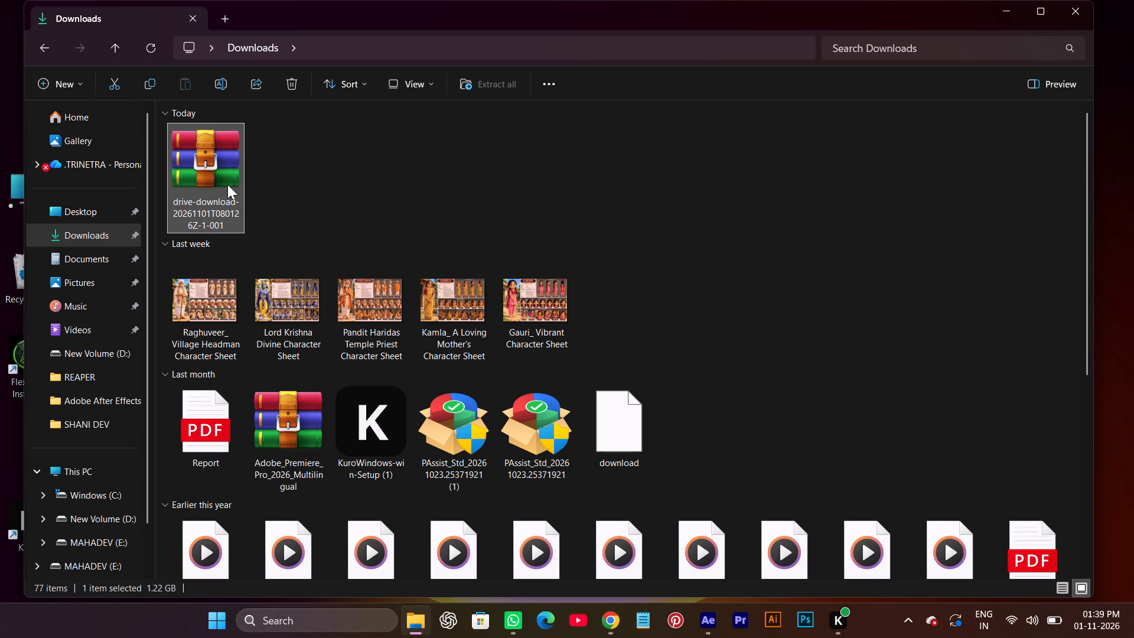
key(Delete)
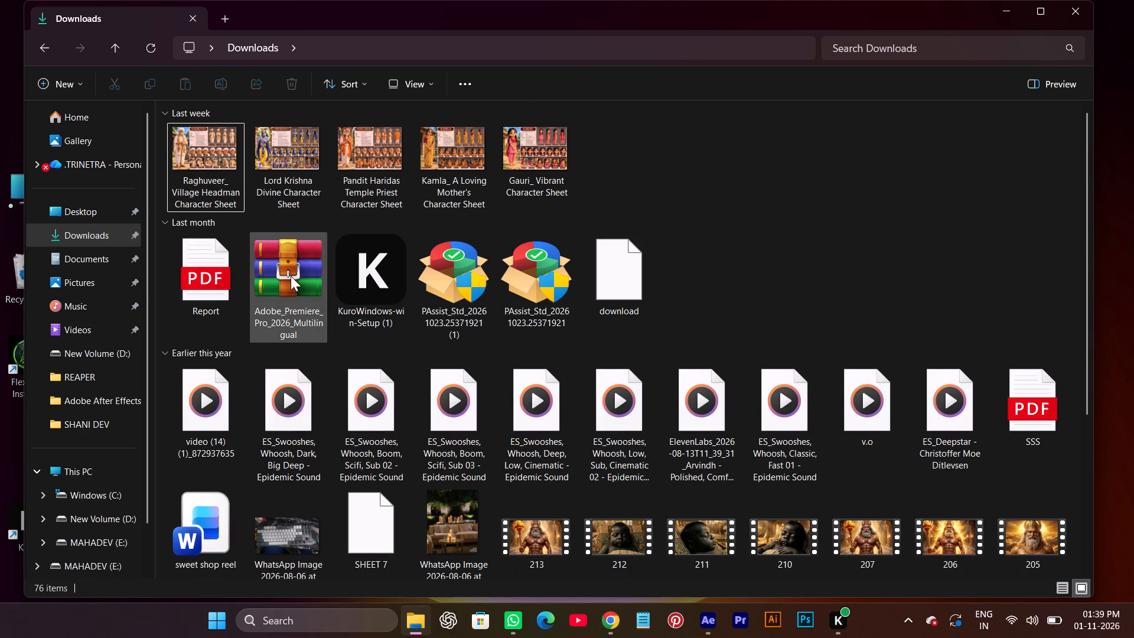
Move the Adobe_Premiere_Pro_2026_Multilingual archive from Downloads to the softwer folder on the MAHADEV (E:) drive.
click(312, 302)
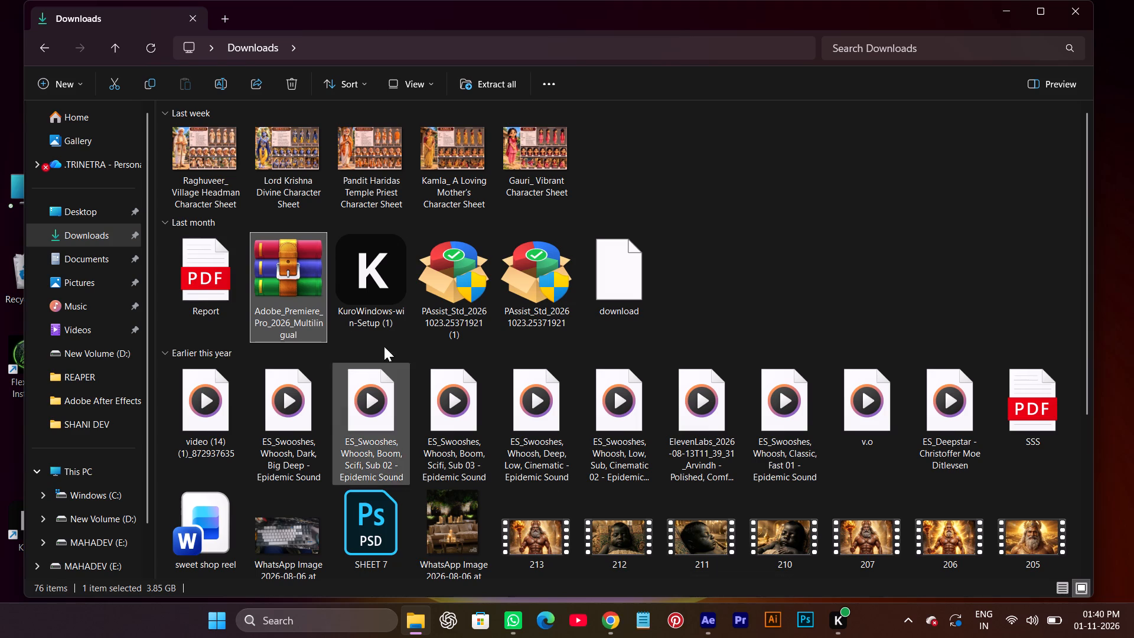
key(ctrl+x)
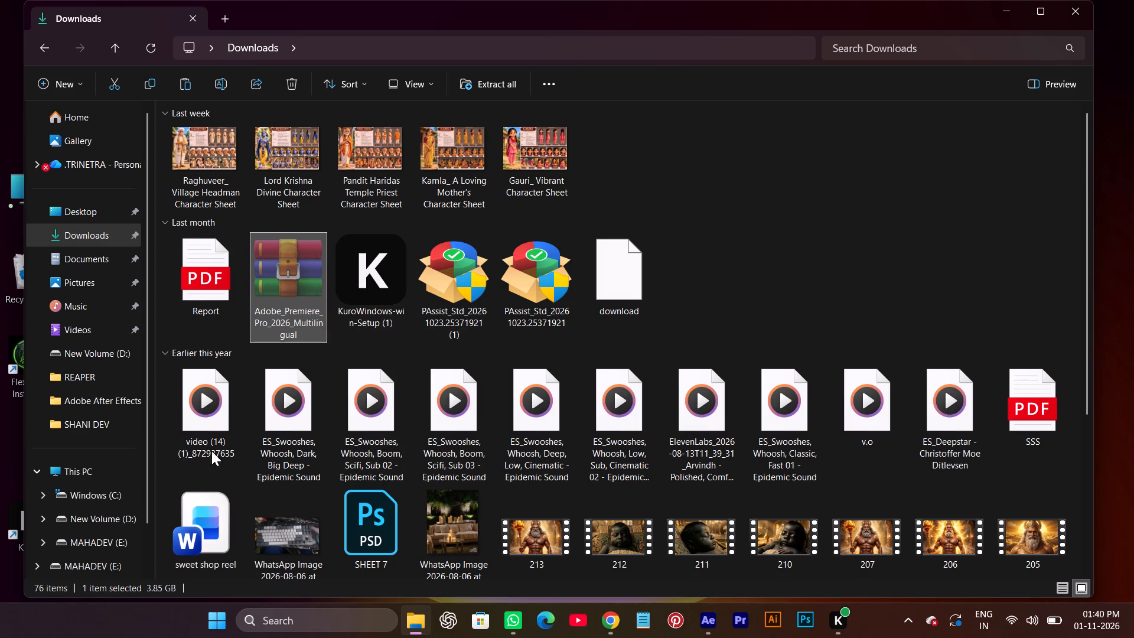
click(93, 519)
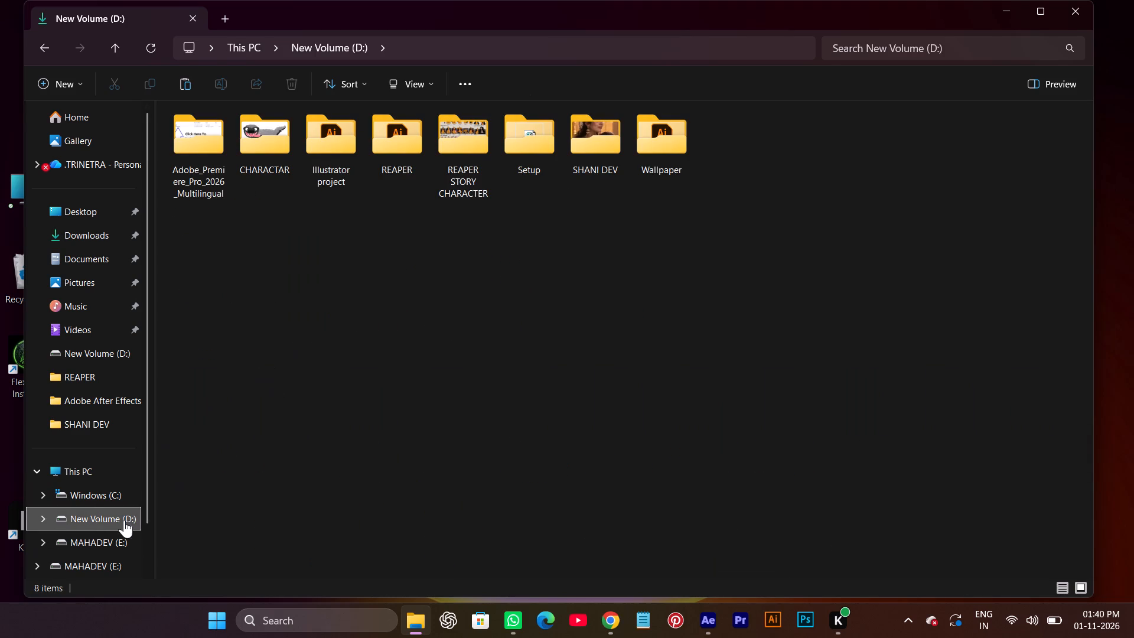
click(76, 540)
scroll(627, 366, down, 1)
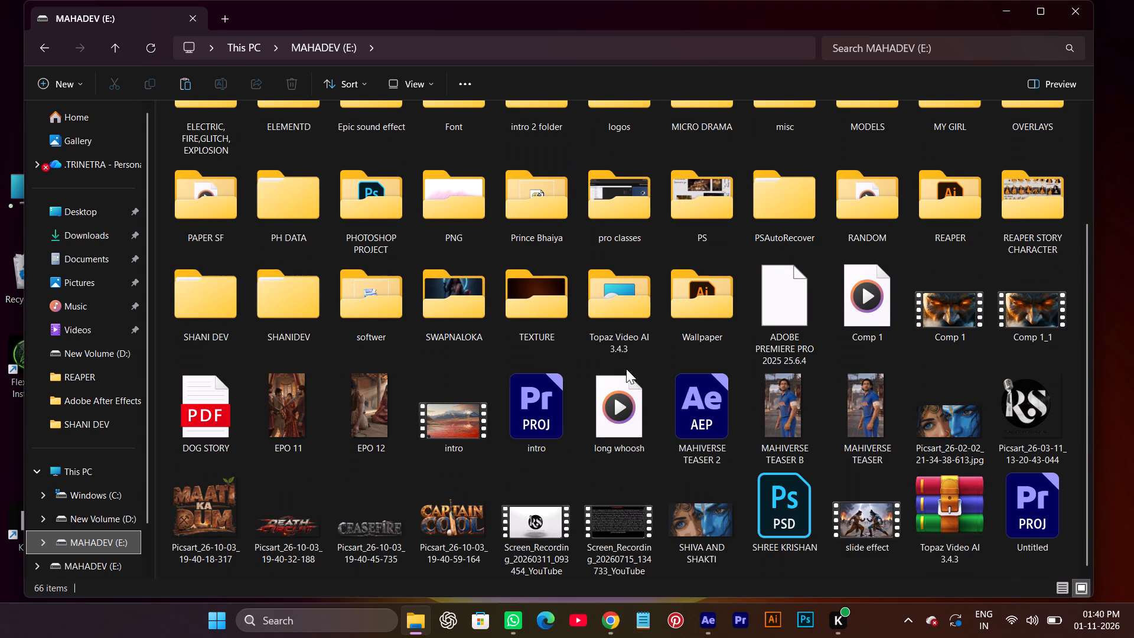
double_click(362, 320)
key(ctrl+v)
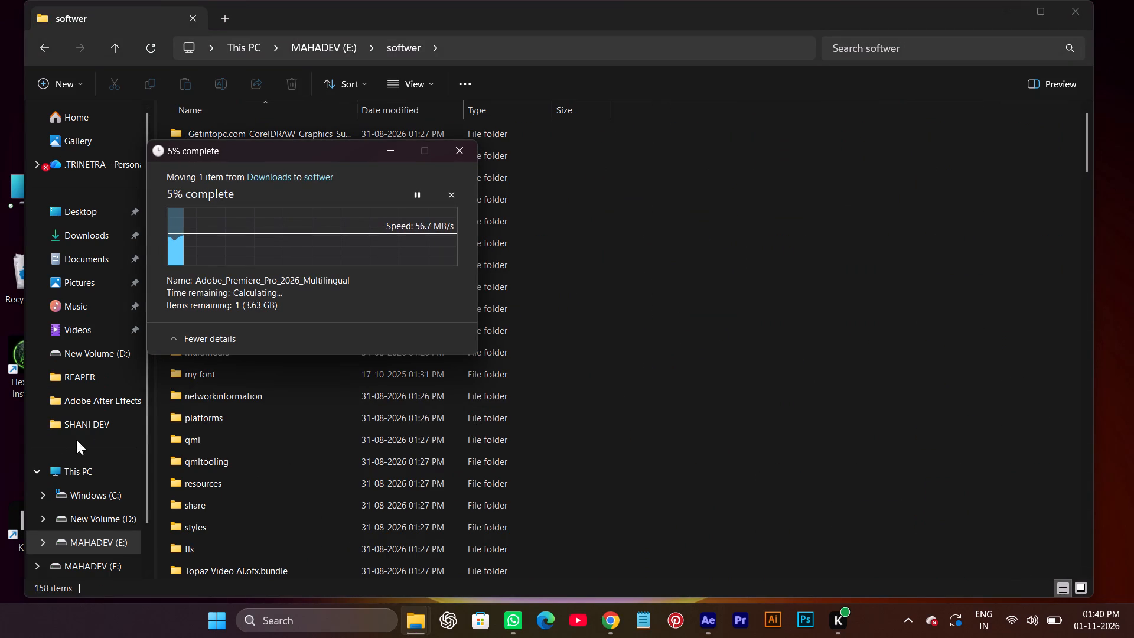
Look through the remaining files and folders in Downloads, then minimize the file window.
click(81, 237)
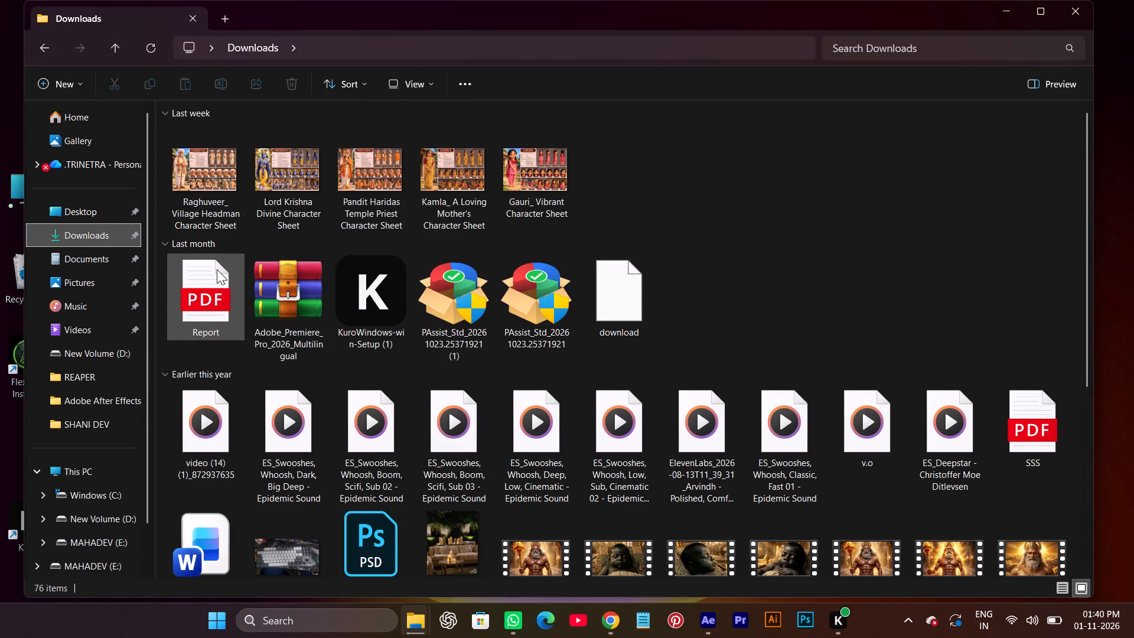
drag(748, 186, 677, 191)
scroll(760, 216, down, 3)
scroll(755, 357, down, 1)
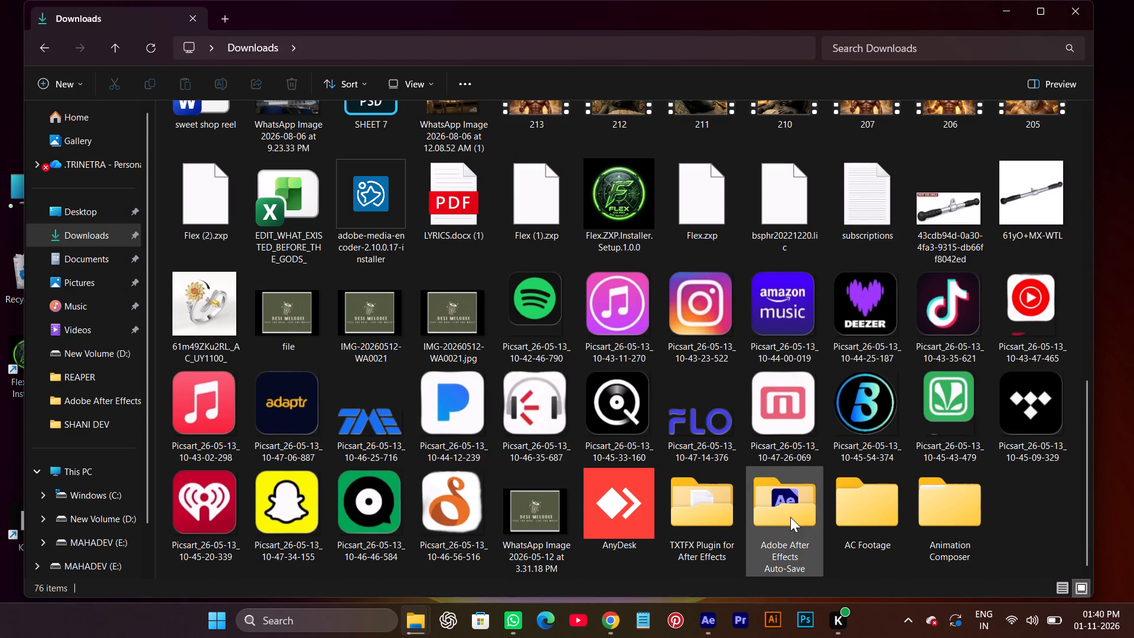
scroll(755, 499, up, 1)
scroll(650, 425, up, 2)
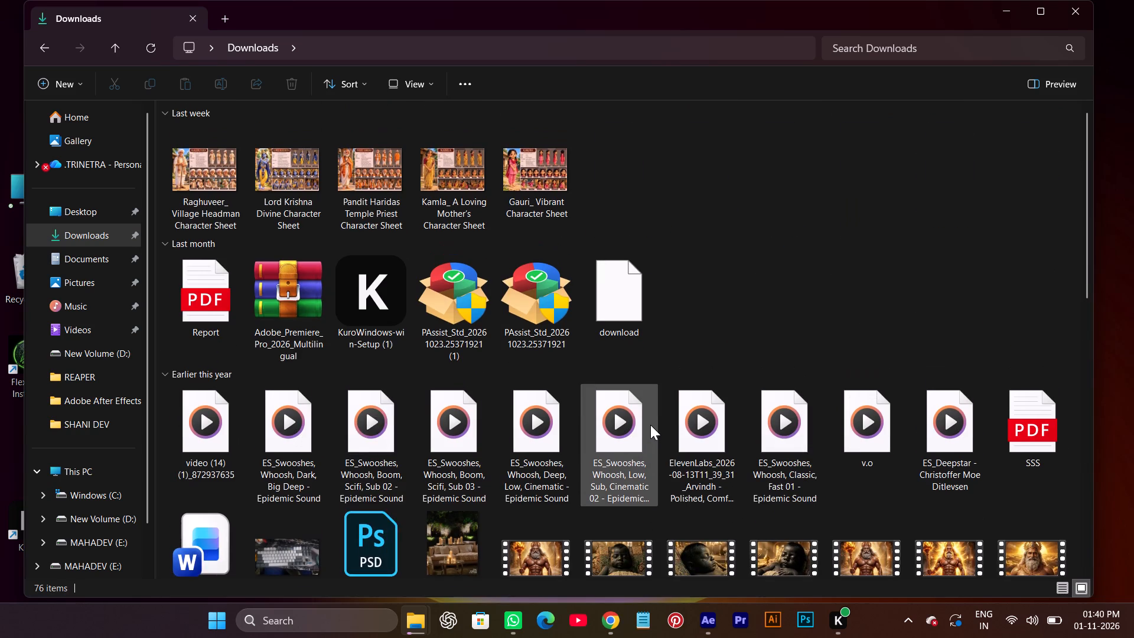
scroll(650, 425, down, 1)
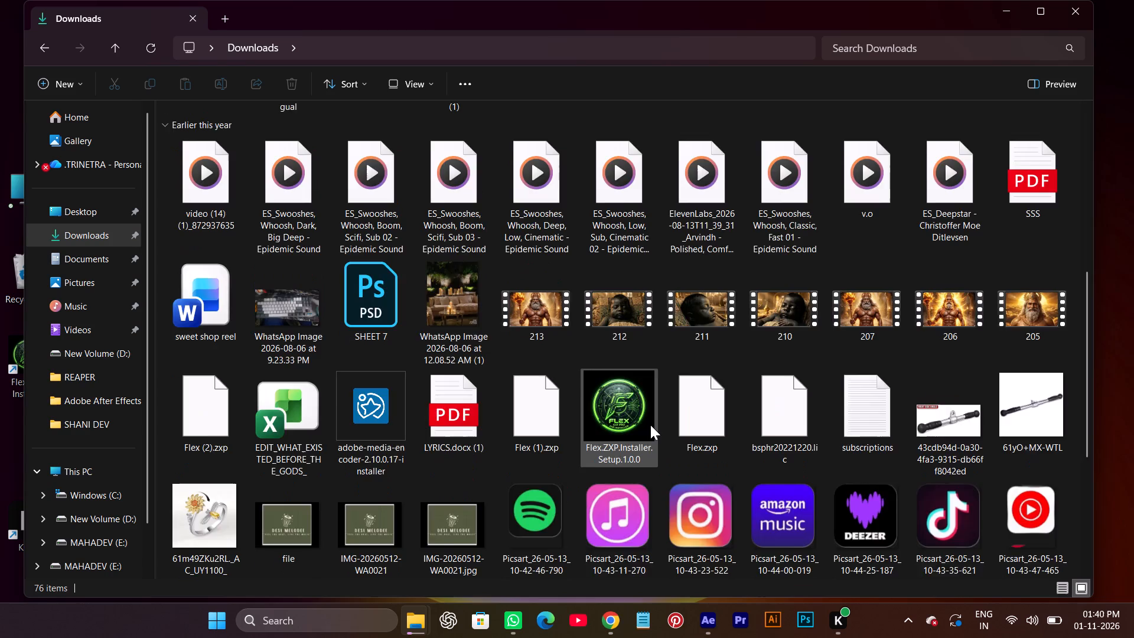
scroll(650, 425, down, 2)
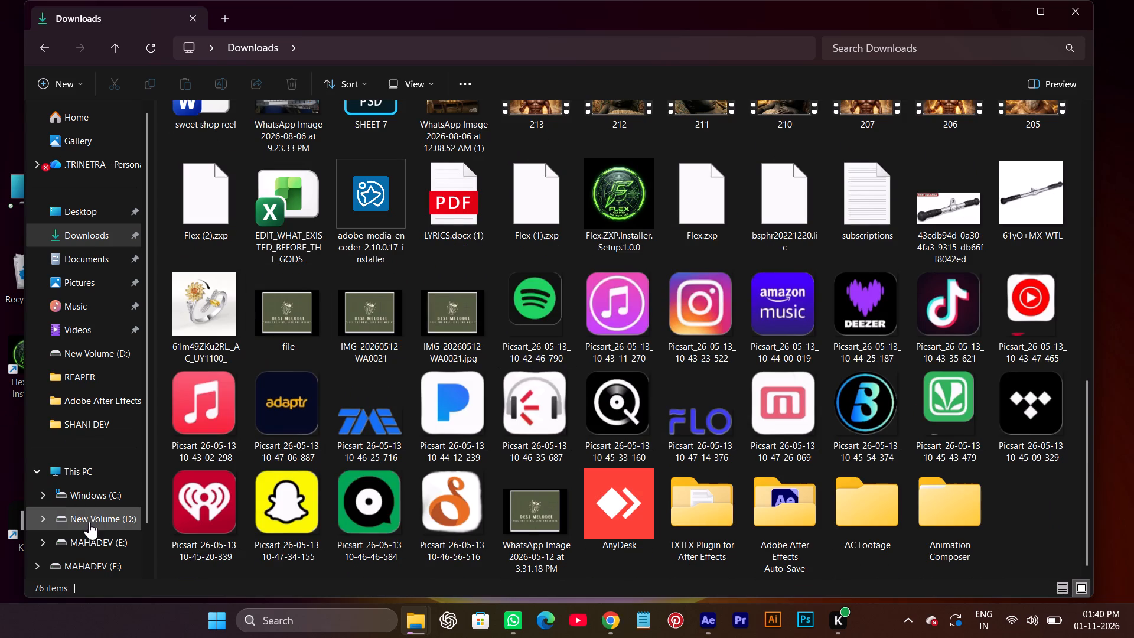
click(89, 522)
click(996, 5)
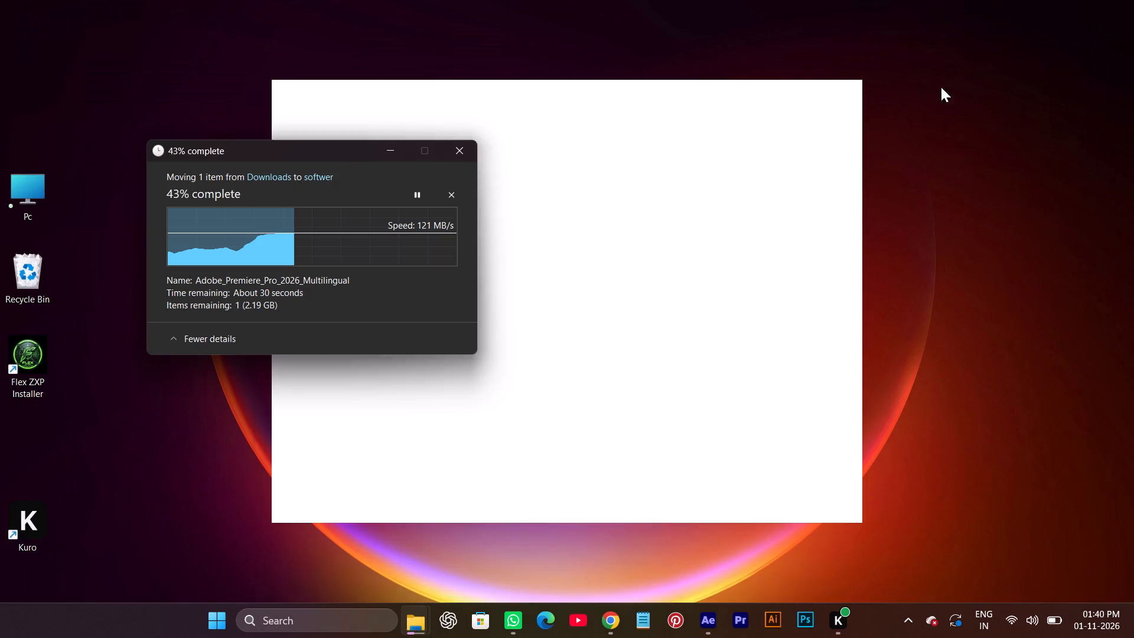
Switch to After Effects.
click(702, 616)
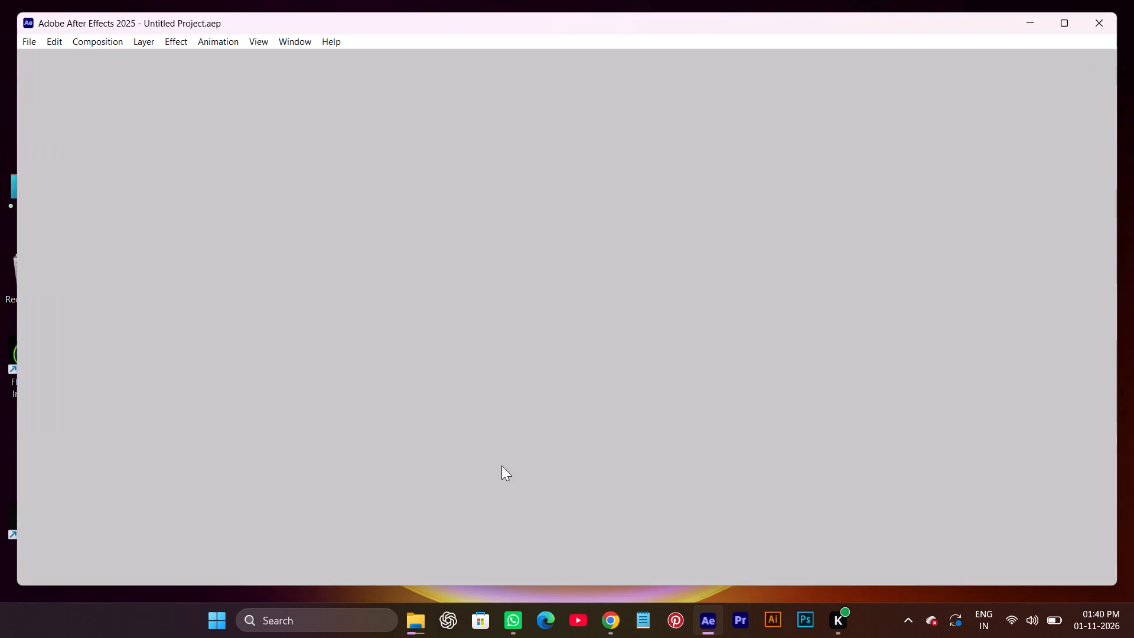
Check the connection status of the computer's Bluetooth devices.
click(1058, 629)
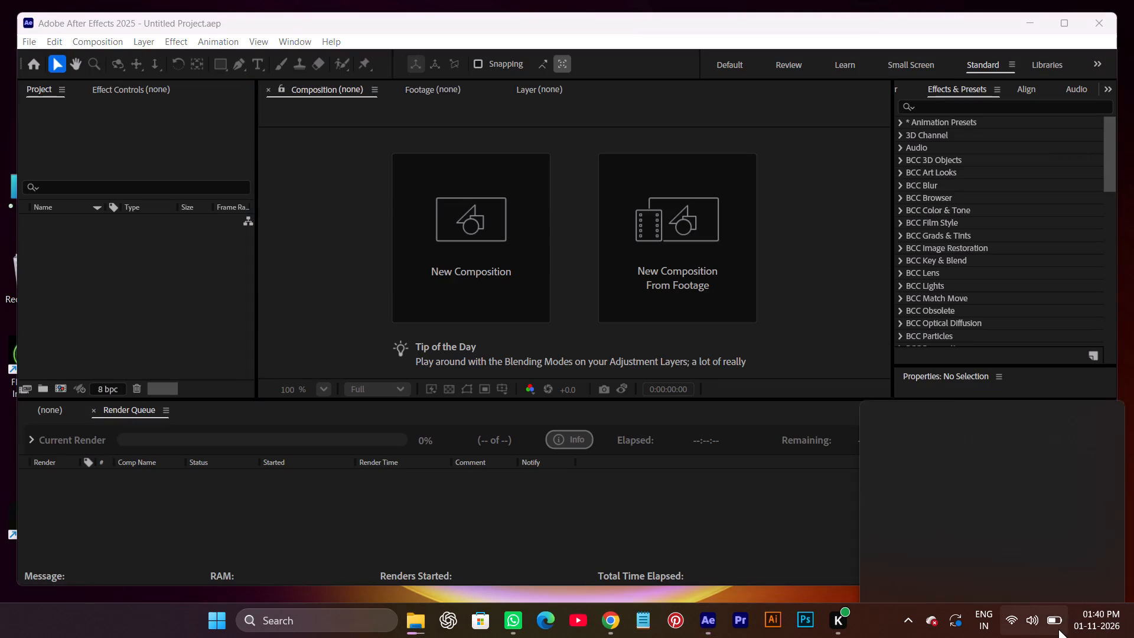
click(1016, 353)
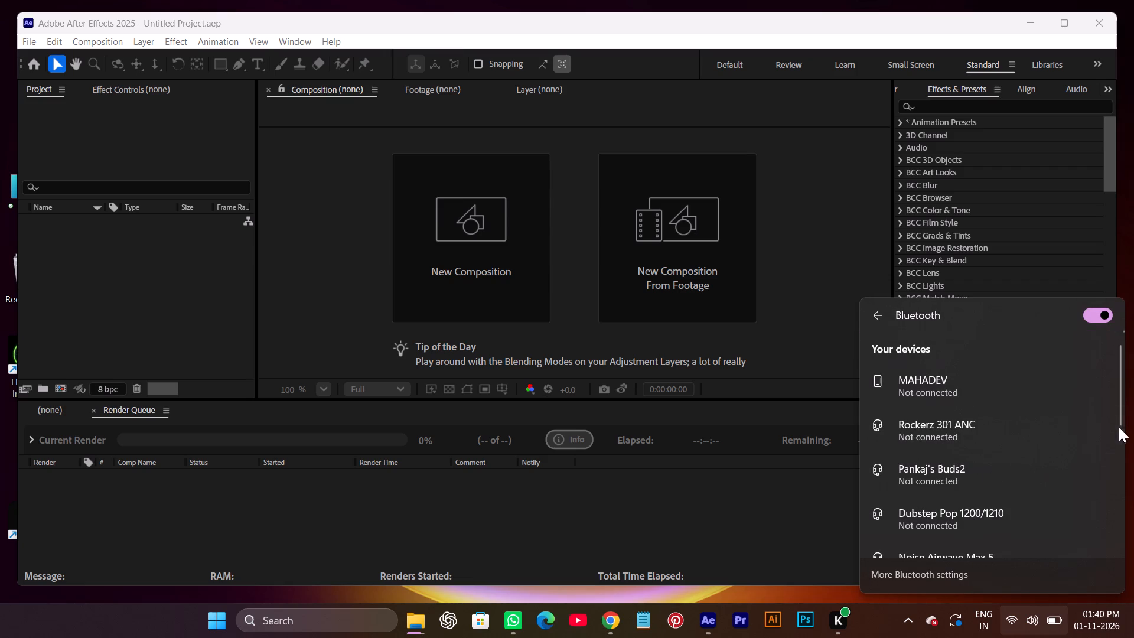
click(118, 314)
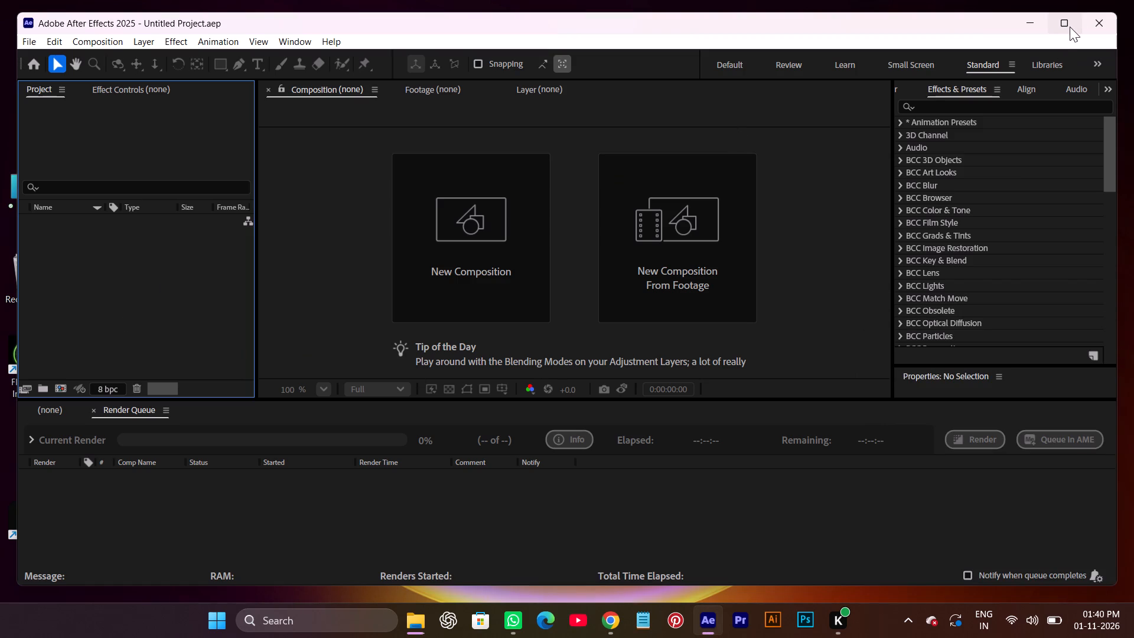
Maximize the After Effects window.
click(1067, 28)
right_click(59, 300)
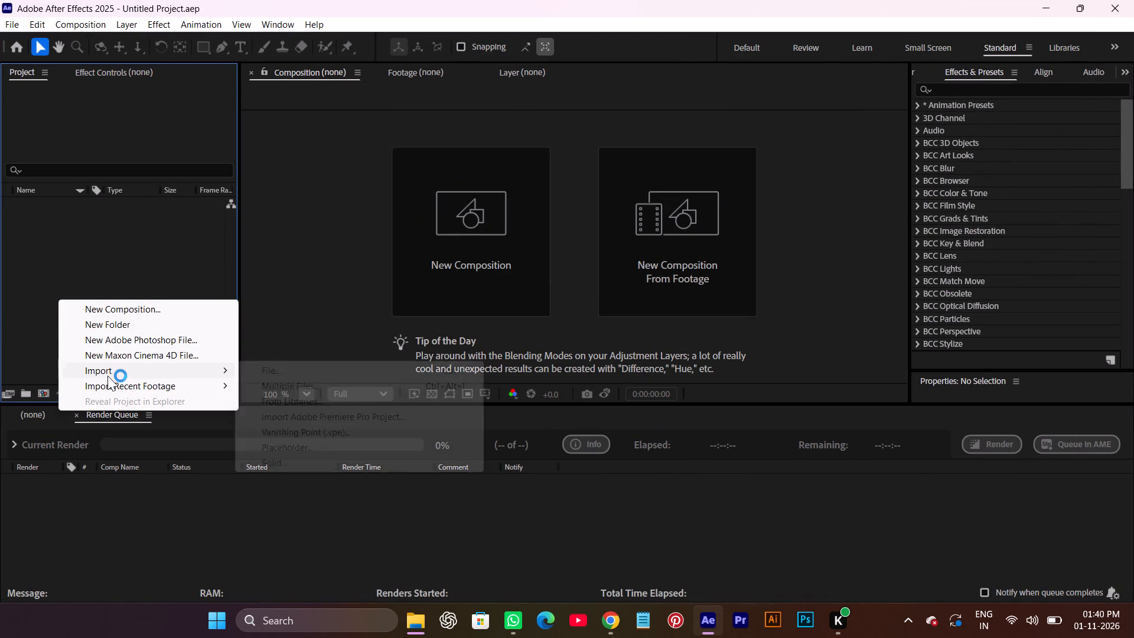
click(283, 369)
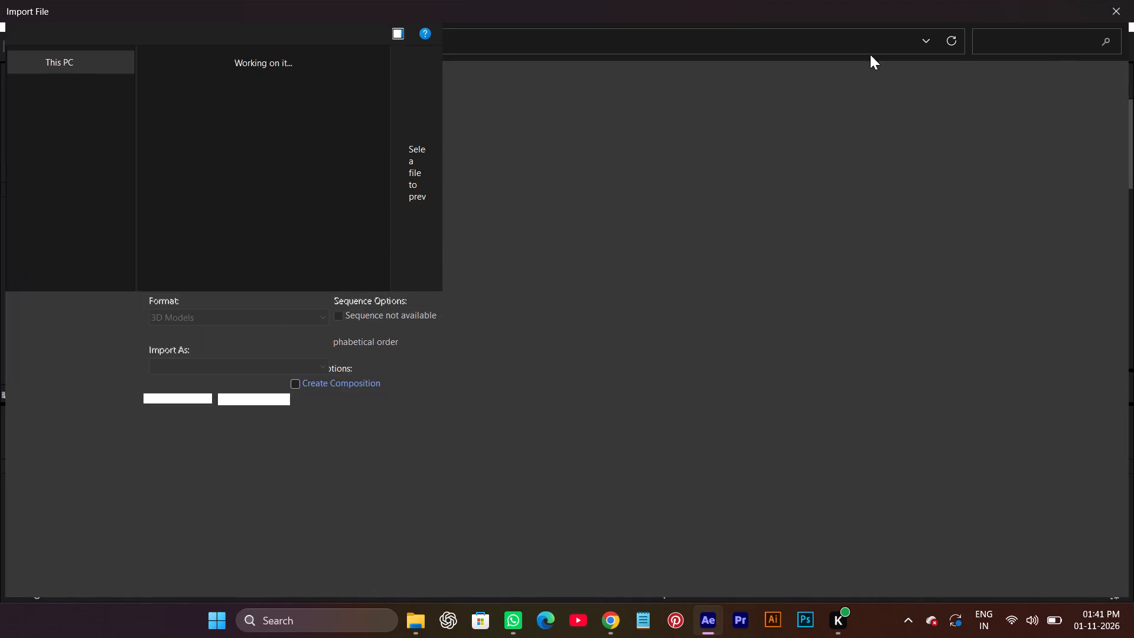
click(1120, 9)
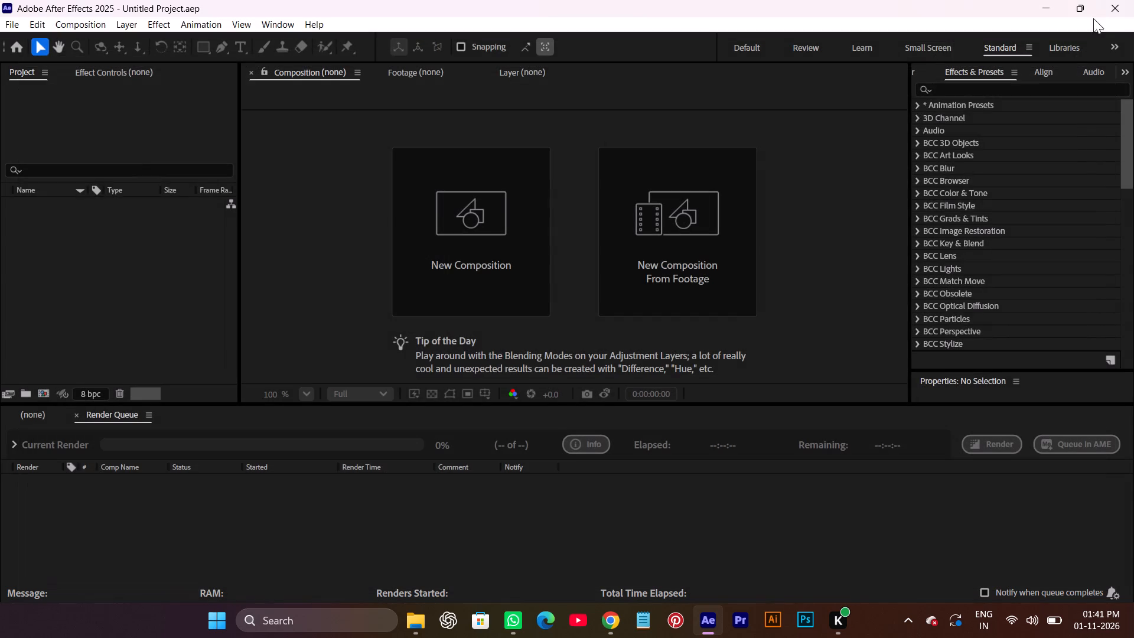
Create a new composition named EPO 11 at 1080 x 1920 px, 25 fps, with a duration of 0:04:00:00.
click(468, 223)
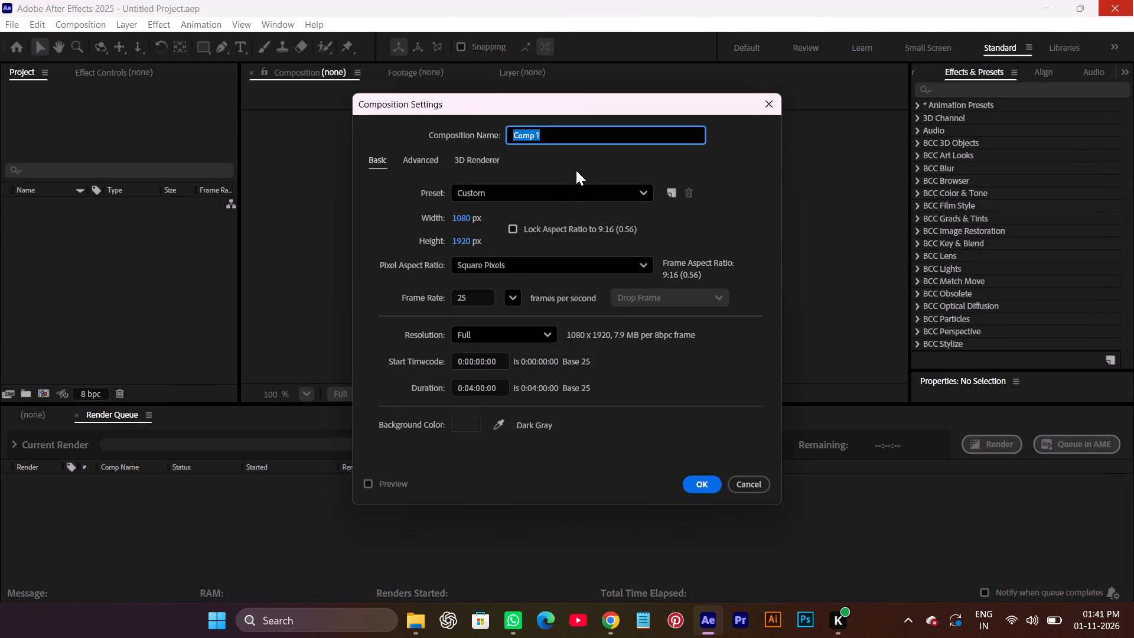
key(BackSpace)
text(EPO 11)
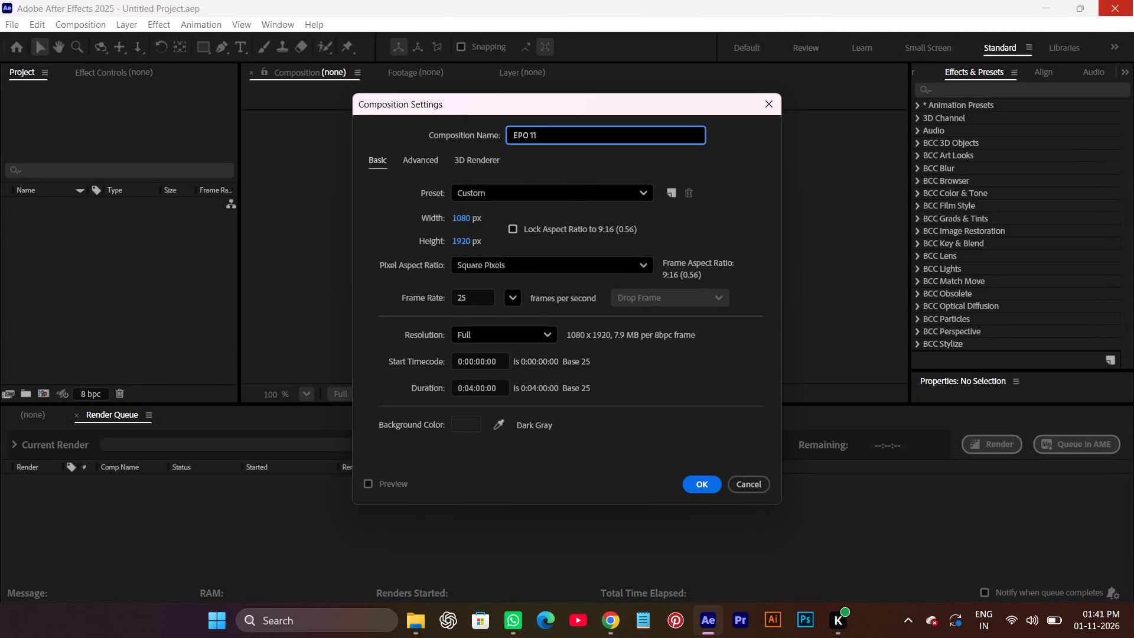
click(704, 494)
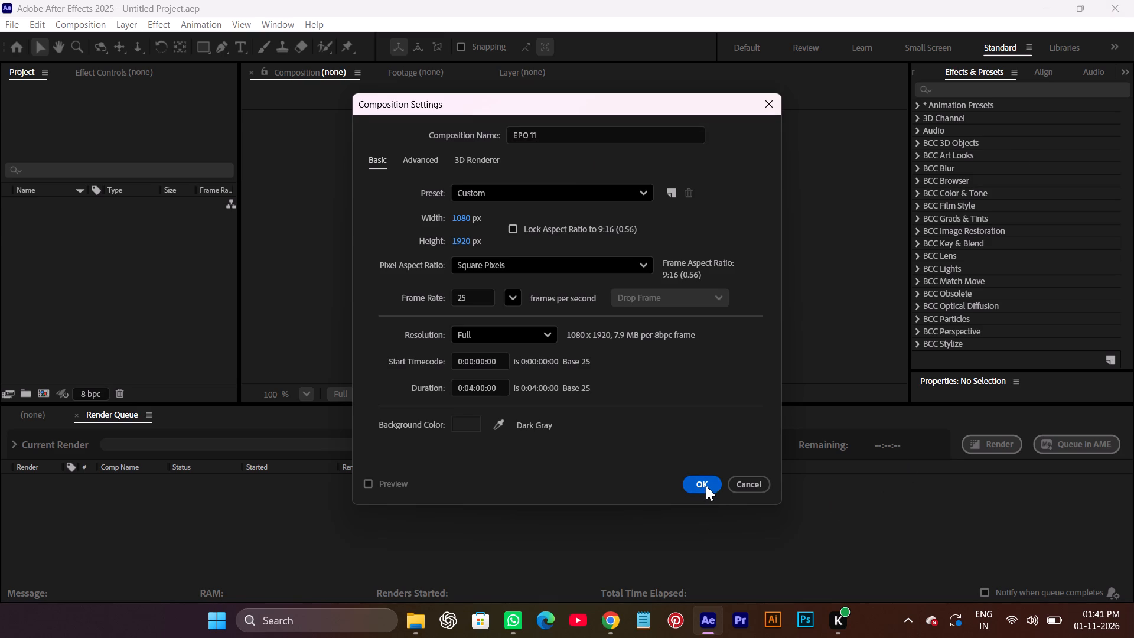
click(706, 486)
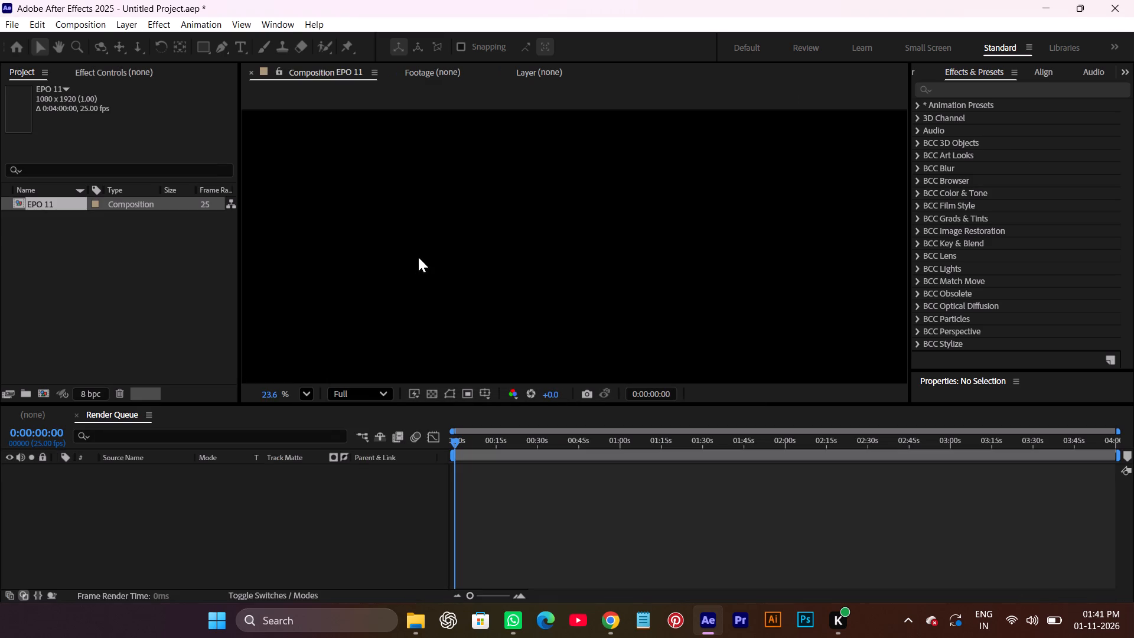
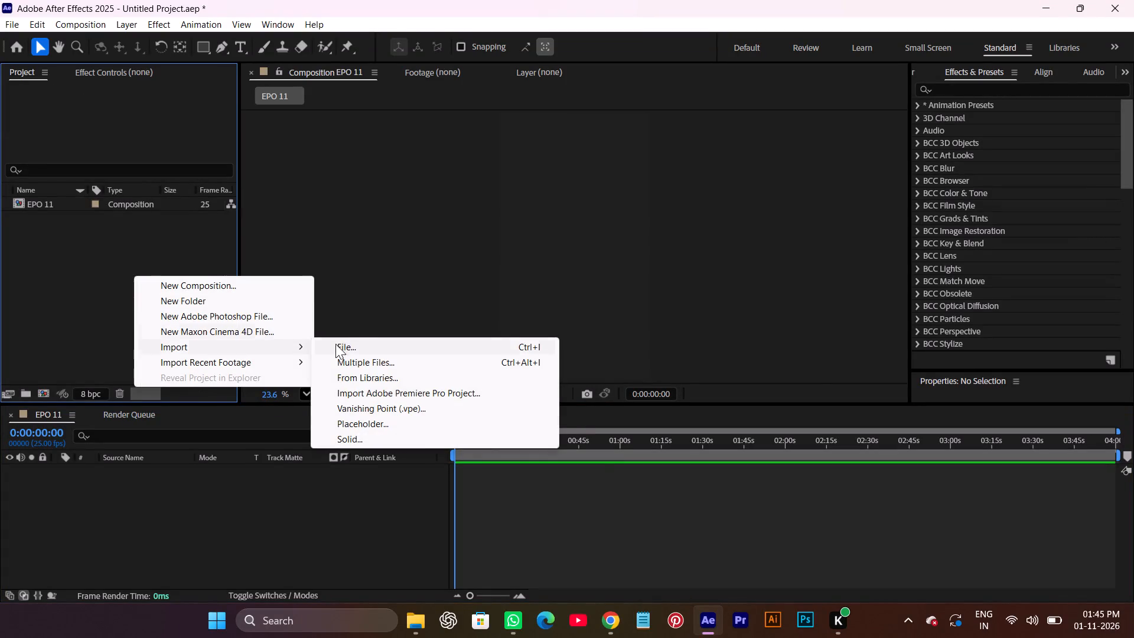
Import the Ep11 folder from SHANI DEV on the E: drive into the project.
click(349, 344)
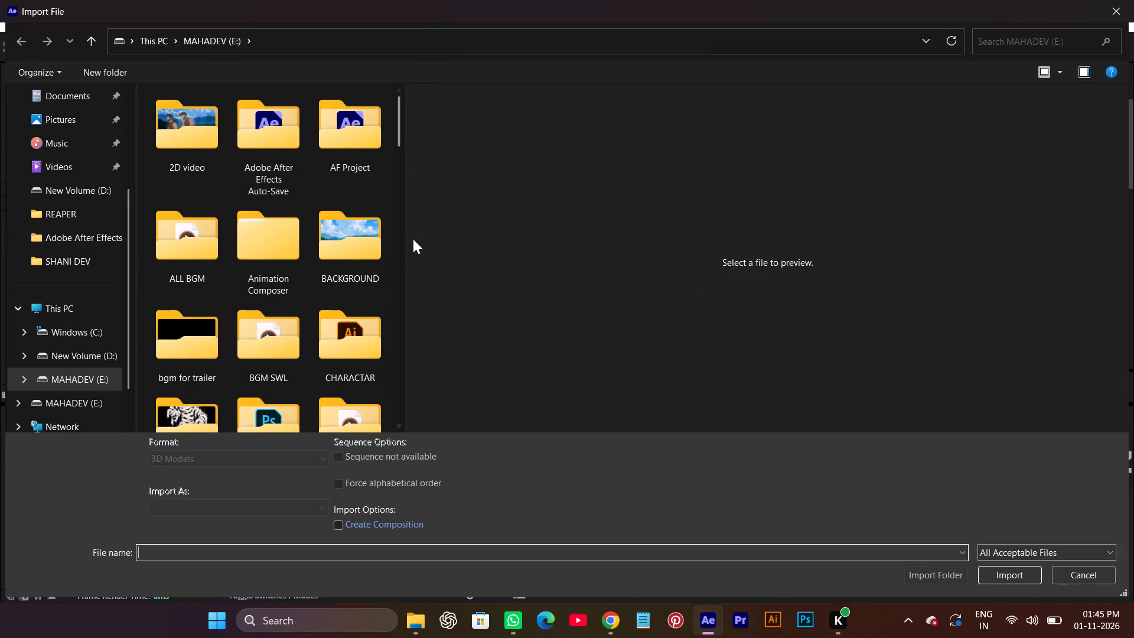
drag(406, 243, 756, 251)
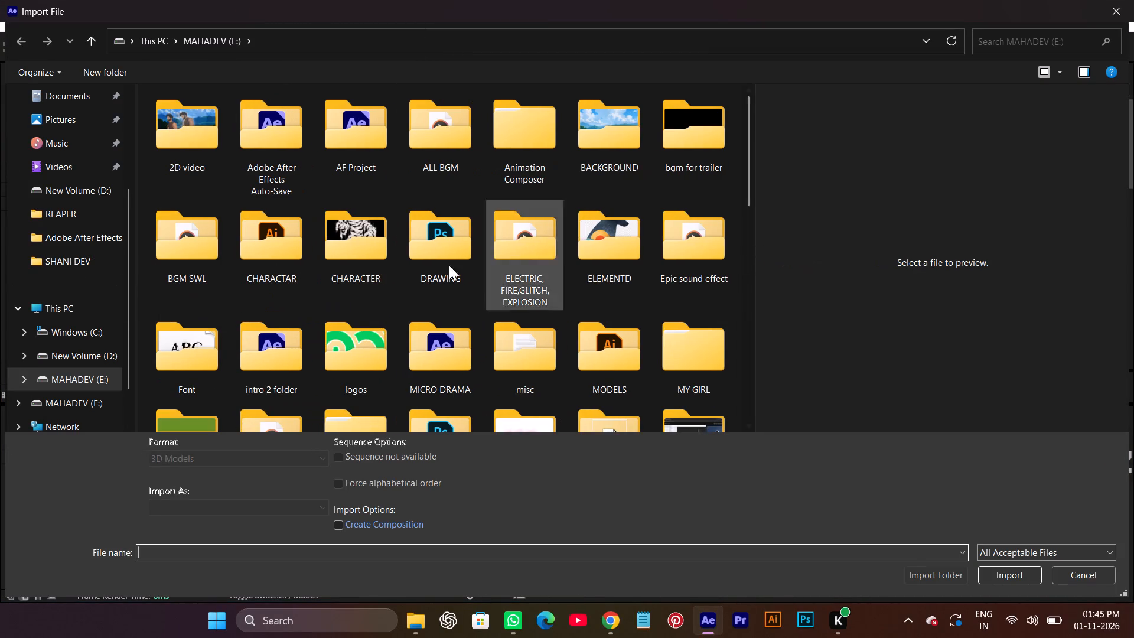
scroll(83, 374, down, 1)
click(88, 301)
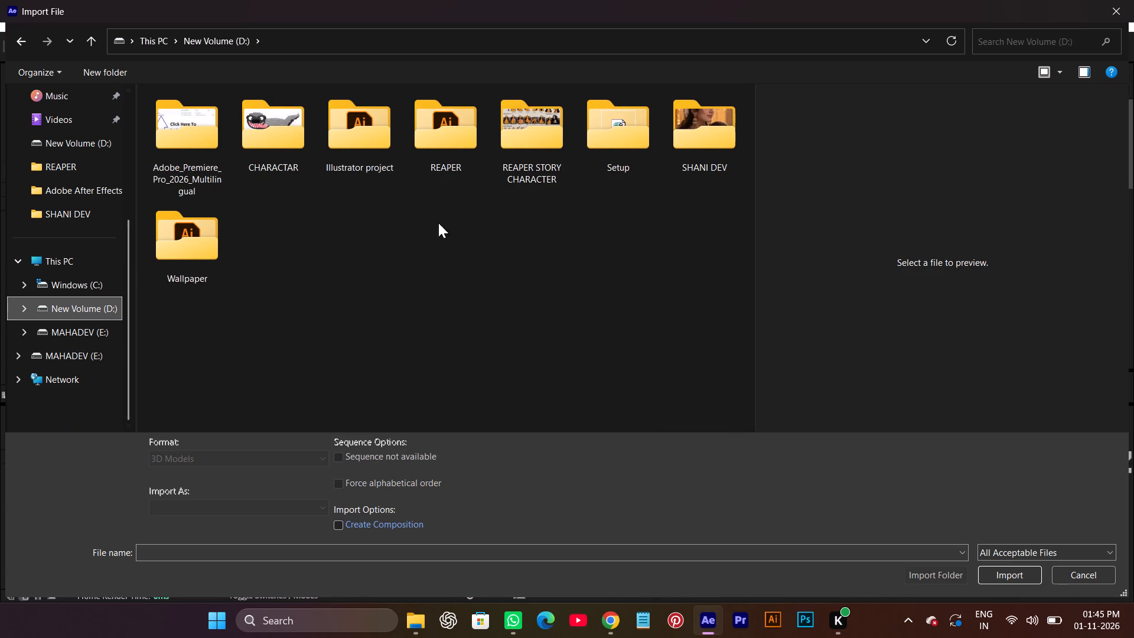
click(98, 330)
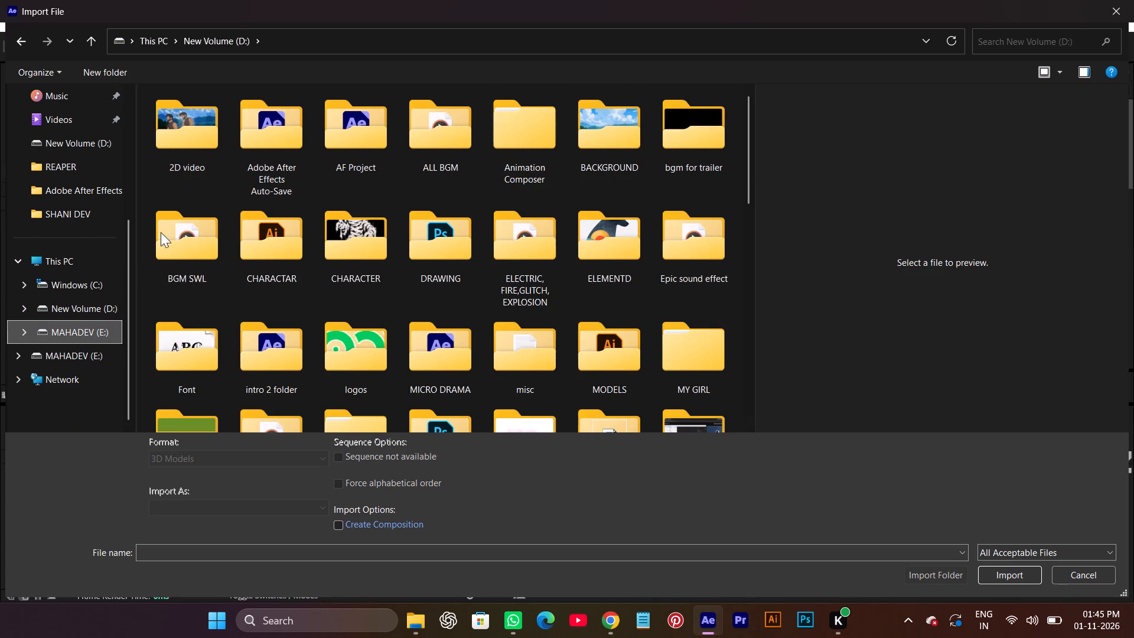
scroll(528, 162, down, 4)
scroll(620, 296, down, 2)
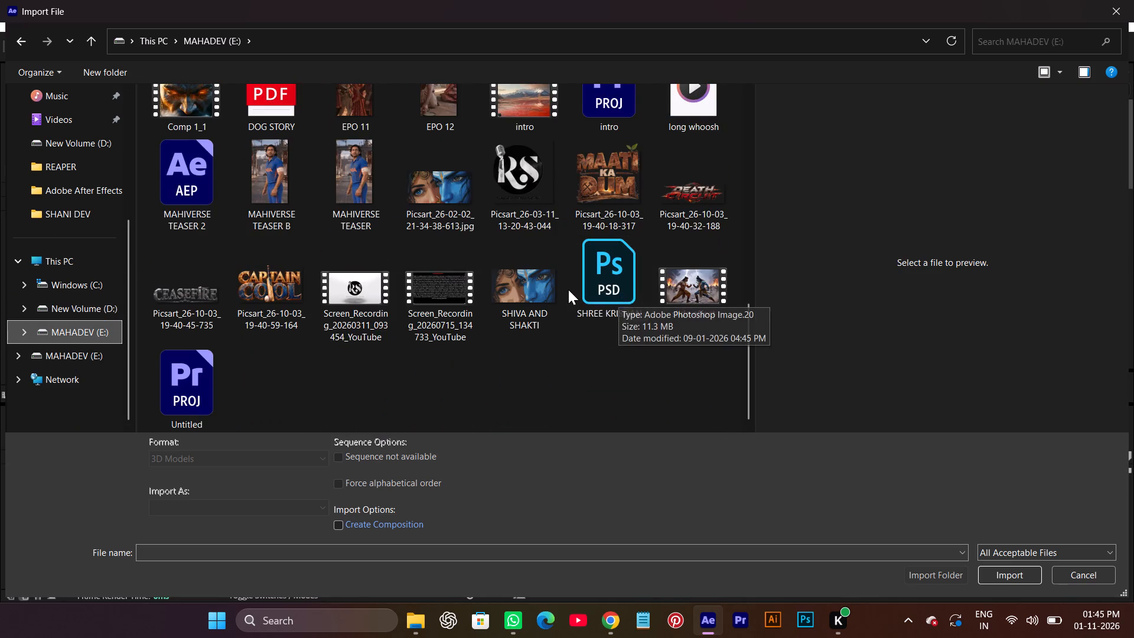
scroll(568, 289, up, 3)
scroll(512, 315, down, 2)
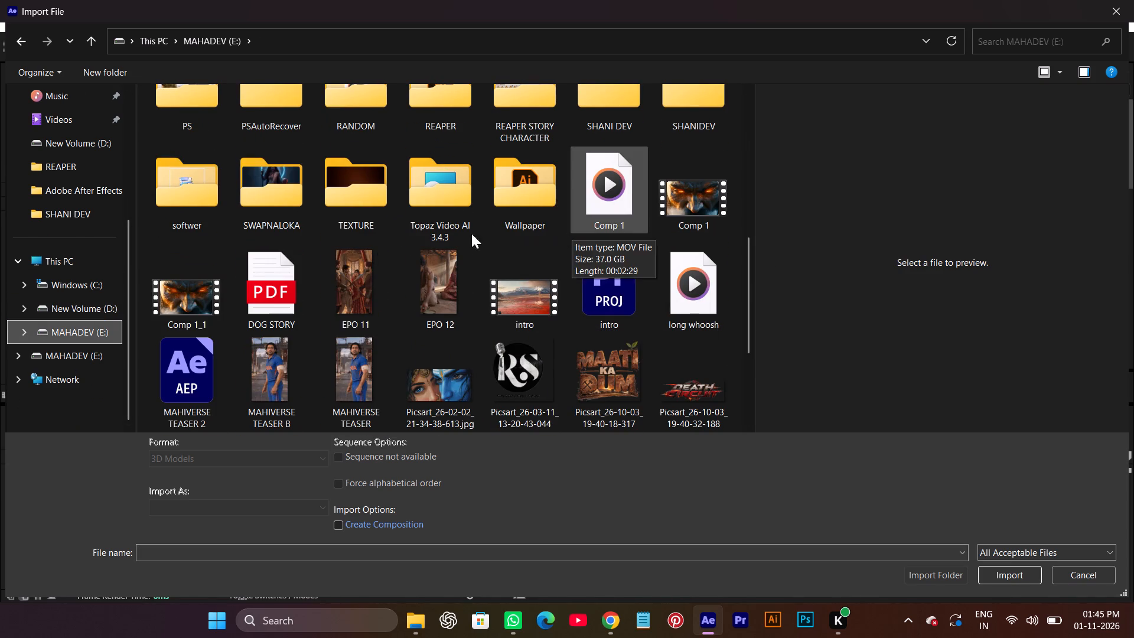
scroll(405, 240, up, 1)
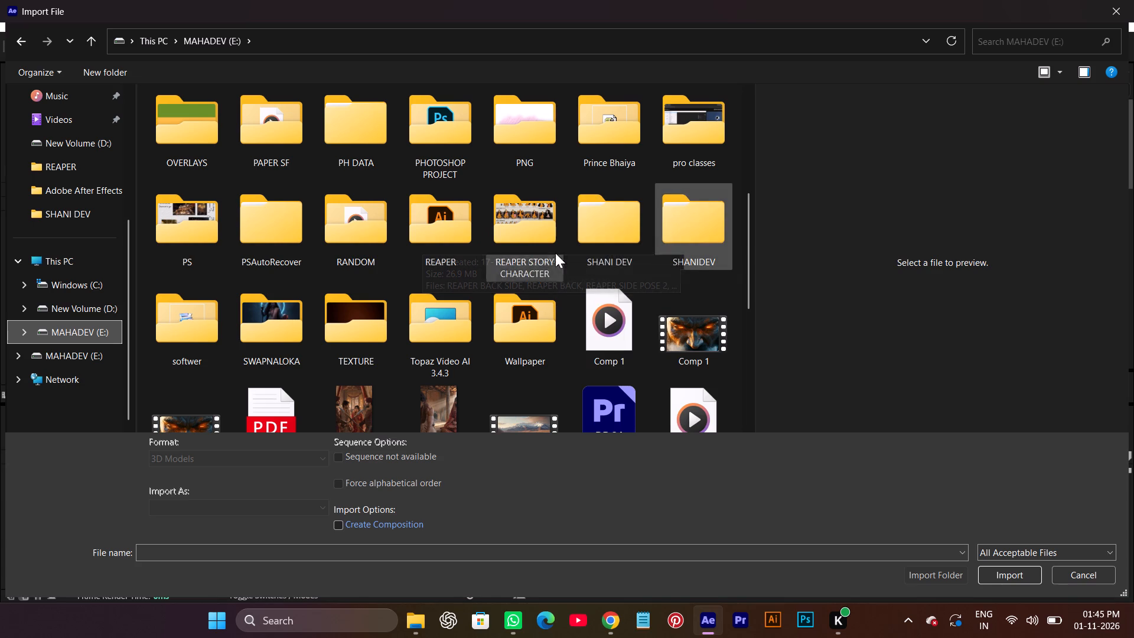
double_click(599, 235)
scroll(382, 236, down, 4)
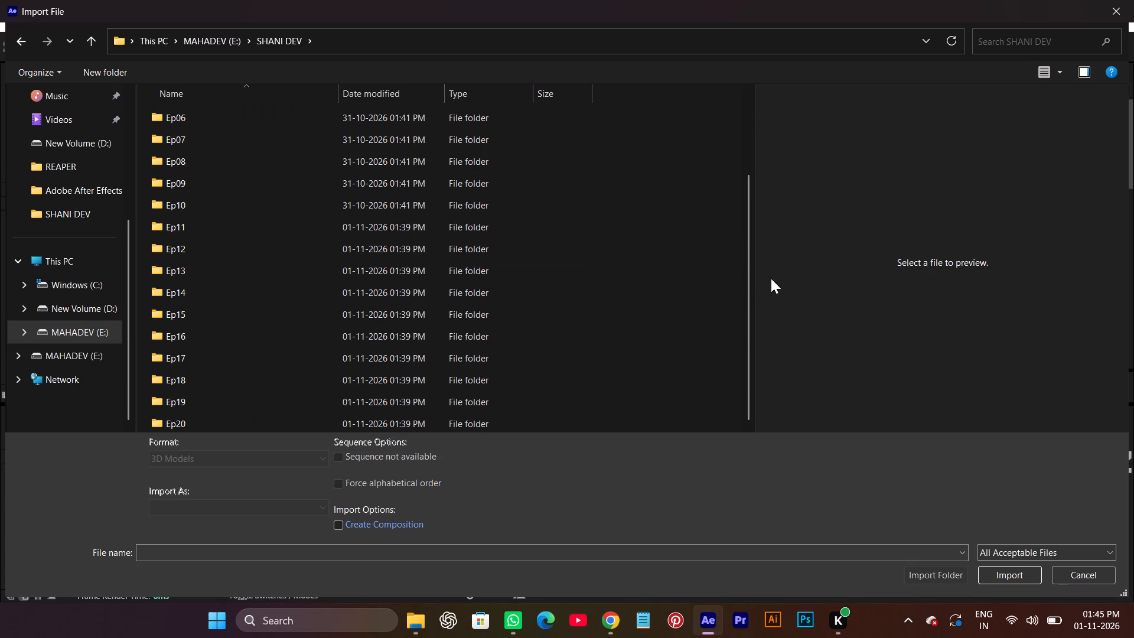
drag(756, 269, 858, 258)
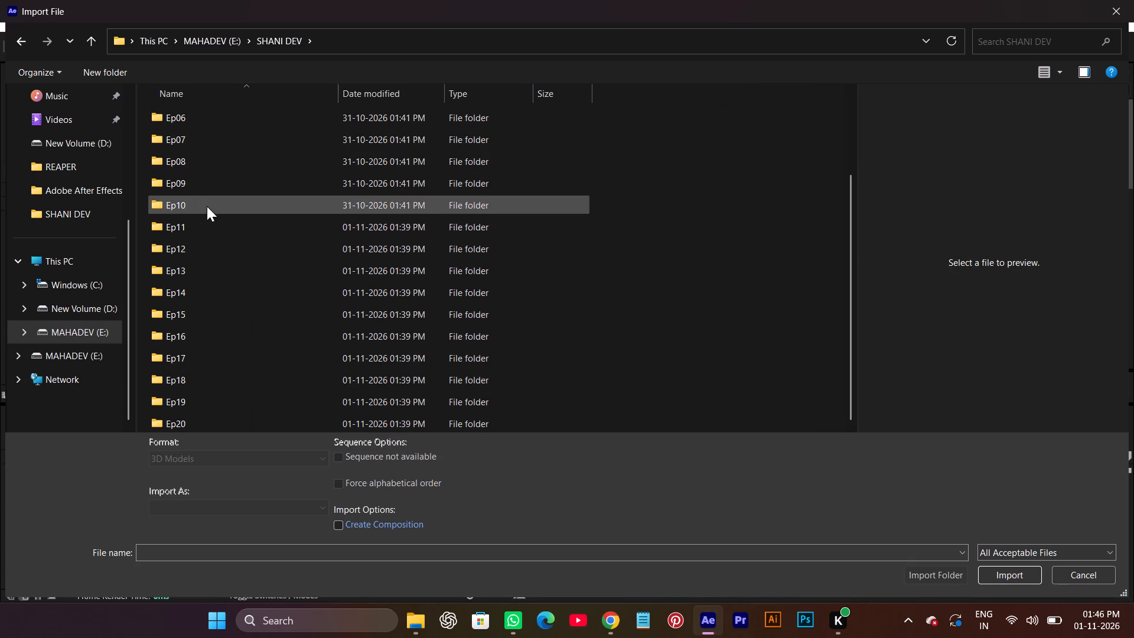
click(197, 222)
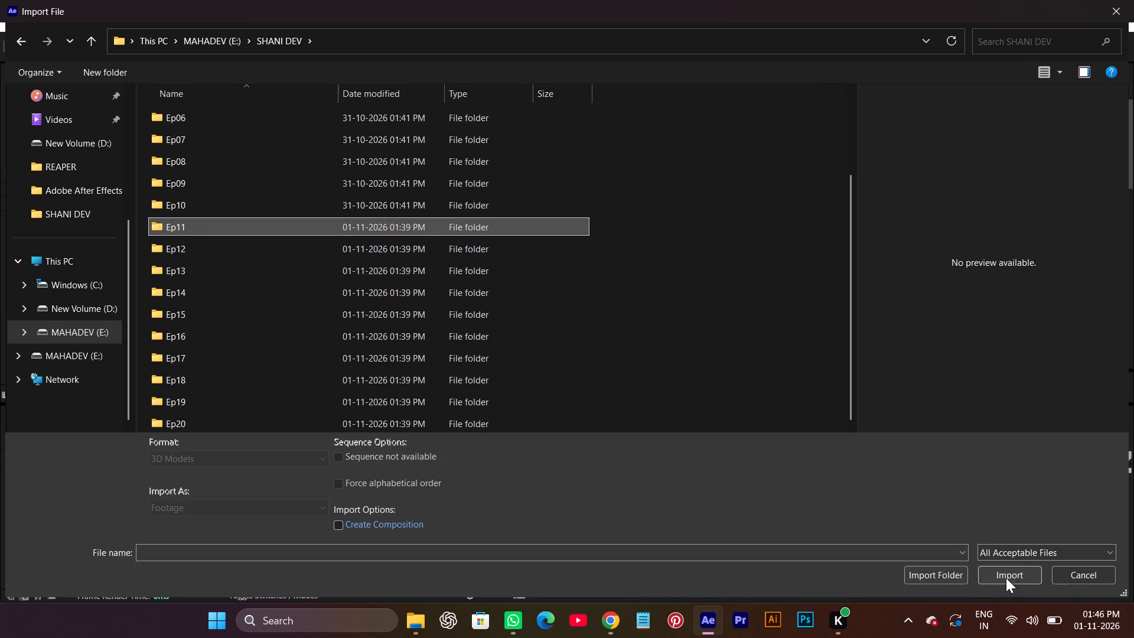
click(1006, 578)
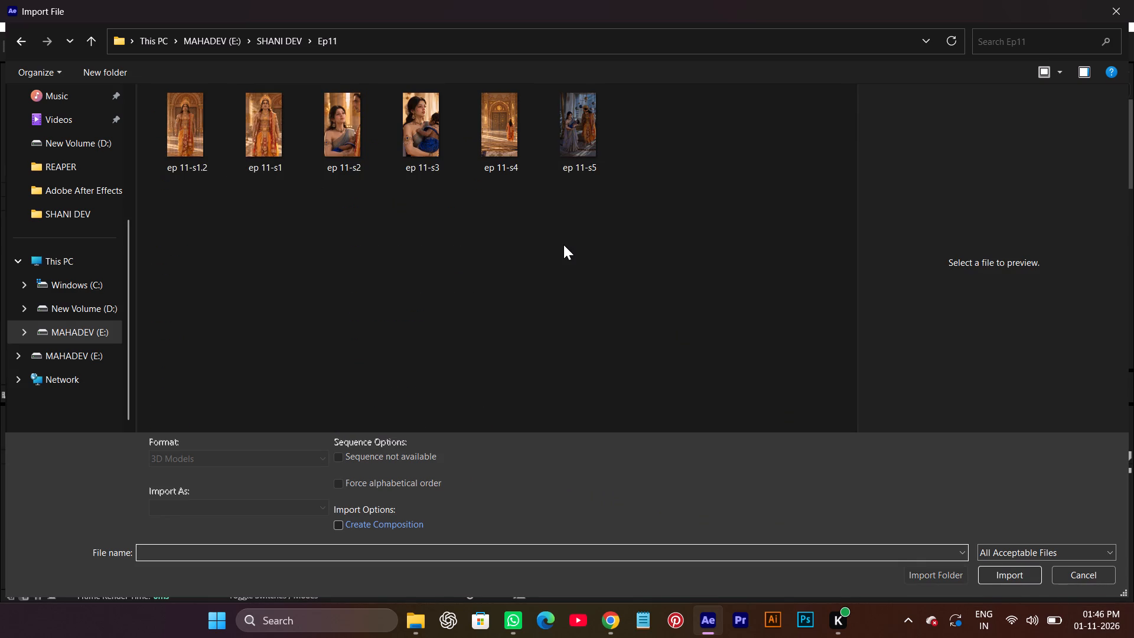
click(30, 38)
click(921, 578)
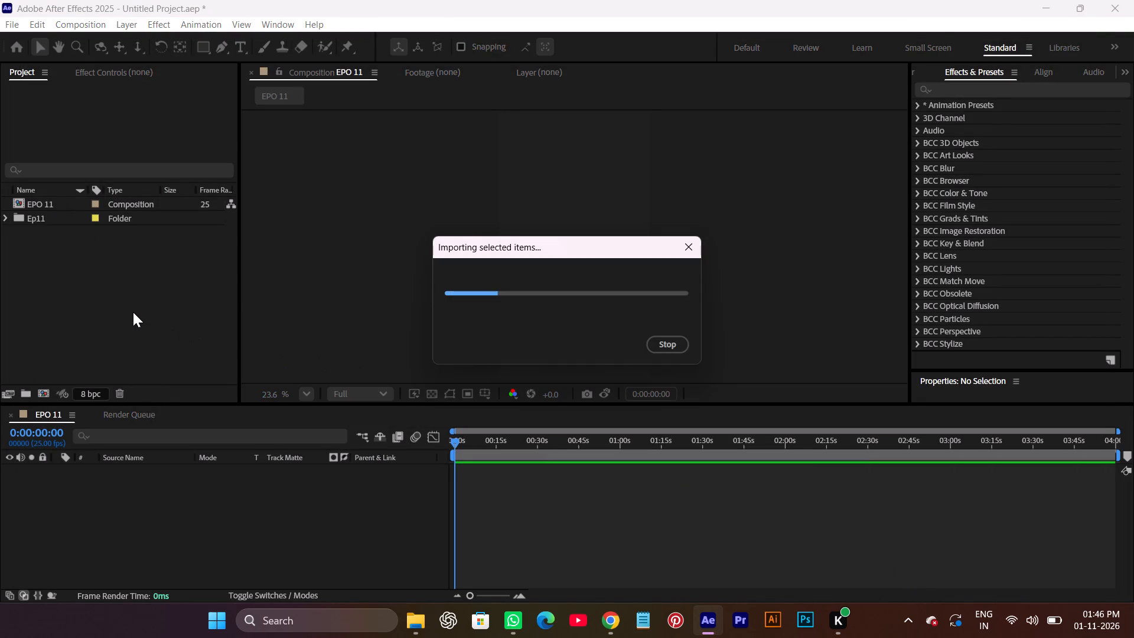
Expand the imported Ep11 folder and preview the footage of ep 11-s1.2.mp4 and ep 11-s1.mp4.
click(8, 218)
double_click(57, 304)
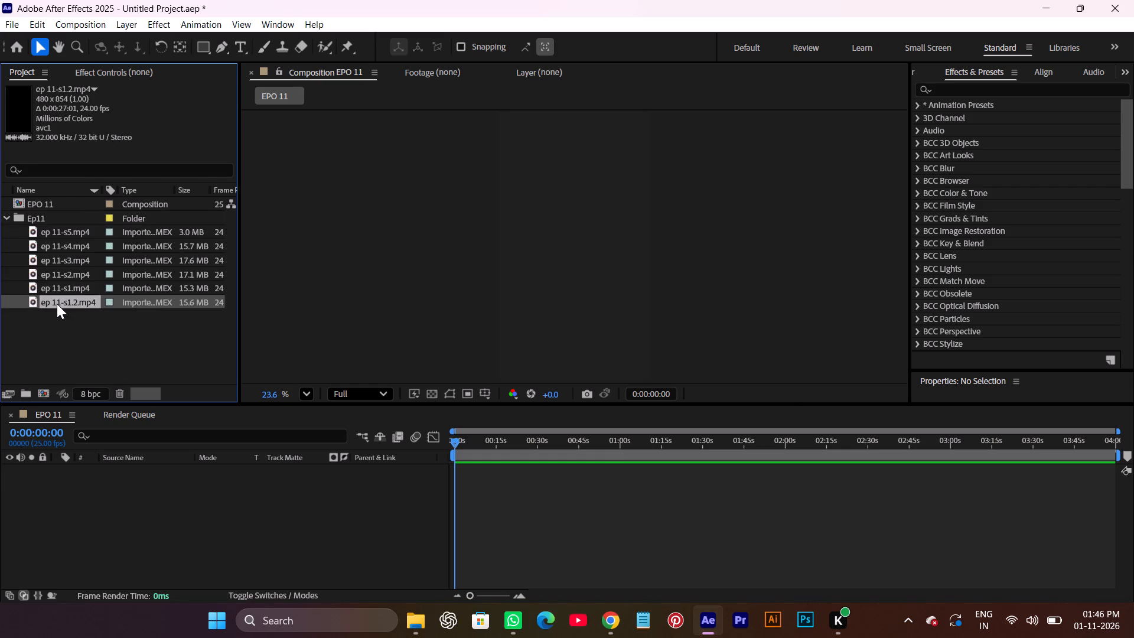
key(space)
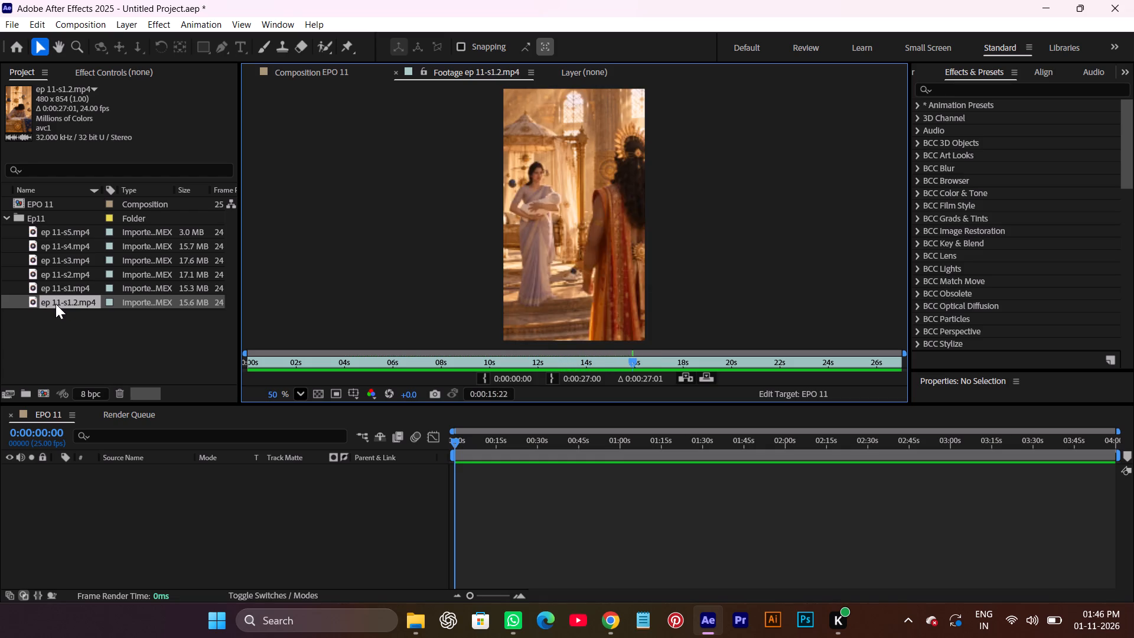
double_click(81, 287)
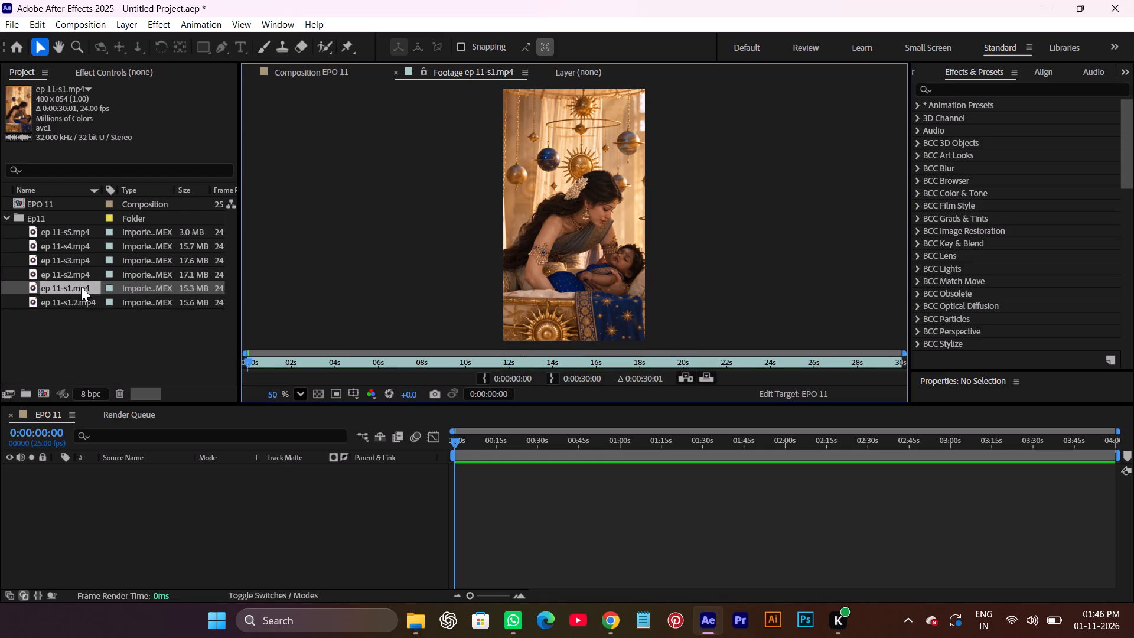
key(space)
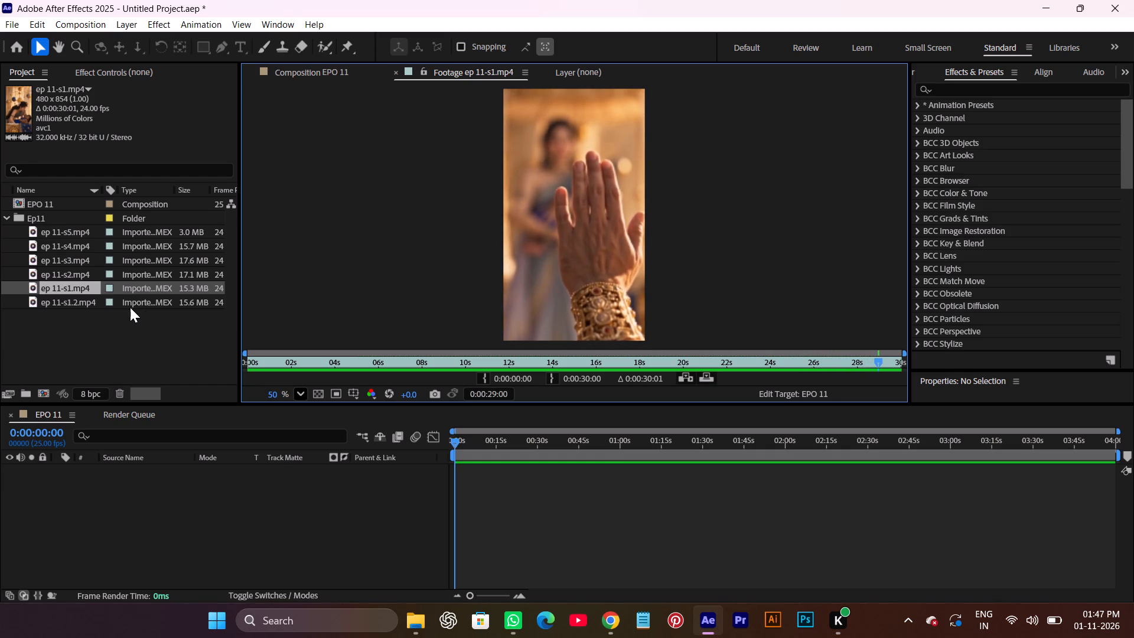
Add ep 11-s1.mp4 to the EPO 11 timeline, starting at 0:00:00:00, and fit it to the composition frame.
drag(84, 291, 441, 483)
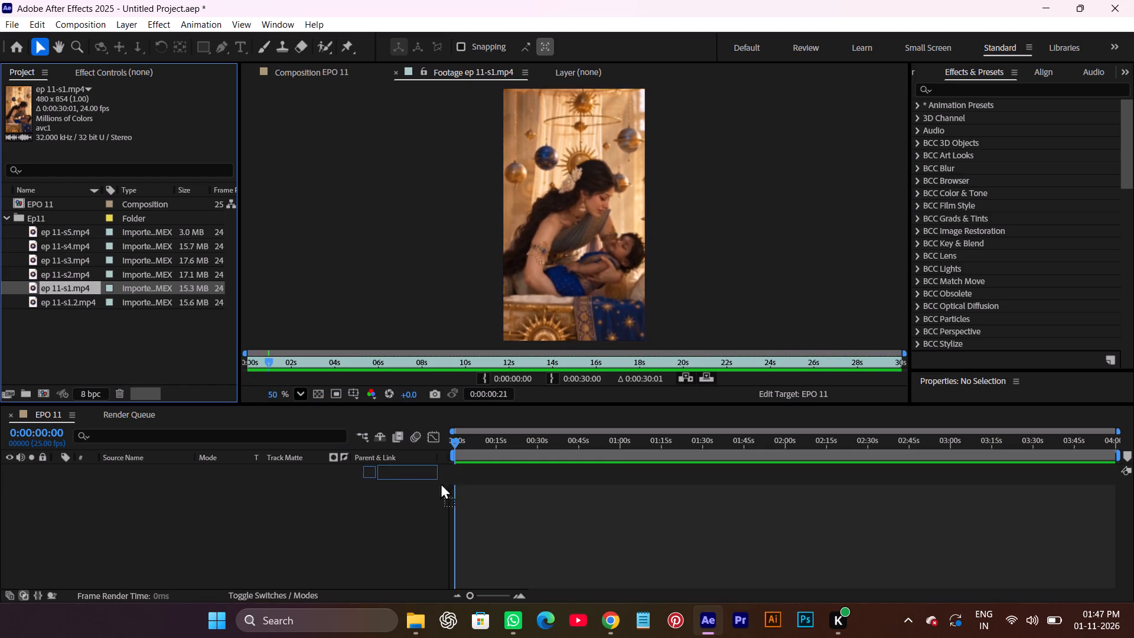
drag(441, 483, 496, 477)
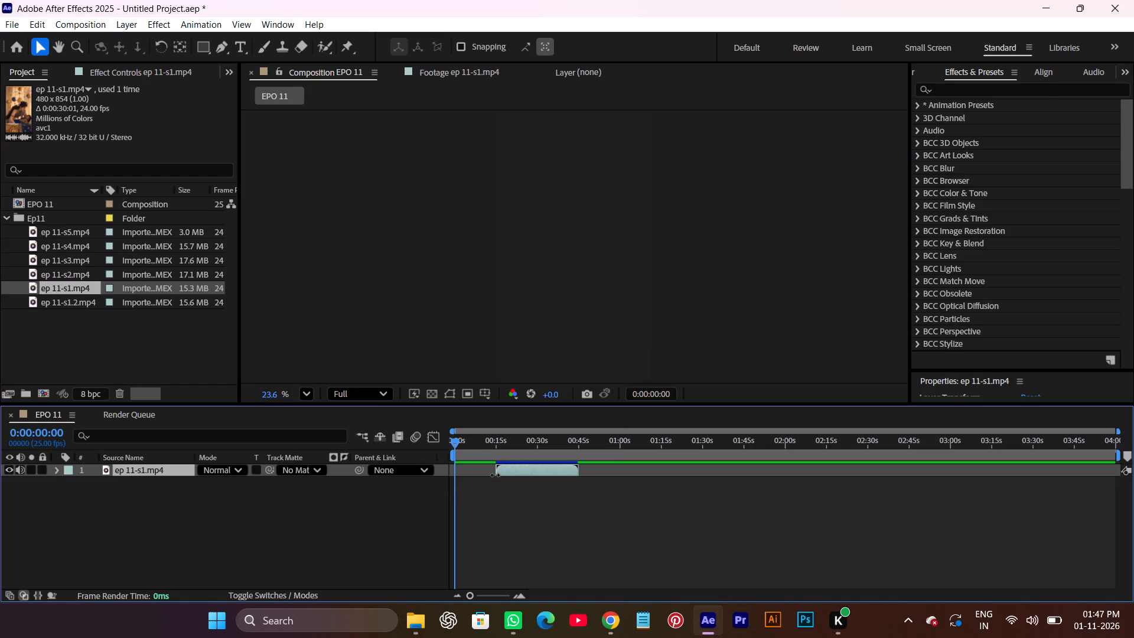
key(bracketleft)
key(ctrl+alt+f)
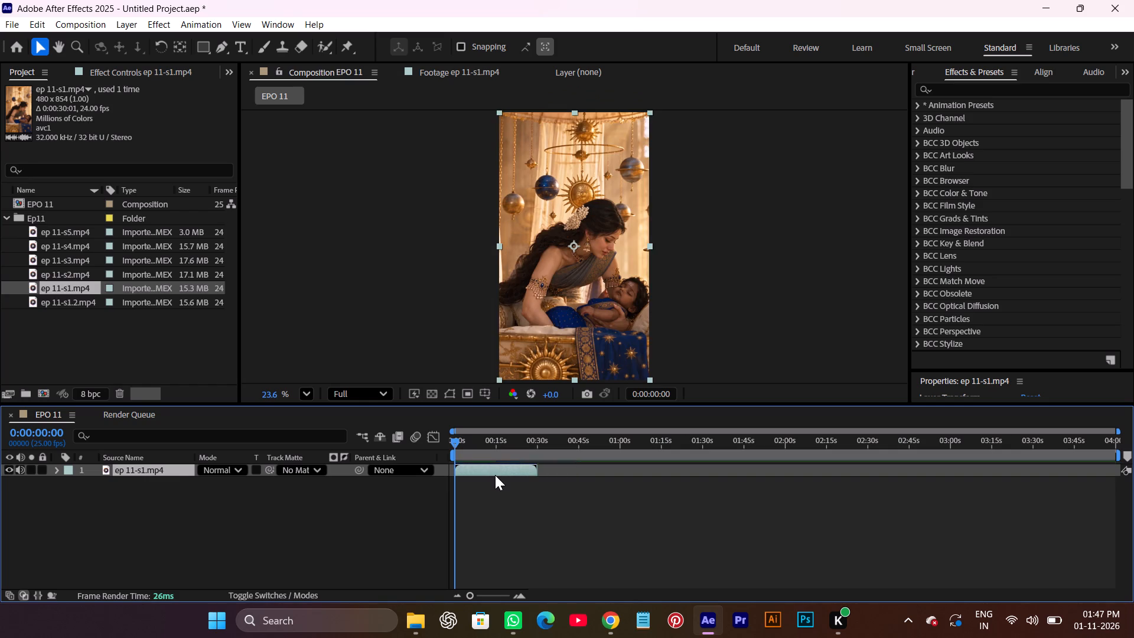
click(516, 522)
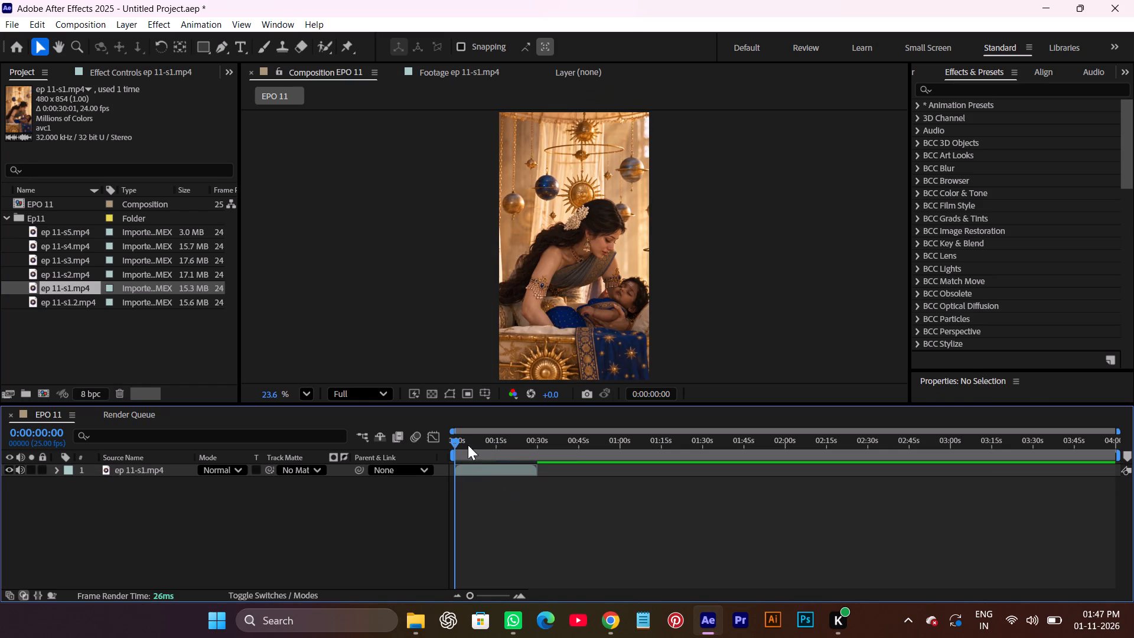
Place a composition marker at 0:00:30:00, at the end of the ep 11-s1.mp4 clip.
drag(461, 441, 539, 477)
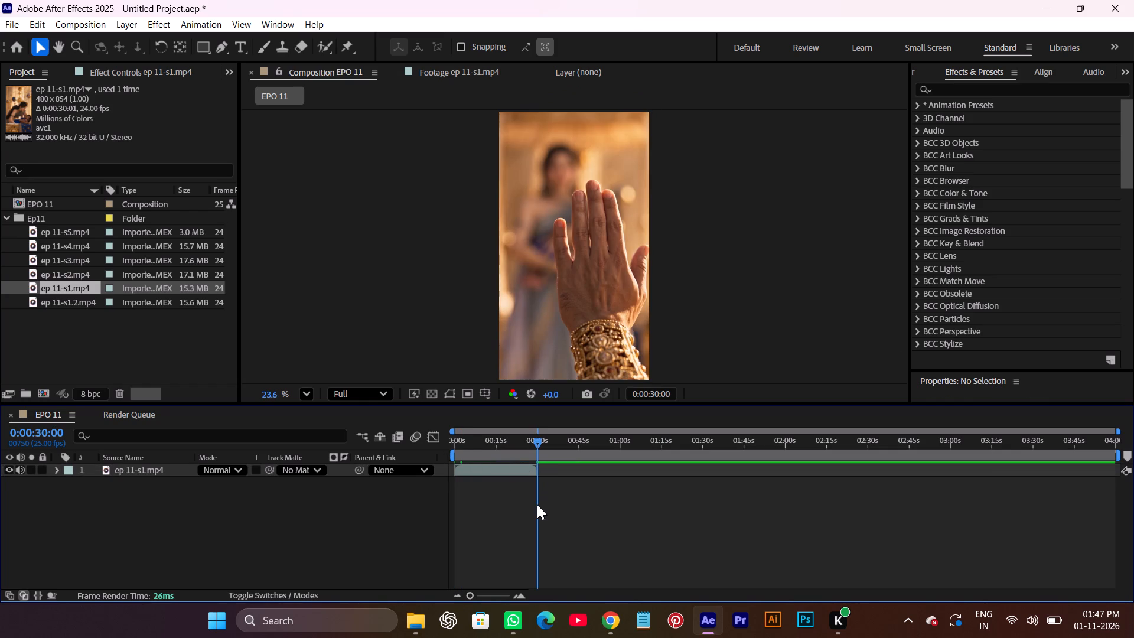
click(537, 504)
key(c)
Play through the ep 11-s1.mp4 clip in the EPO 11 timeline to review its shots.
drag(532, 441, 474, 455)
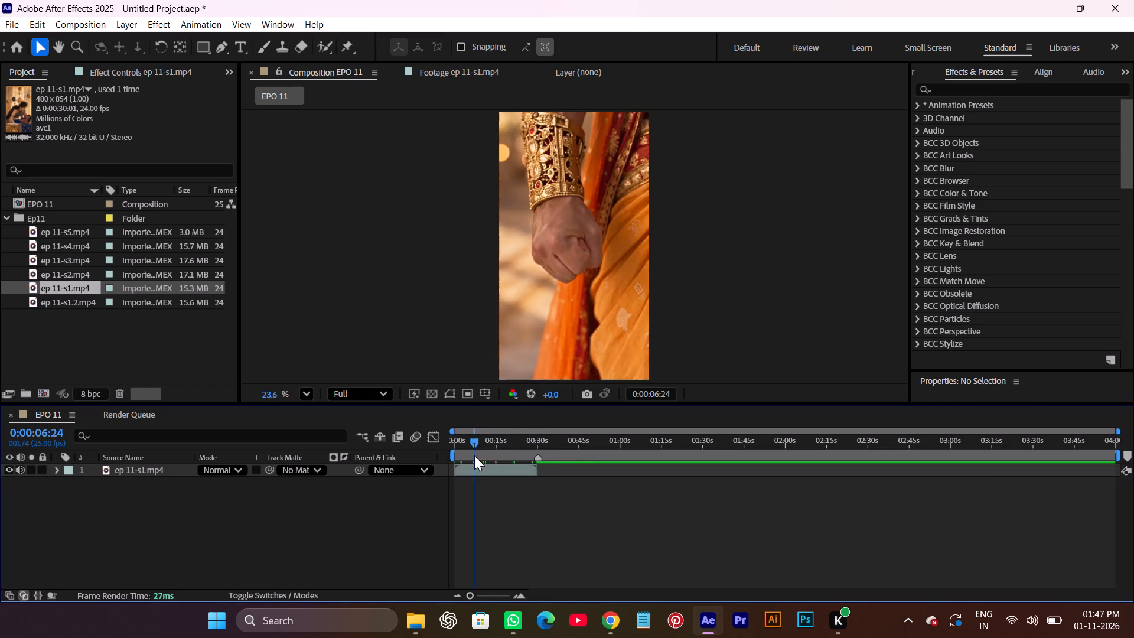
drag(474, 455, 510, 470)
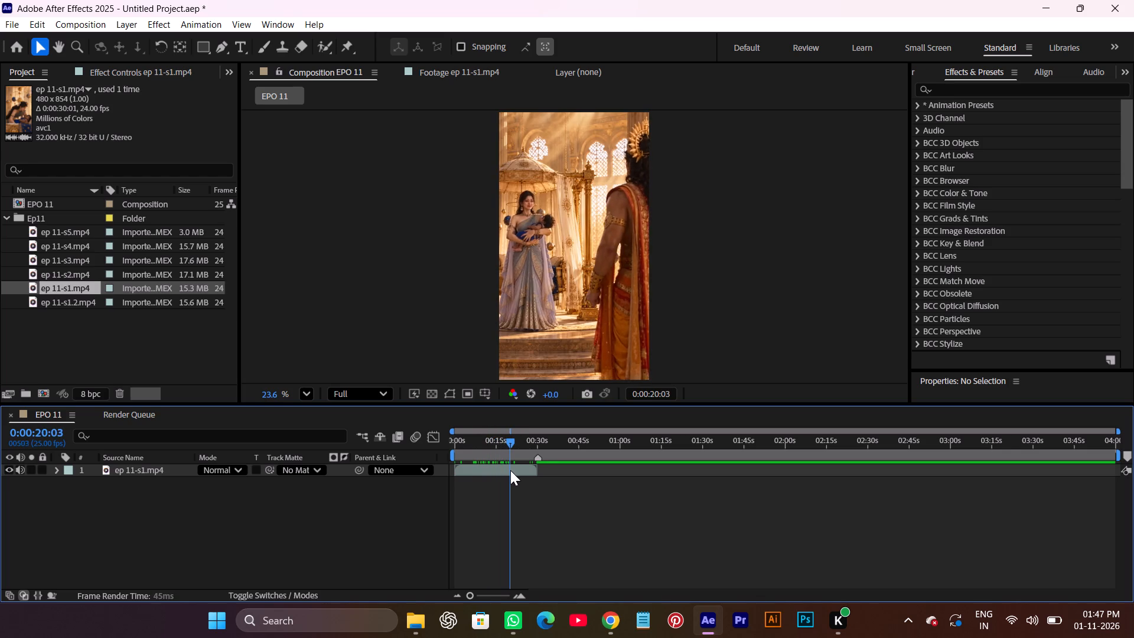
drag(510, 470, 501, 474)
key(space)
key(space)
key(space)
key(space)
key(space)
key(space)
key(space)
key(space)
key(space)
key(space)
key(space)
scroll(496, 487, up, 2)
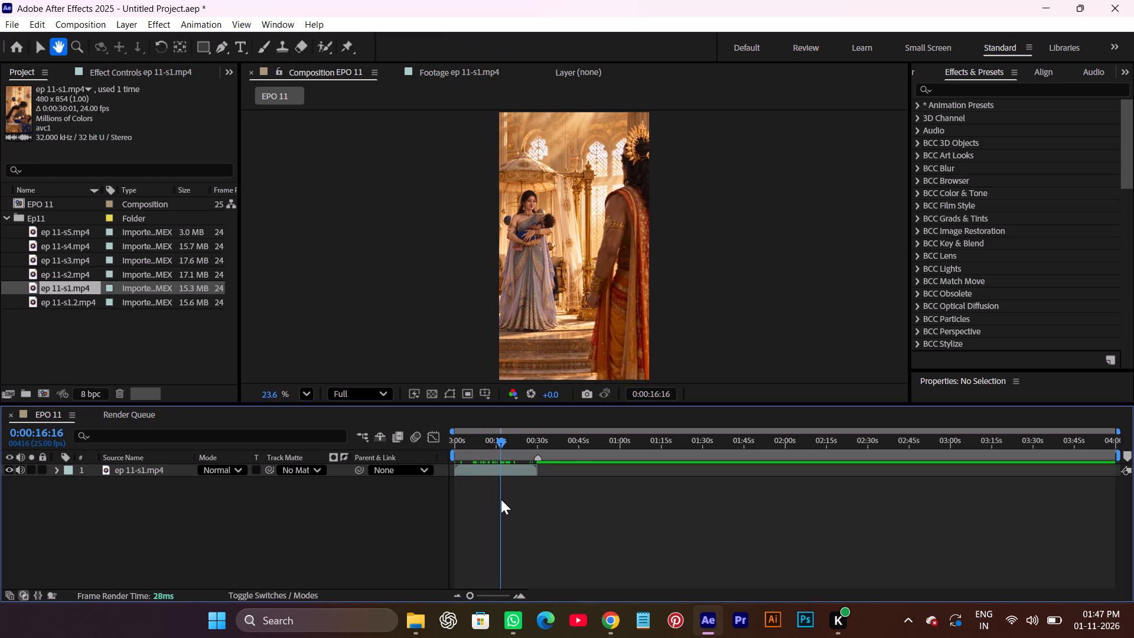
alt+scroll(501, 502, up, 2)
drag(588, 592, 452, 632)
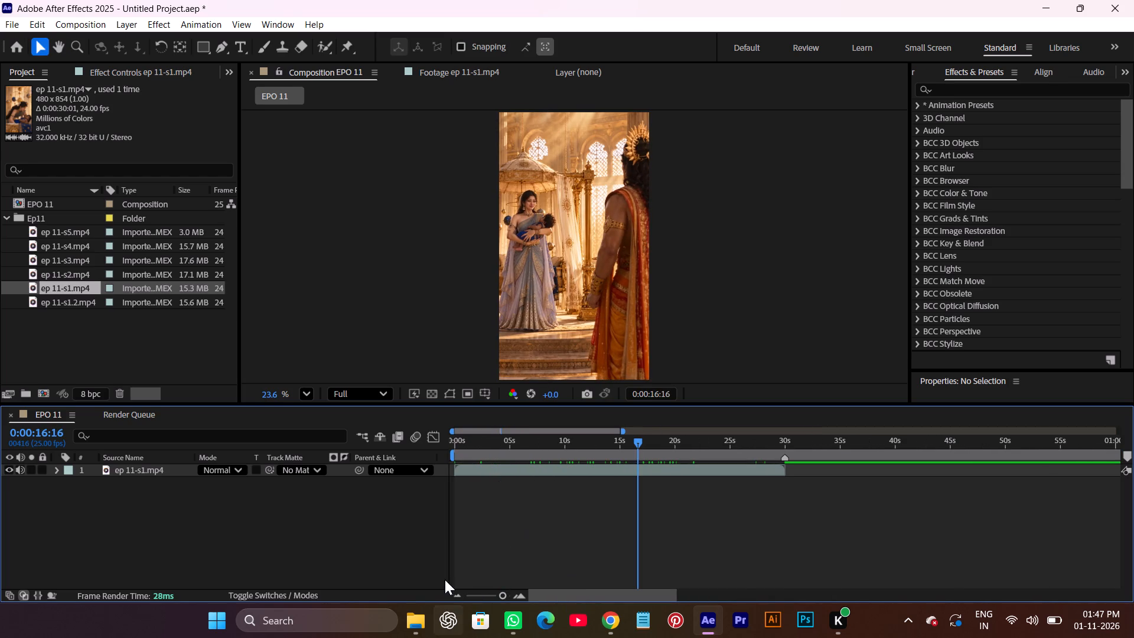
drag(635, 445, 415, 499)
key(space)
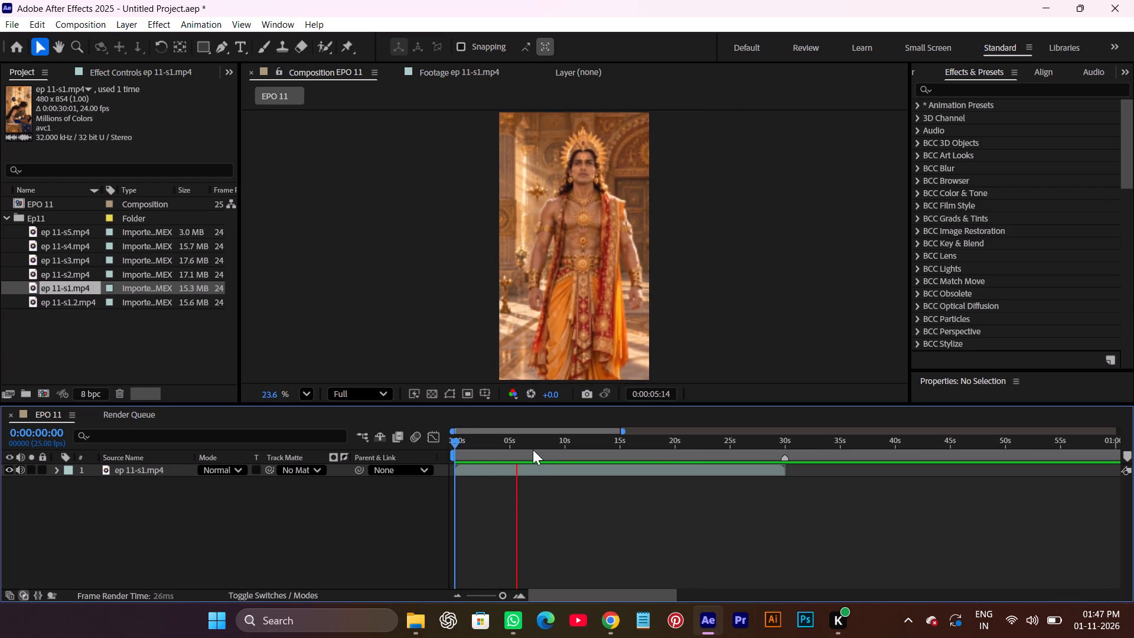
key(space)
drag(525, 444, 551, 457)
key(space)
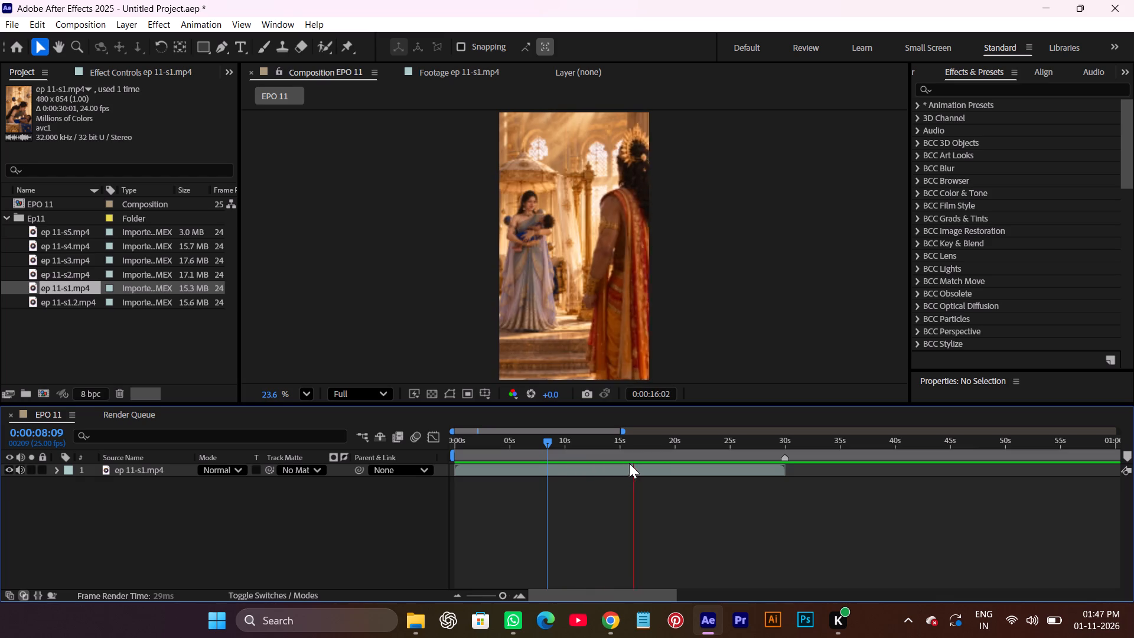
key(space)
key(space)
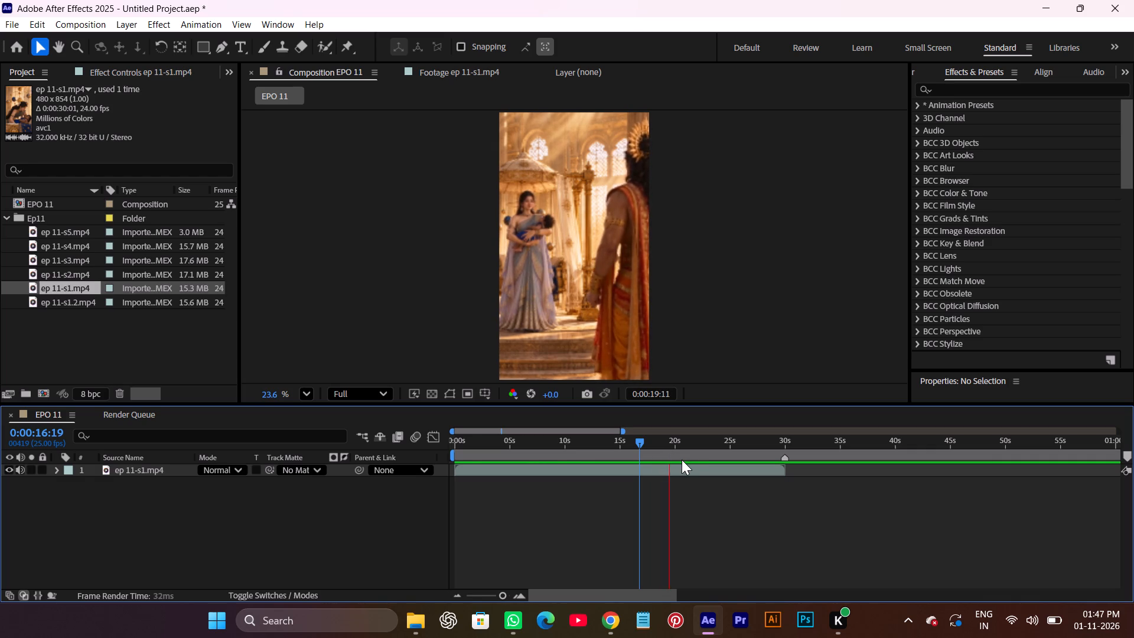
key(space)
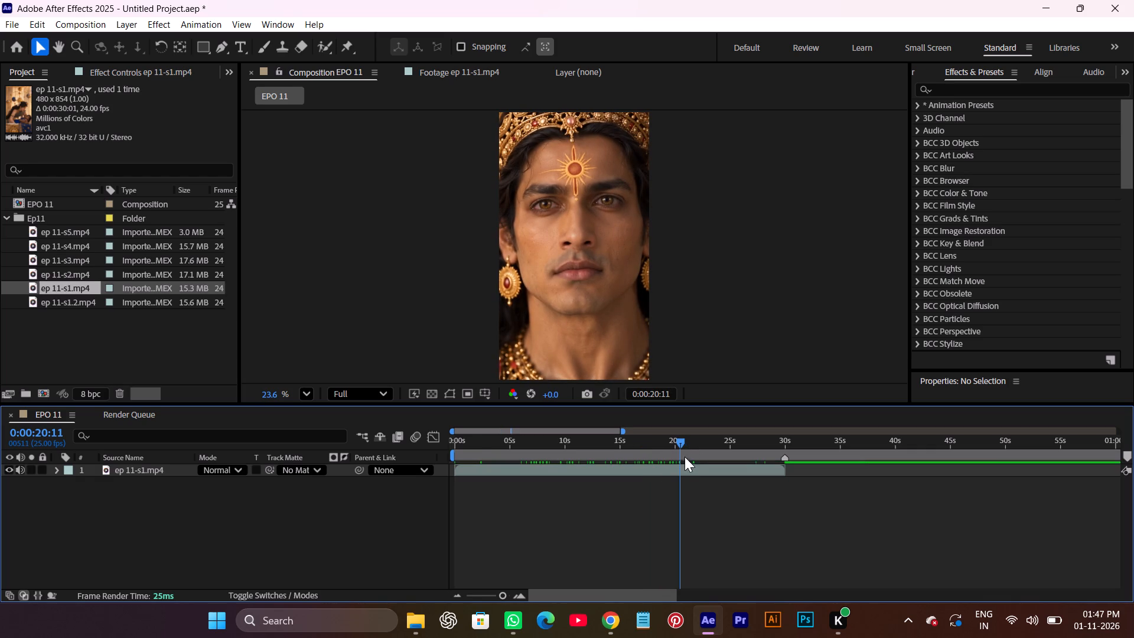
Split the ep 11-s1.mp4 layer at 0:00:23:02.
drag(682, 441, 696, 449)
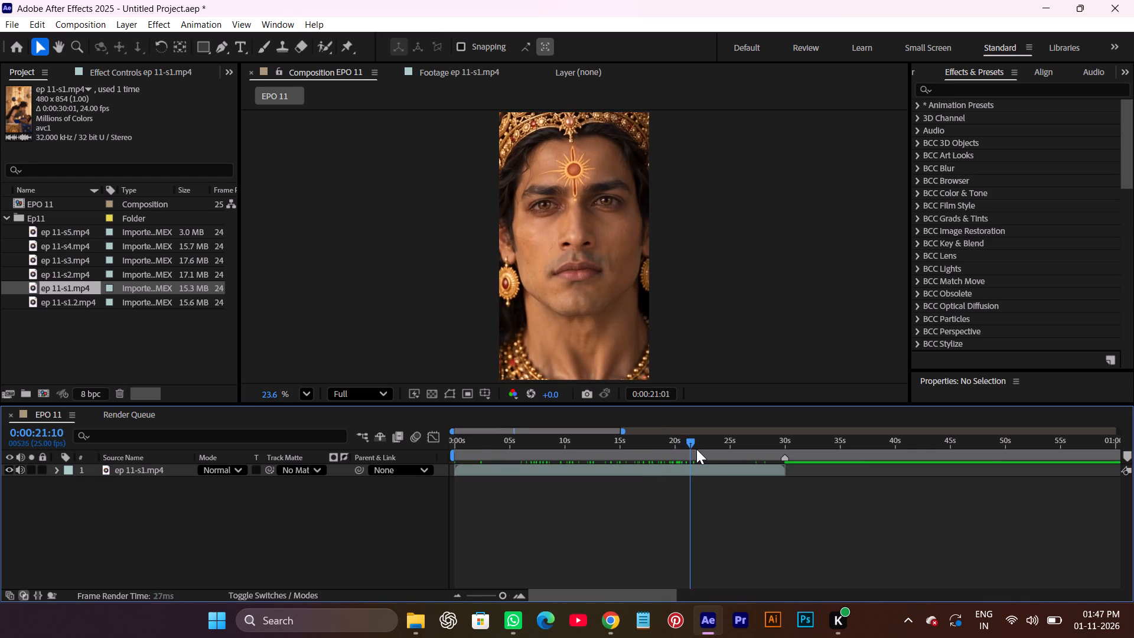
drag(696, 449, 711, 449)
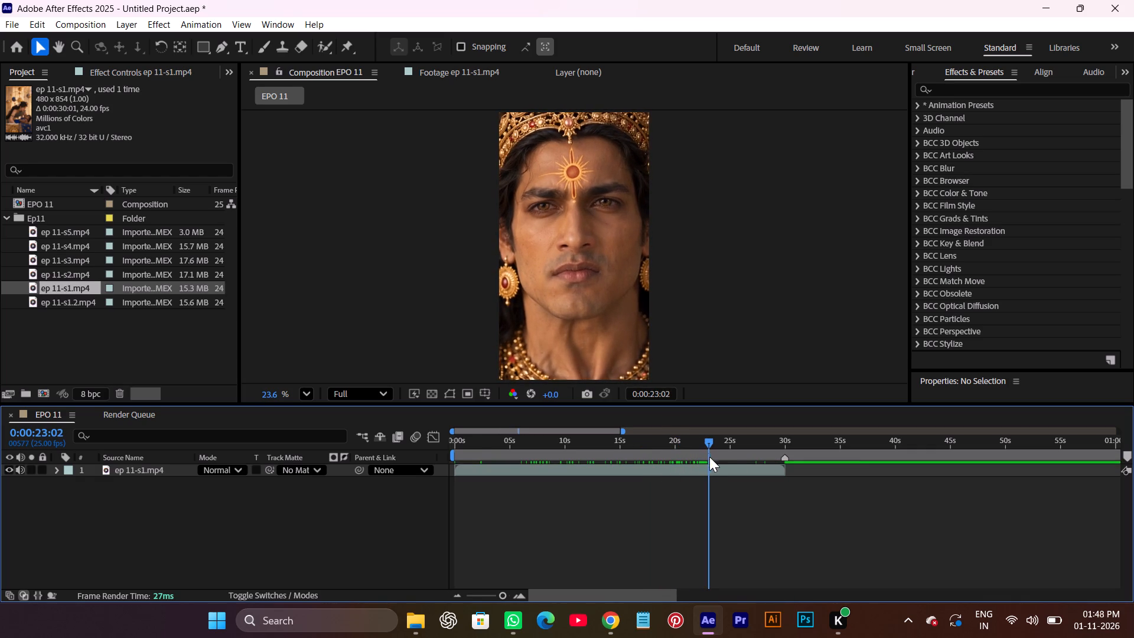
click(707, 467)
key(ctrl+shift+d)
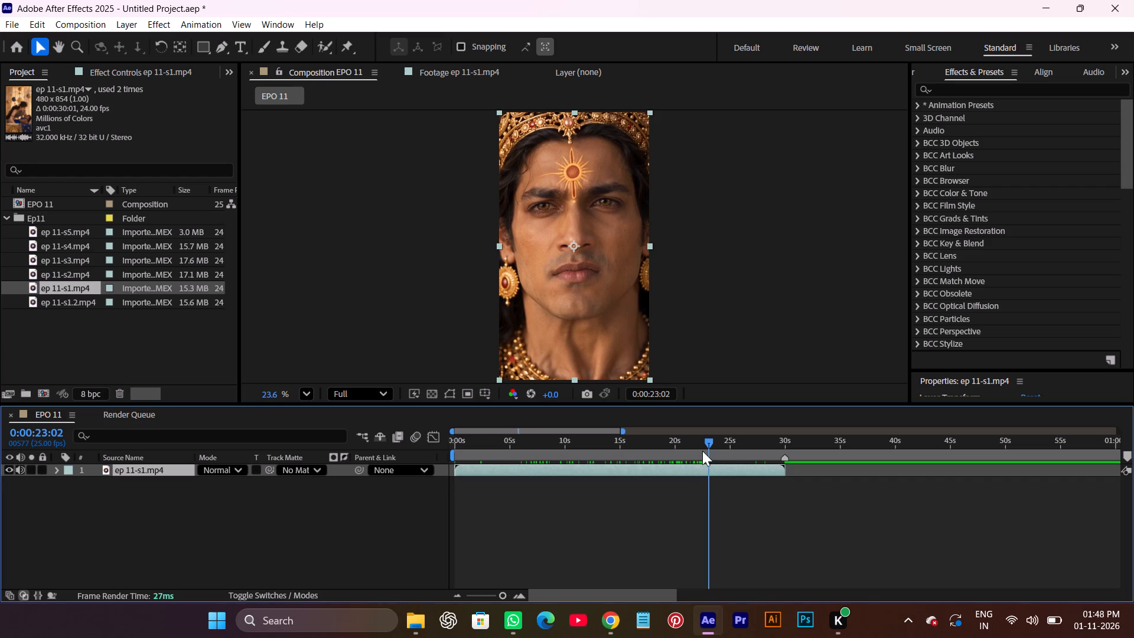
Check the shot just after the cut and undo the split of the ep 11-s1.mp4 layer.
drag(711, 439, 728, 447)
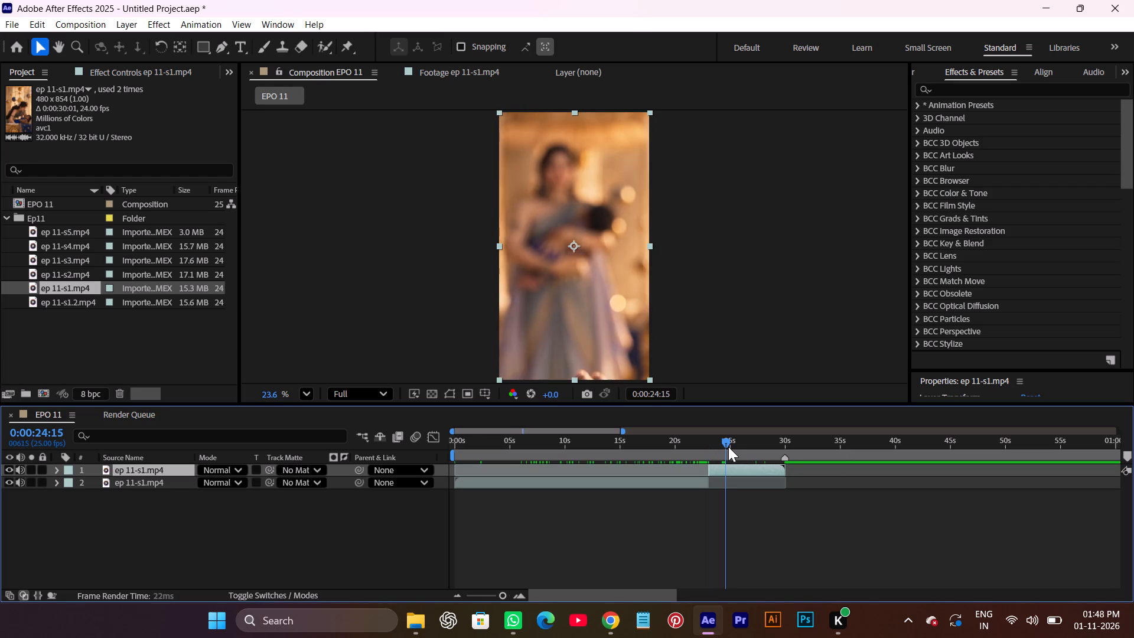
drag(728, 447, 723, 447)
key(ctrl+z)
Move the current time to 0:00:30:00, at the end of the ep 11-s1.mp4 clip.
shift+drag(709, 441, 767, 457)
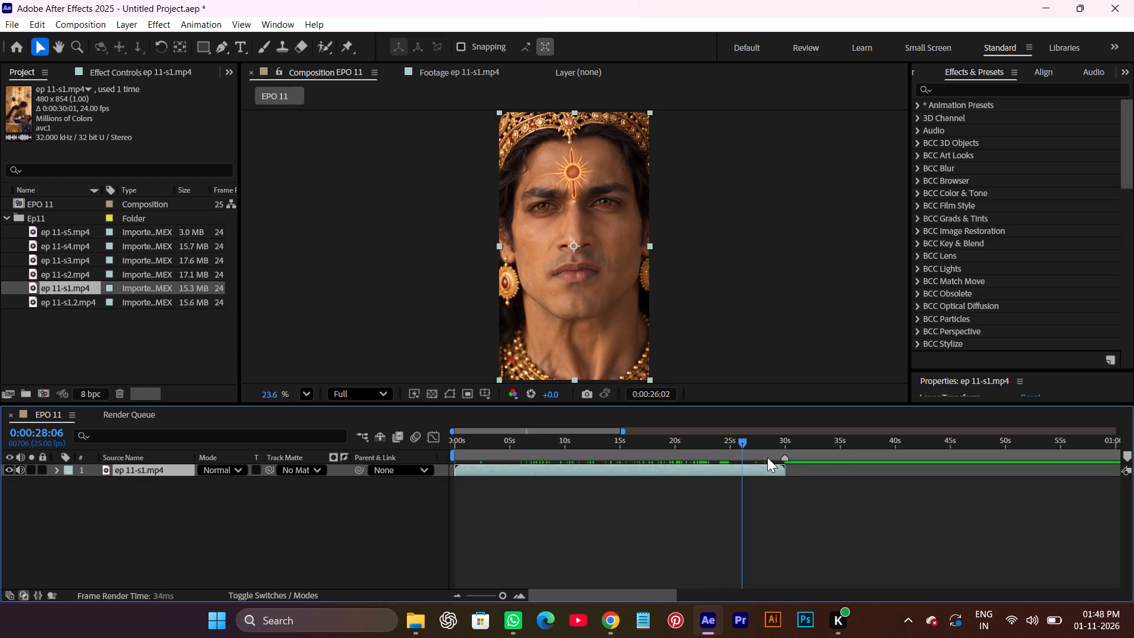
shift+drag(767, 457, 783, 464)
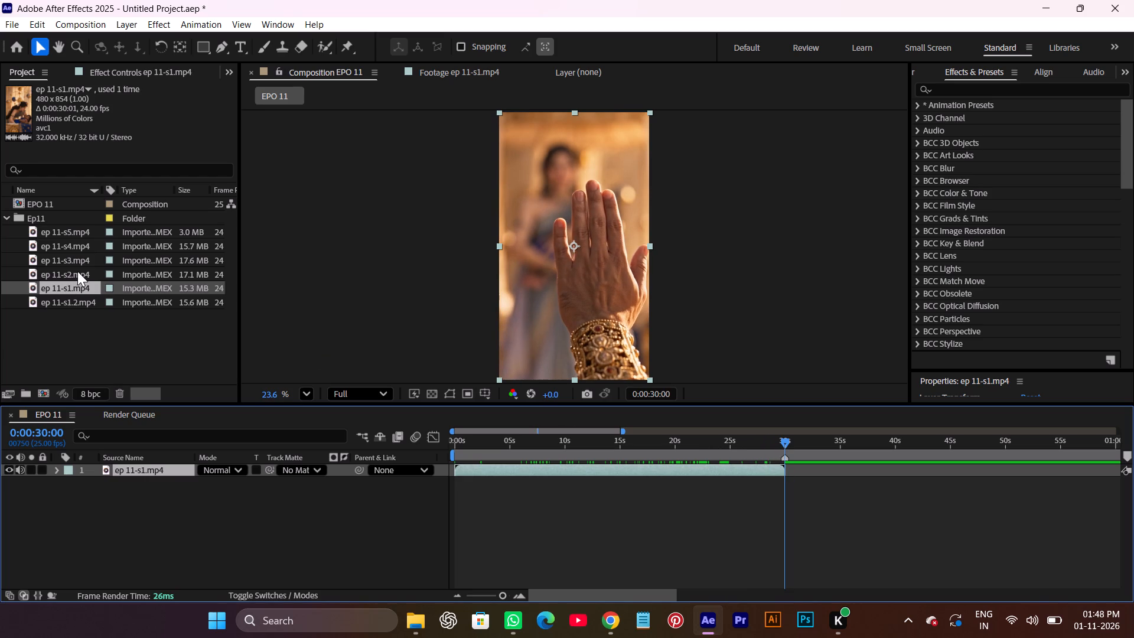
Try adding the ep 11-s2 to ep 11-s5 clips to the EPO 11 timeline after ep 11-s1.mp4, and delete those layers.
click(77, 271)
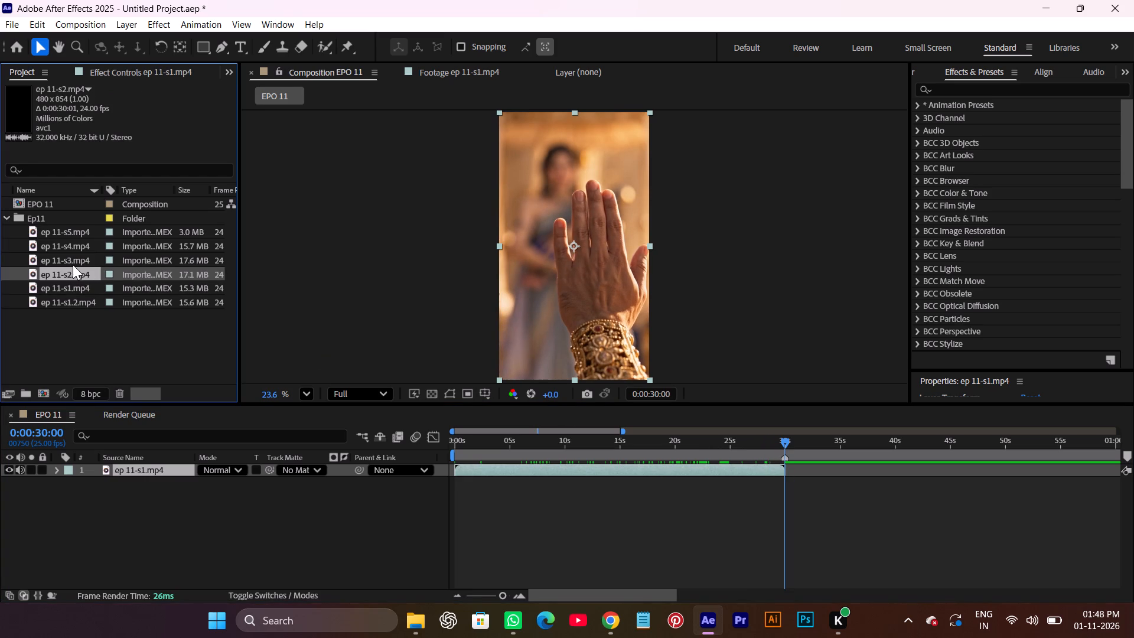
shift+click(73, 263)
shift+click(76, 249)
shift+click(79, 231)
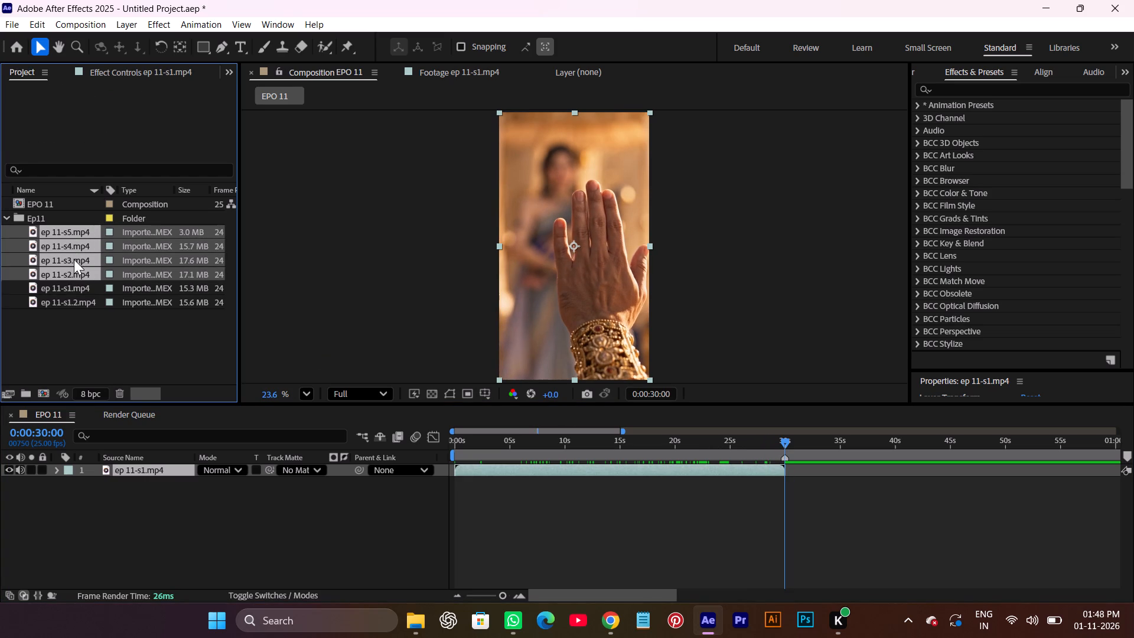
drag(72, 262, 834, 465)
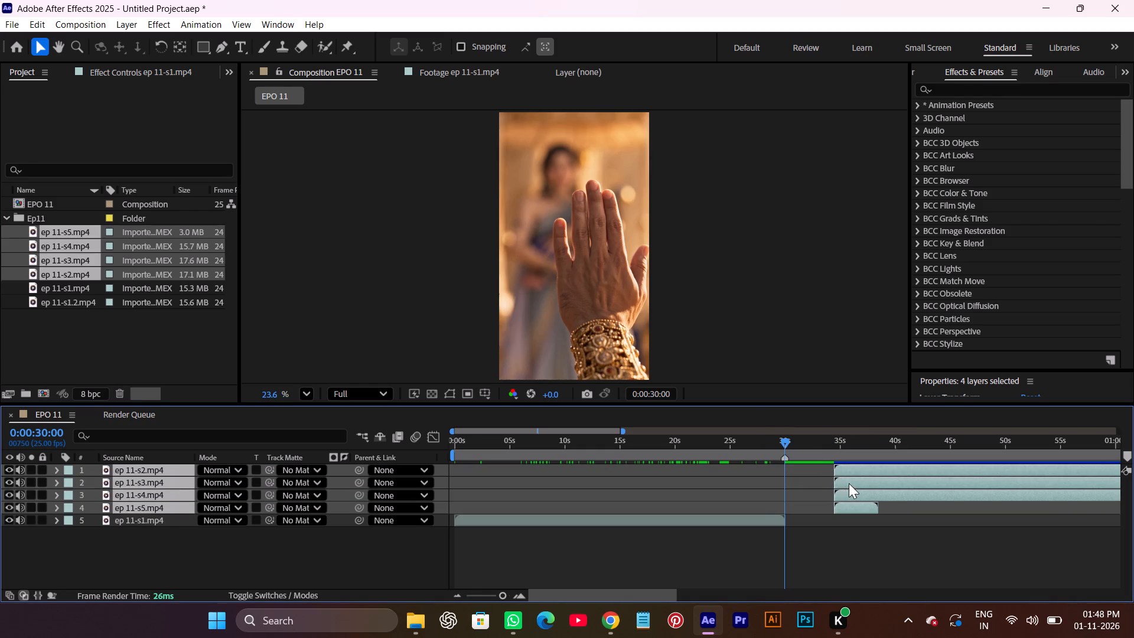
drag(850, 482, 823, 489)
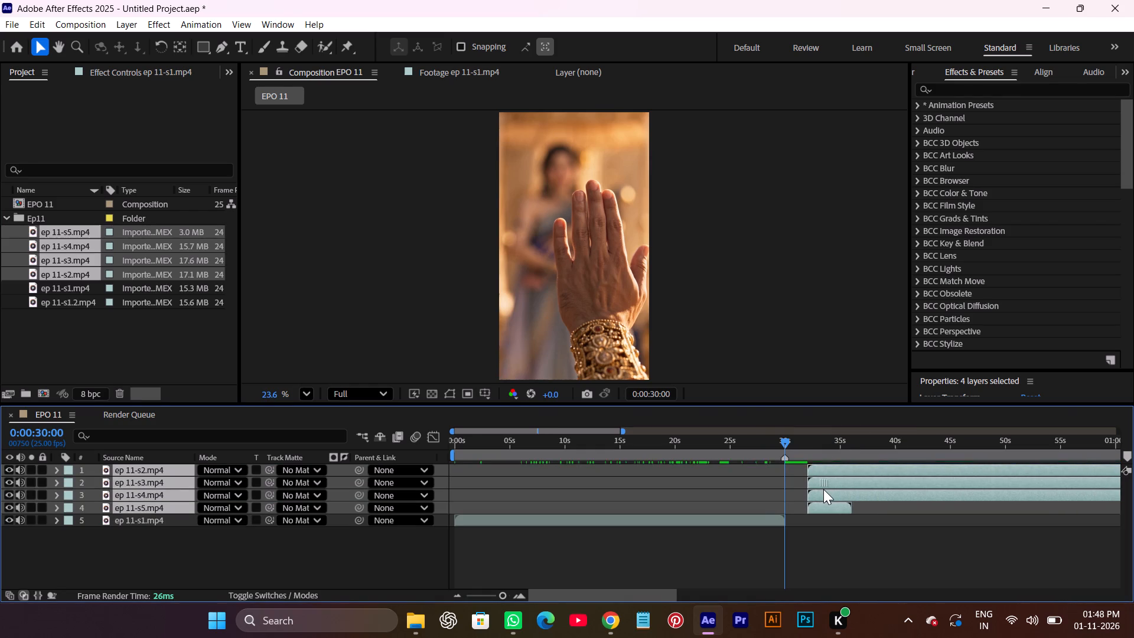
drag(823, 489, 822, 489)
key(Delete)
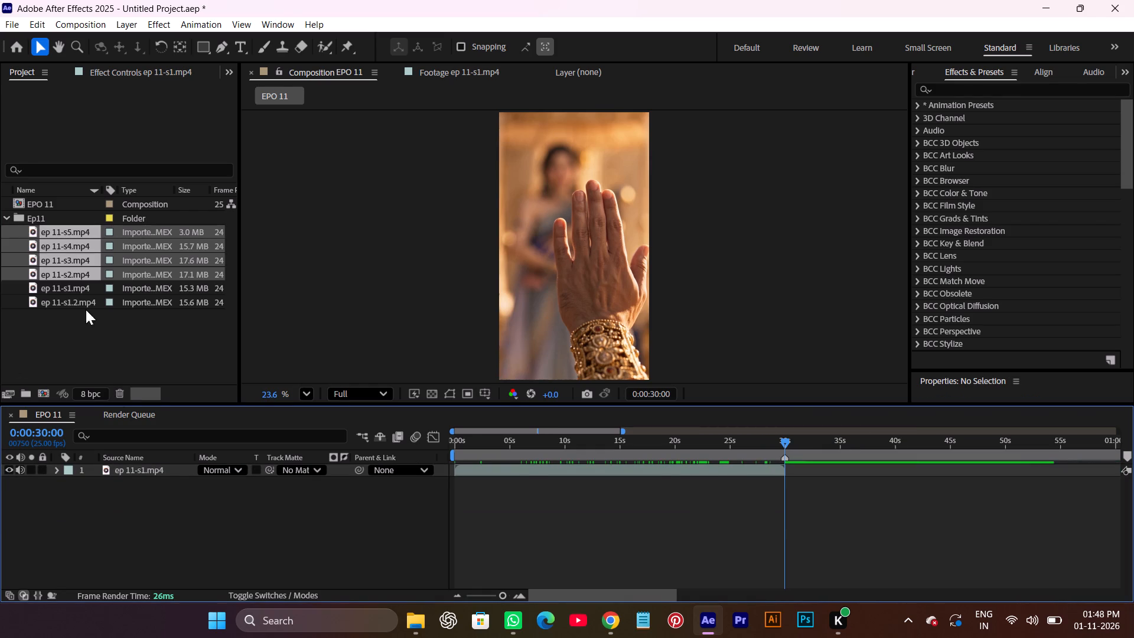
Add the ep 11-s5, s4, s3 and s2 clips to EPO 11 in that top-to-bottom order, all starting at 0:00:30:00.
click(120, 317)
click(80, 233)
ctrl+click(85, 277)
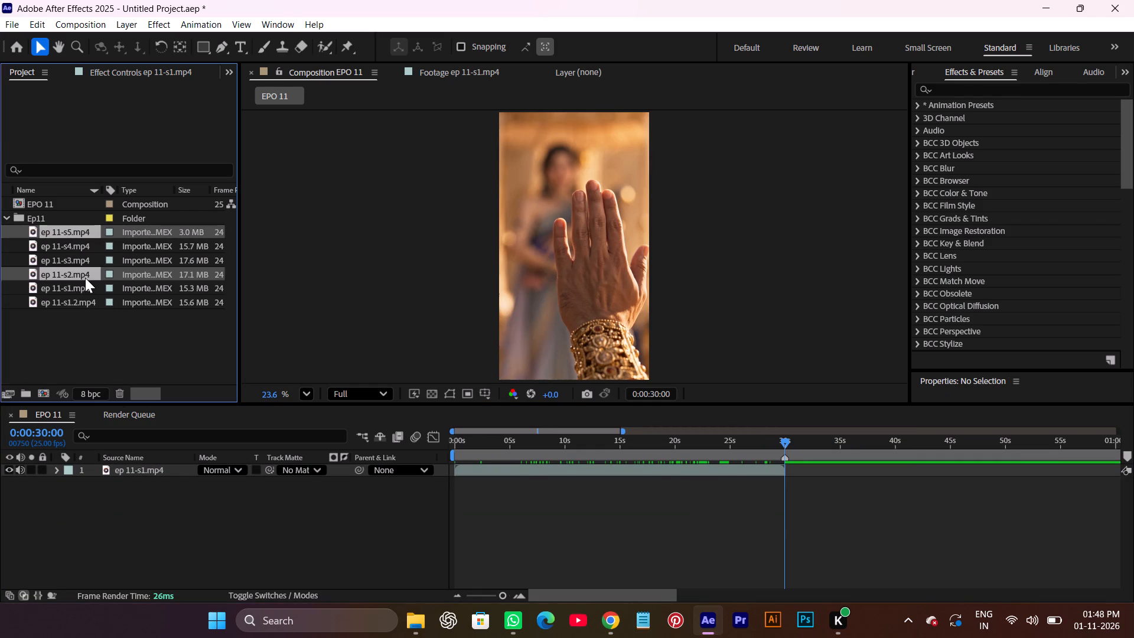
click(91, 334)
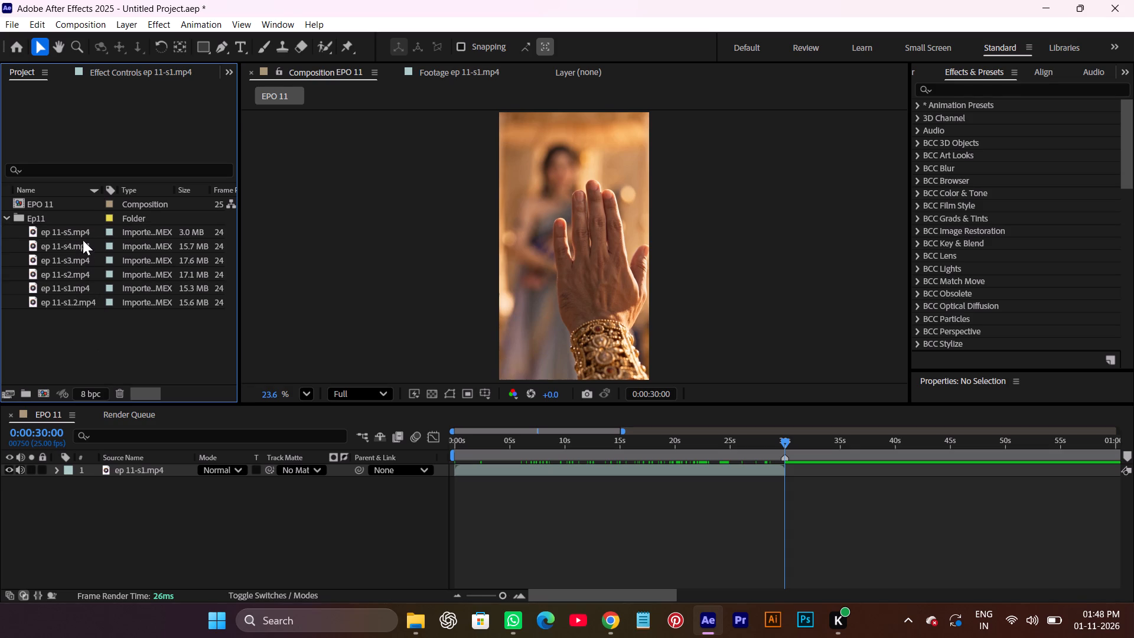
click(83, 234)
shift+click(84, 273)
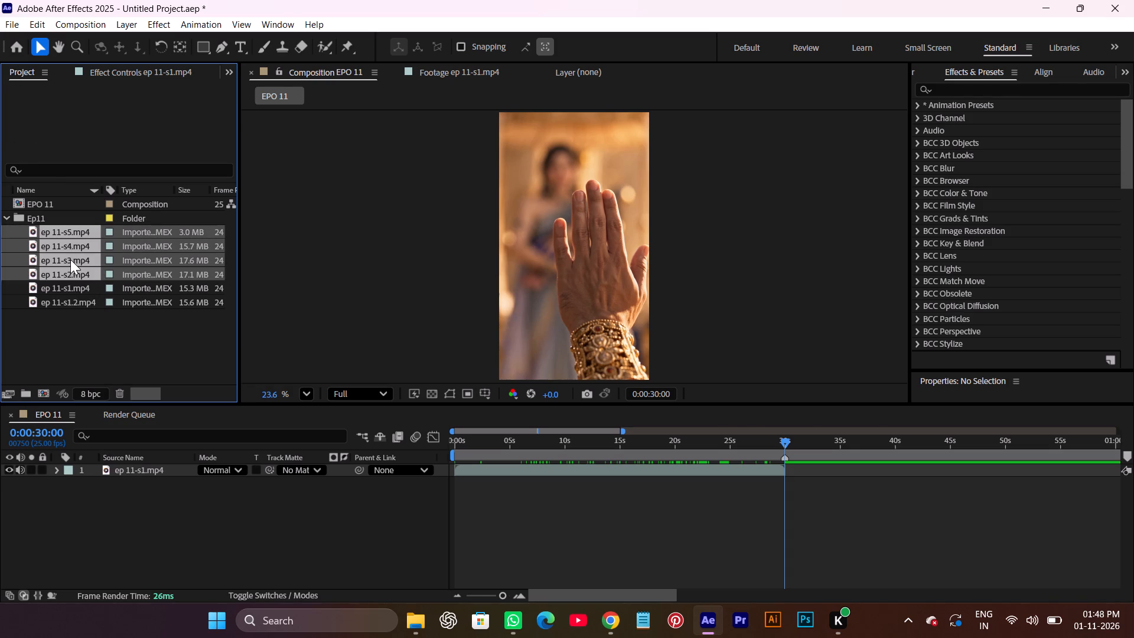
drag(69, 259, 829, 466)
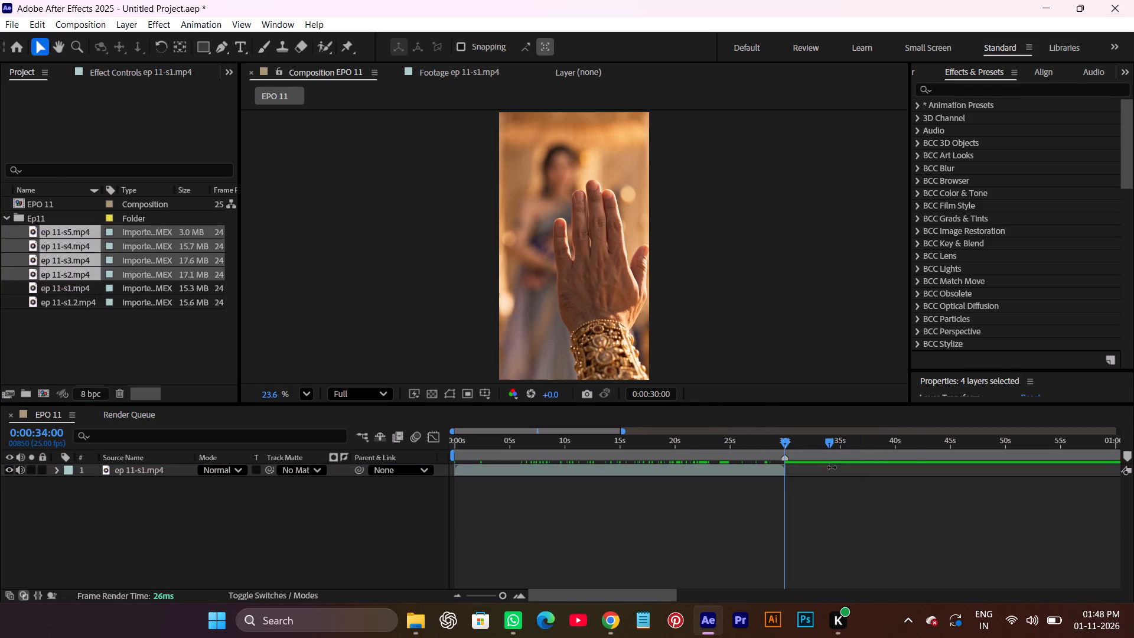
drag(850, 498, 817, 498)
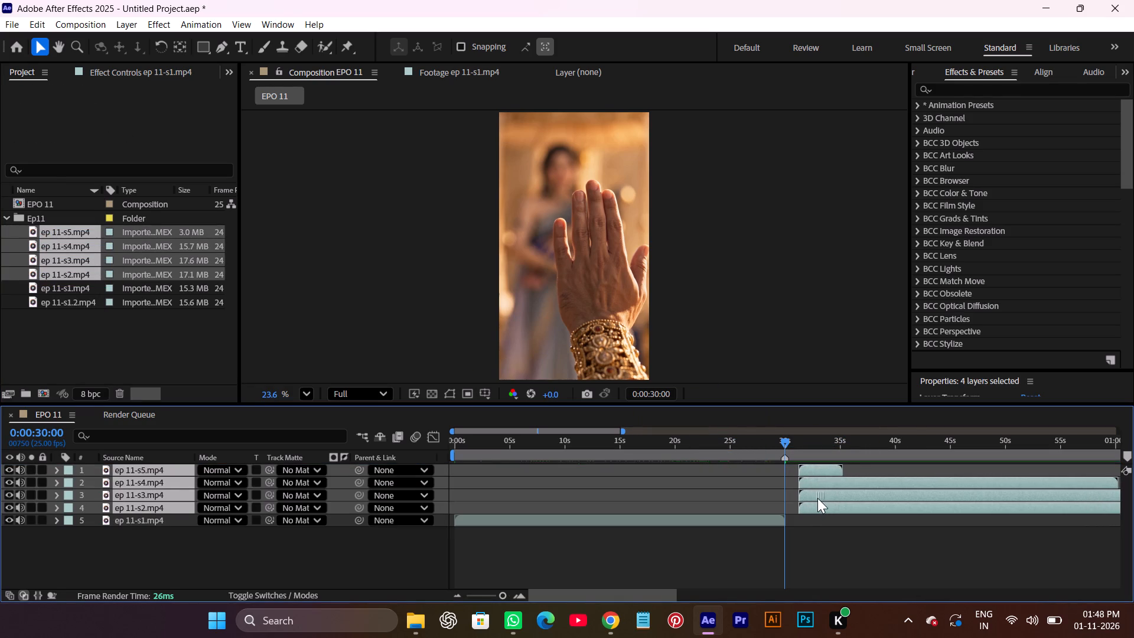
drag(817, 498, 808, 498)
click(808, 498)
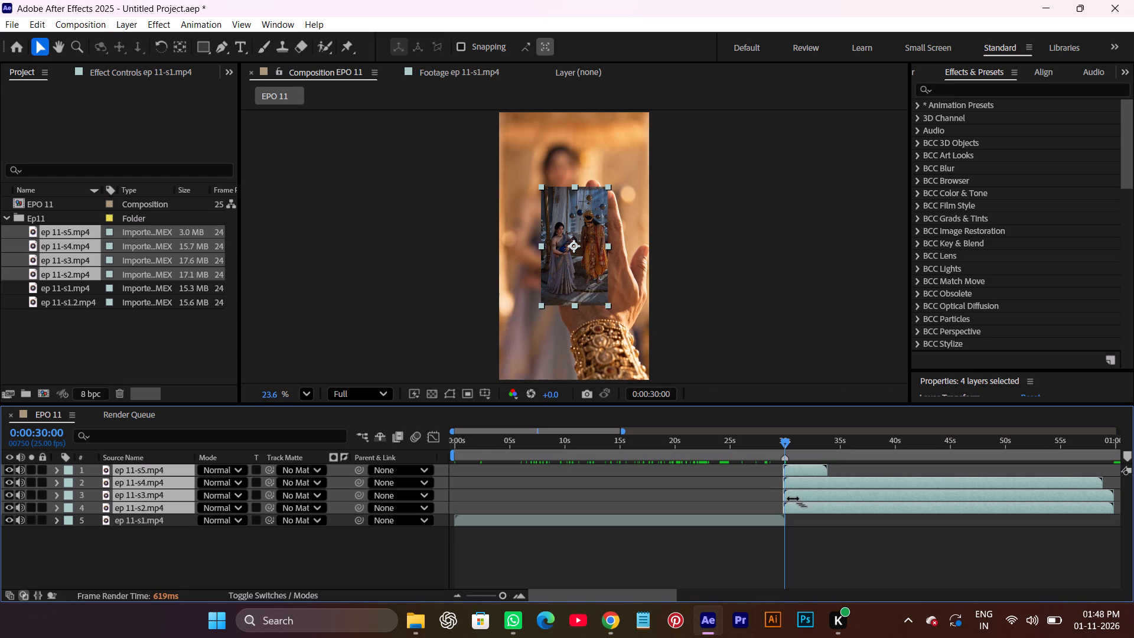
Fit the four new clip layers to the composition size.
key(ctrl+alt+f)
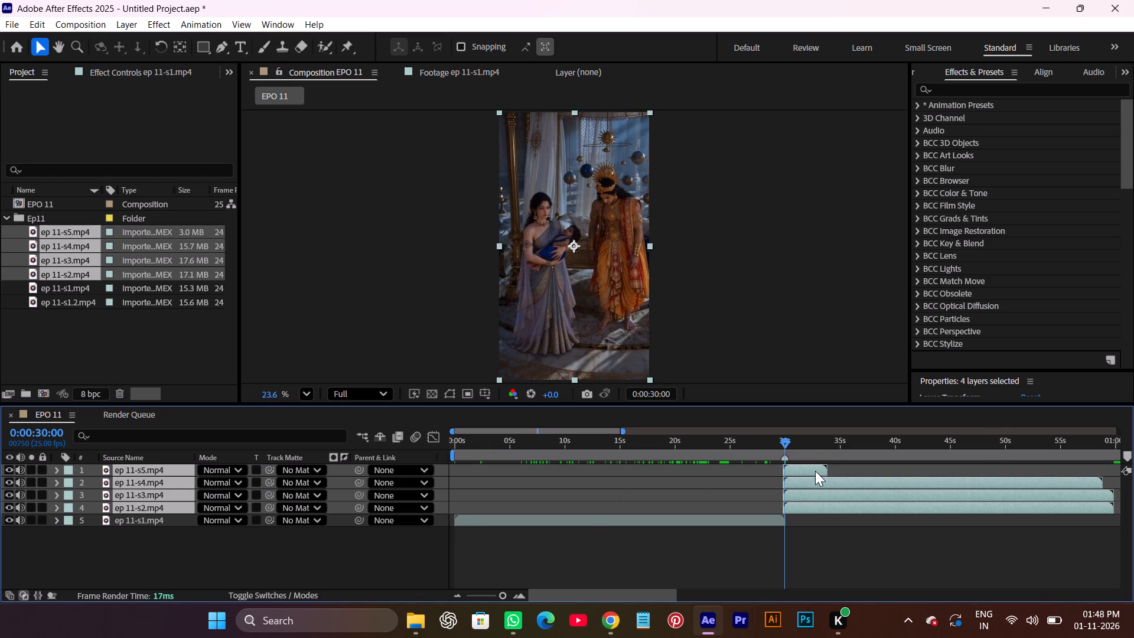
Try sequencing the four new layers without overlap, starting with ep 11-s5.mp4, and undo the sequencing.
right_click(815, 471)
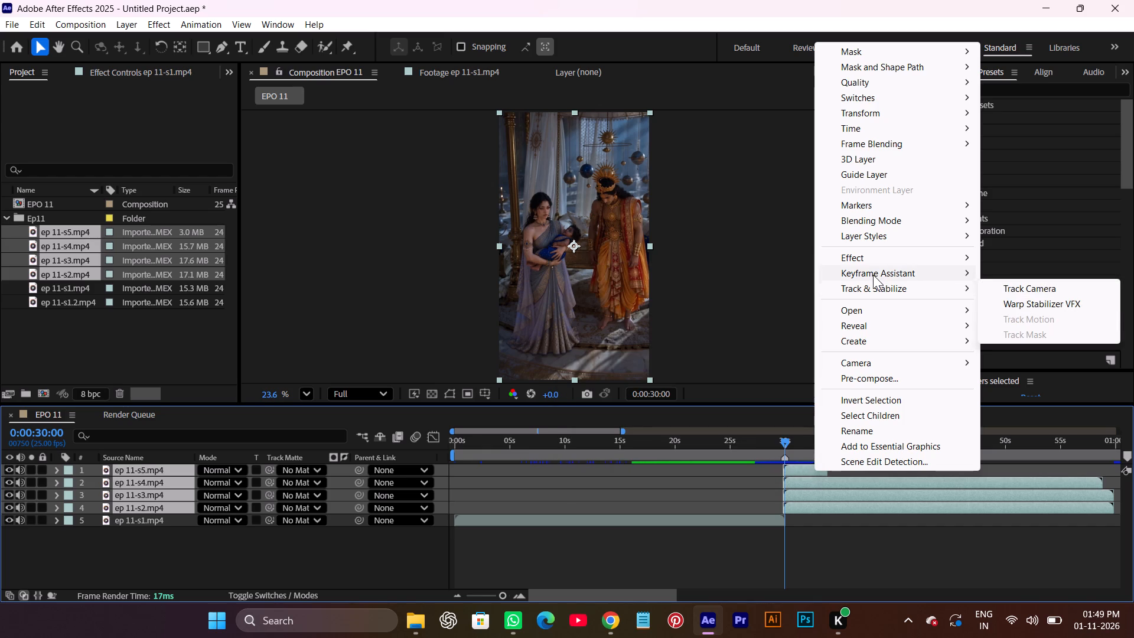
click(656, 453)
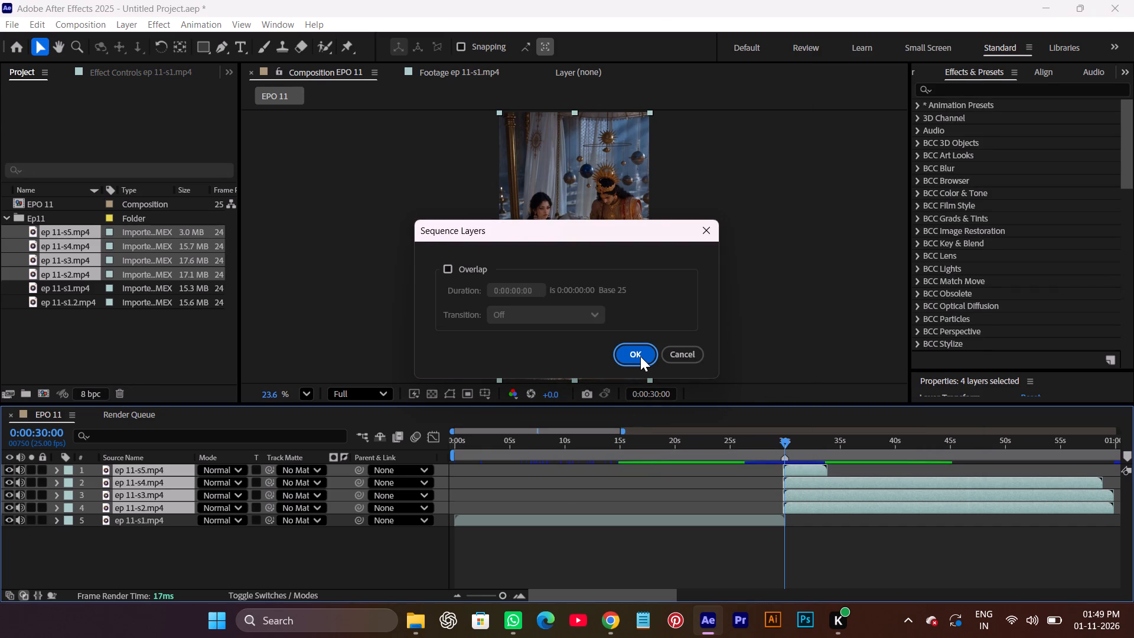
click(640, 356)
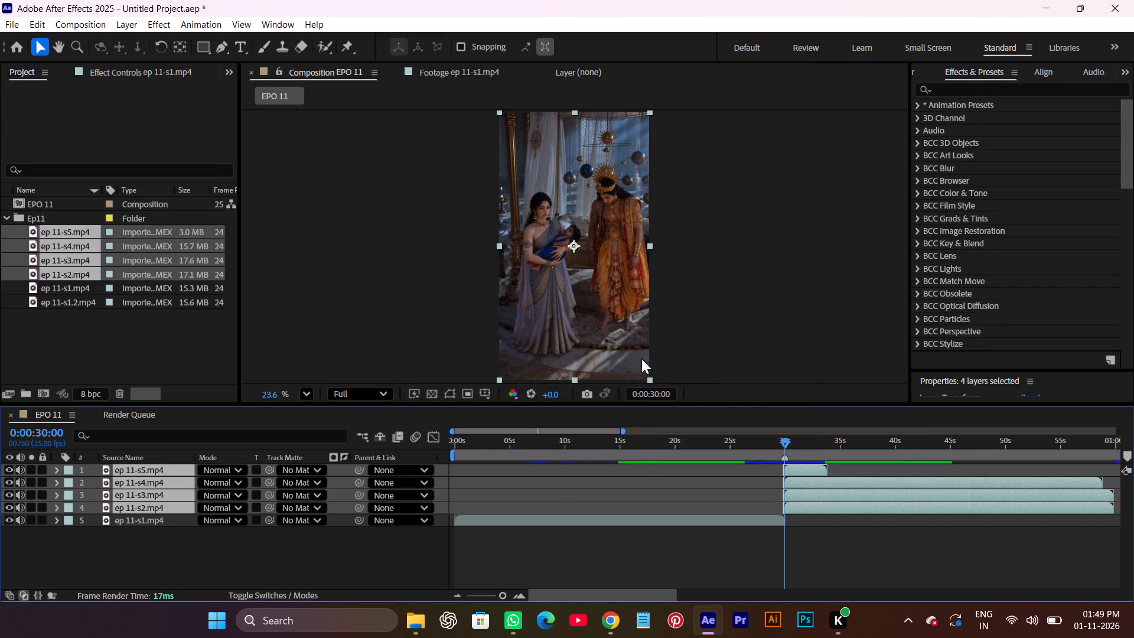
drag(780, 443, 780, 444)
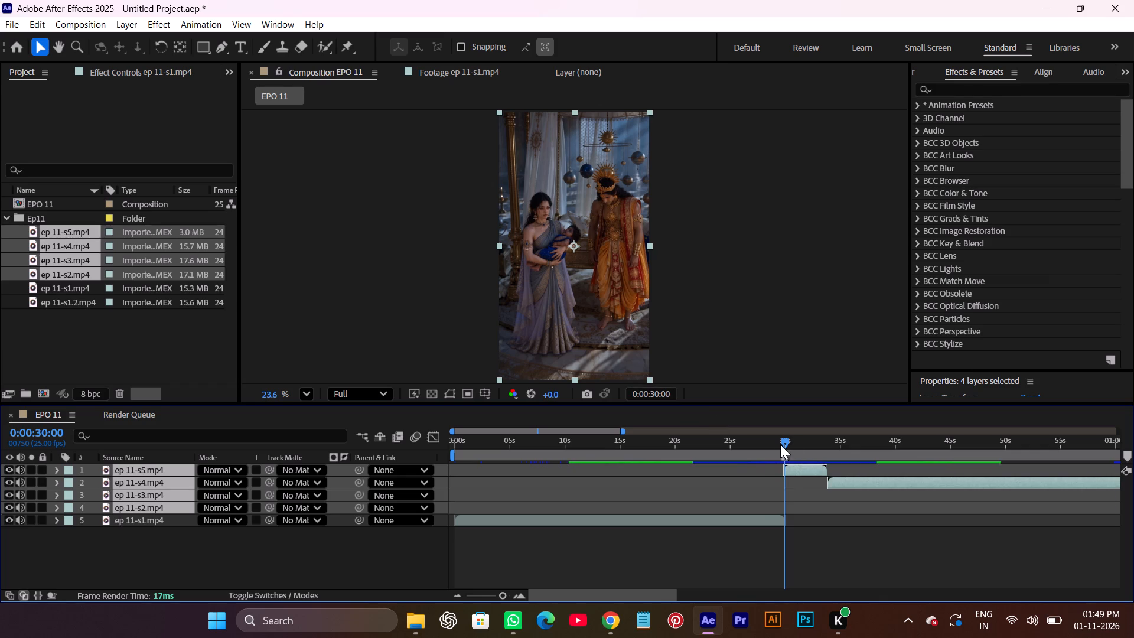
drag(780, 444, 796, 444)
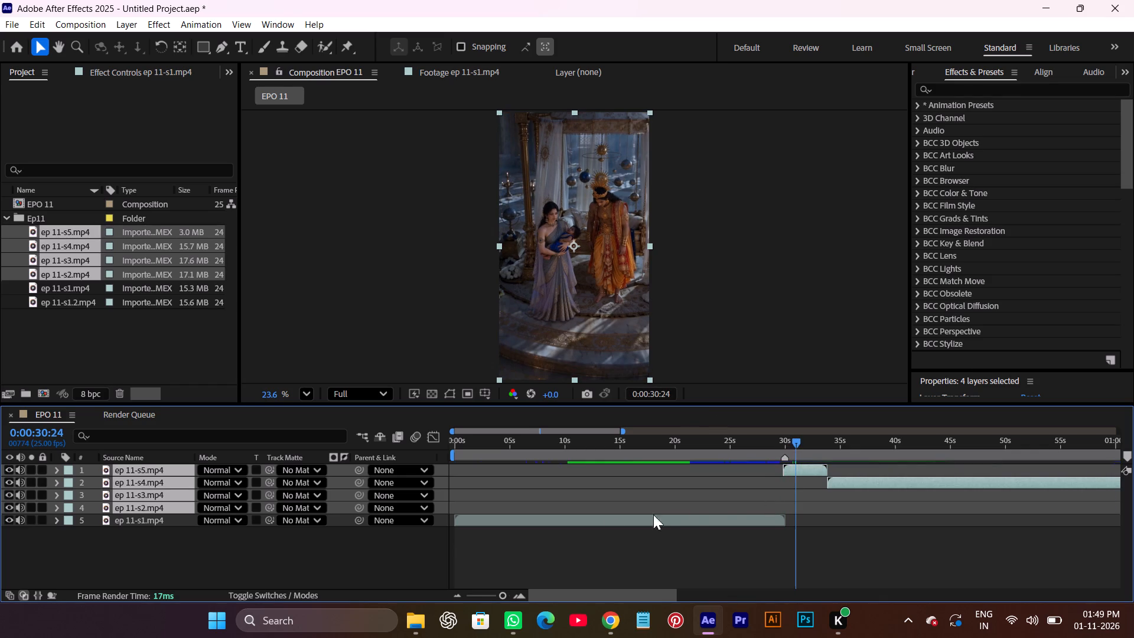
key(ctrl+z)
Reselect the four layers from ep 11-s2 up to ep 11-s5 and apply Sequence Layers in that order without overlap.
click(237, 562)
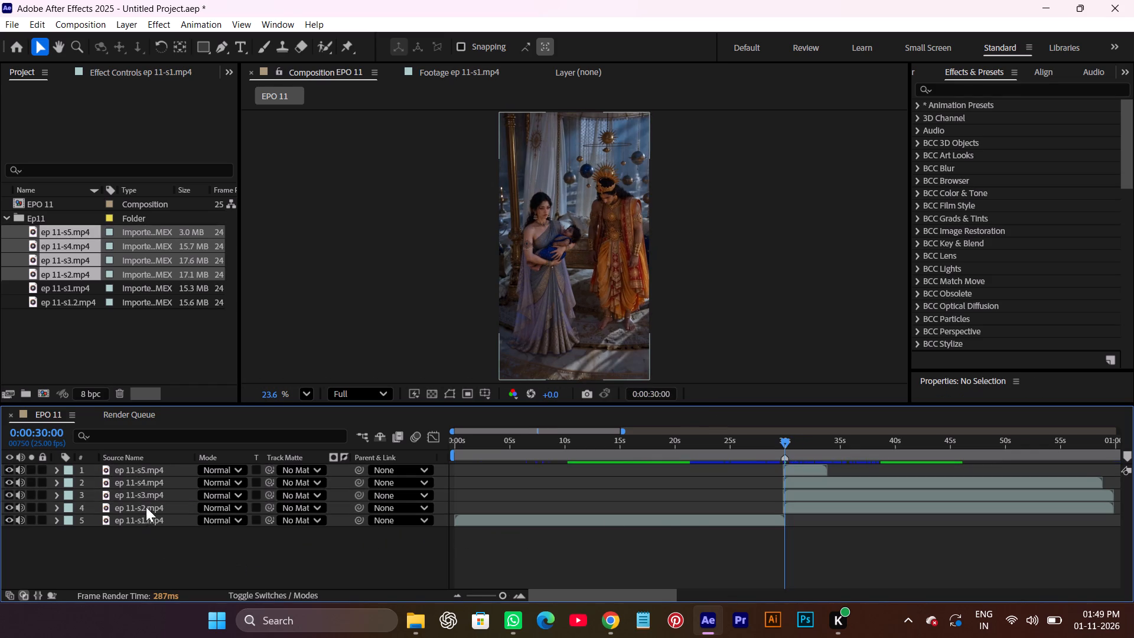
click(146, 507)
shift+click(148, 471)
right_click(146, 474)
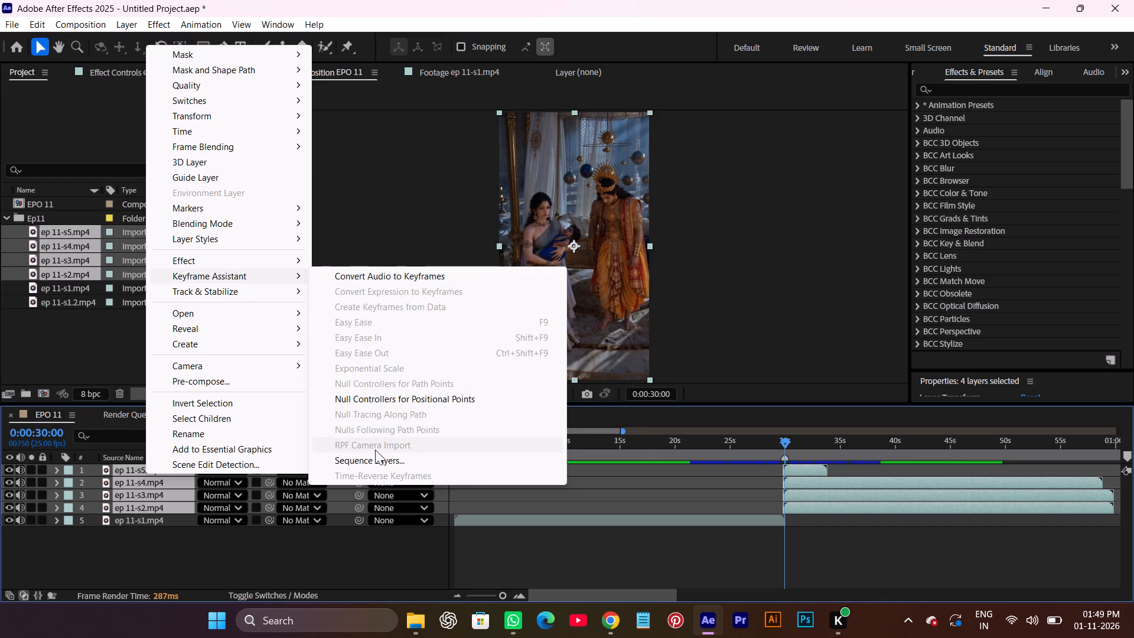
click(374, 457)
click(634, 356)
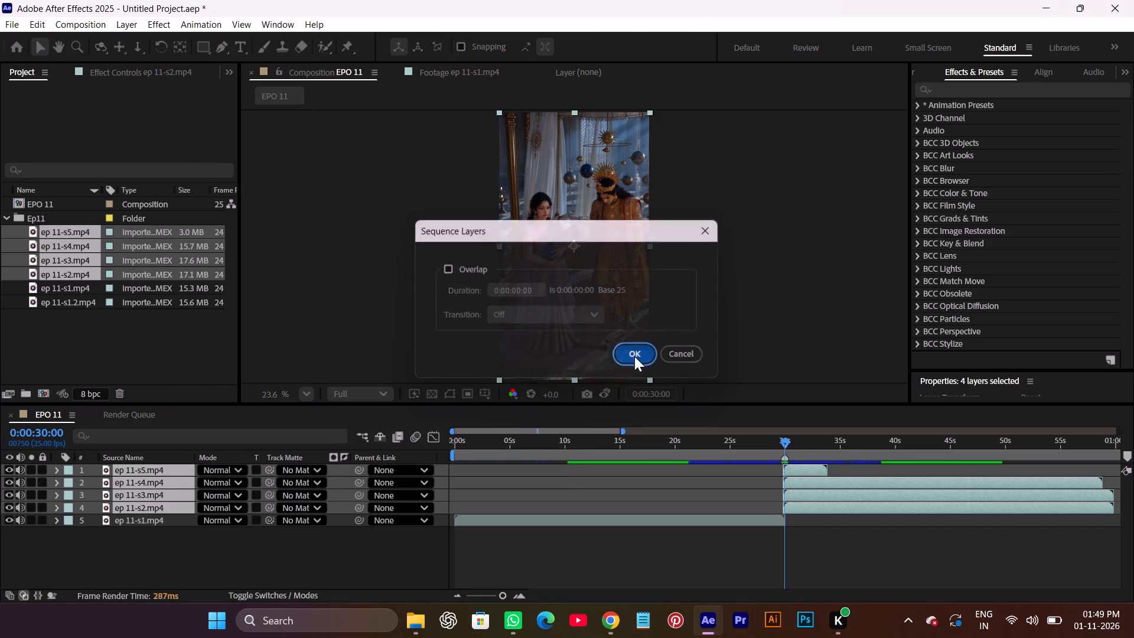
Play and scrub through the ep 11-s2.mp4 clip from 0:00:30:00 into the start of ep 11-s3.mp4 to review its shots.
key(space)
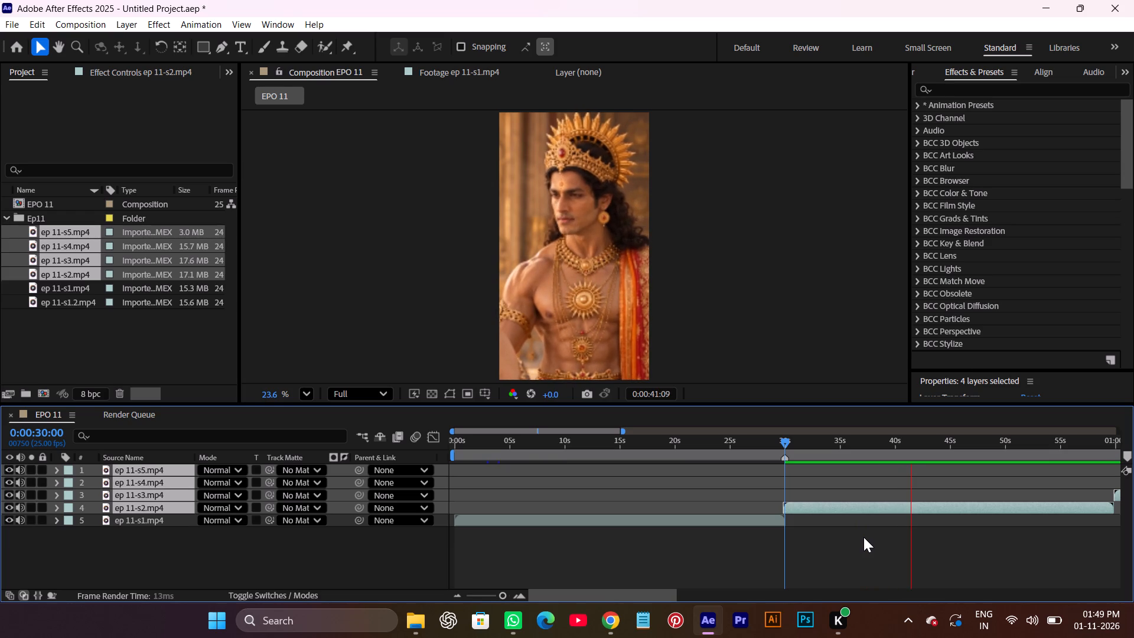
click(908, 459)
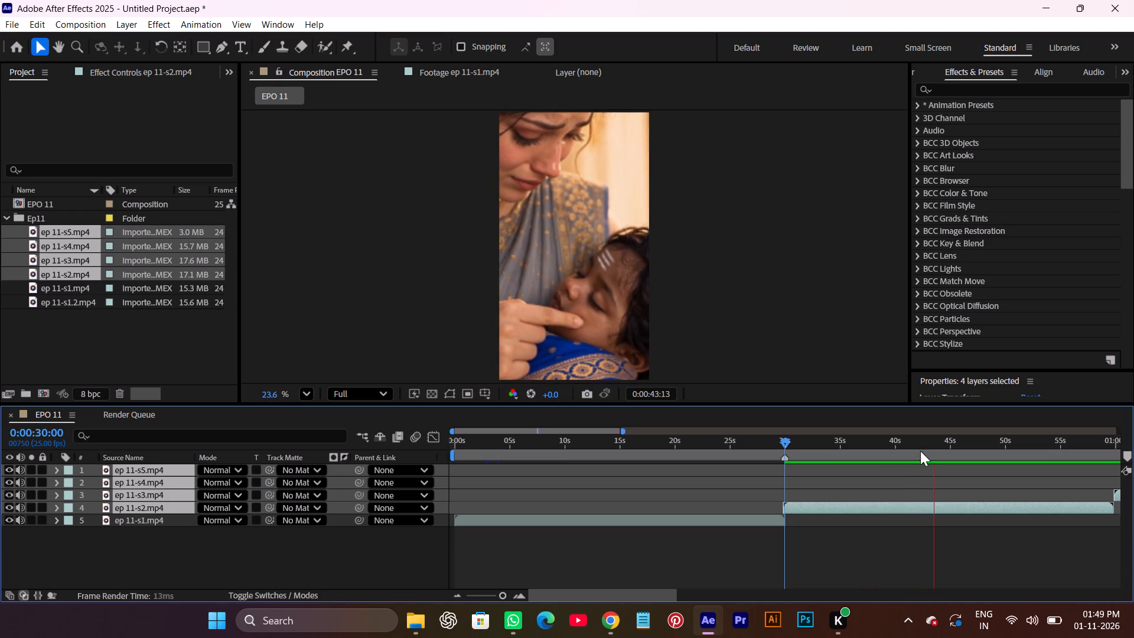
drag(926, 439, 841, 484)
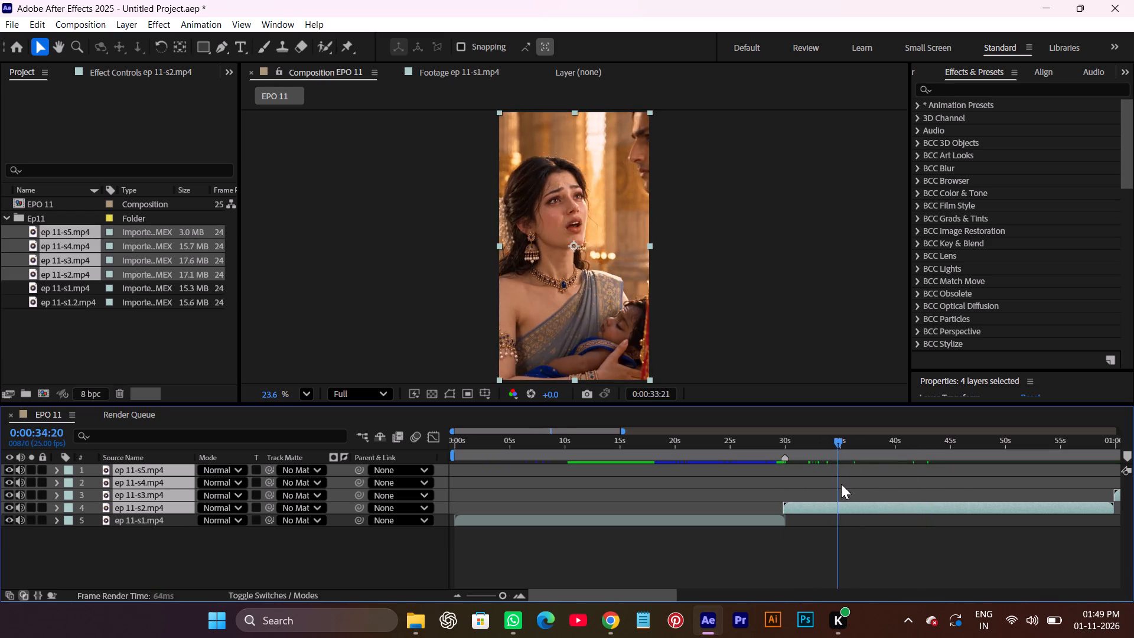
drag(841, 484, 937, 496)
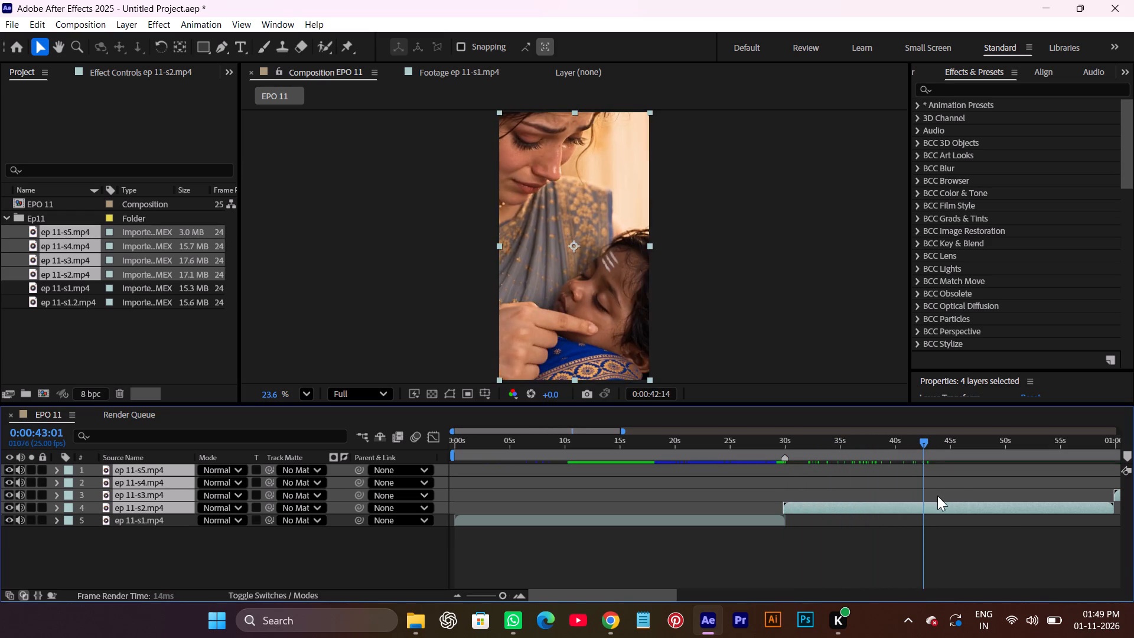
drag(937, 496, 1006, 508)
key(space)
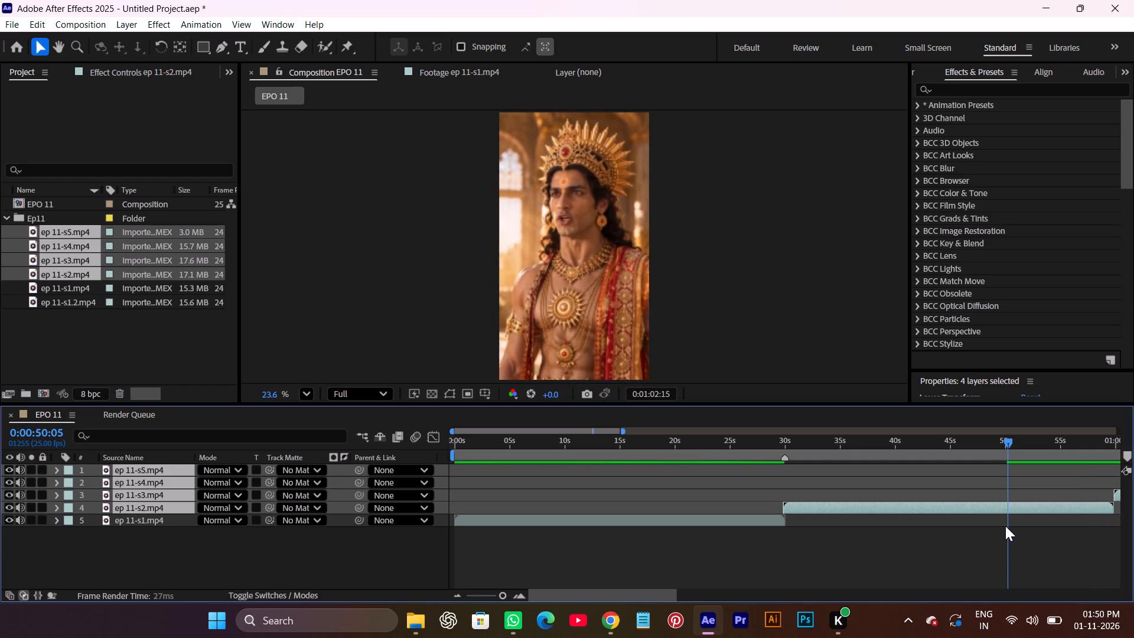
Deselect the layers and play the EPO 11 timeline from 0:01:03:04 to review the ep 11-s3.mp4 clip.
key(space)
key(space)
key(space)
key(space)
key(space)
key(space)
key(space)
key(space)
key(space)
key(space)
key(space)
key(space)
key(space)
key(space)
key(space)
key(space)
key(space)
key(space)
key(space)
key(space)
key(space)
drag(1021, 523, 732, 571)
key(space)
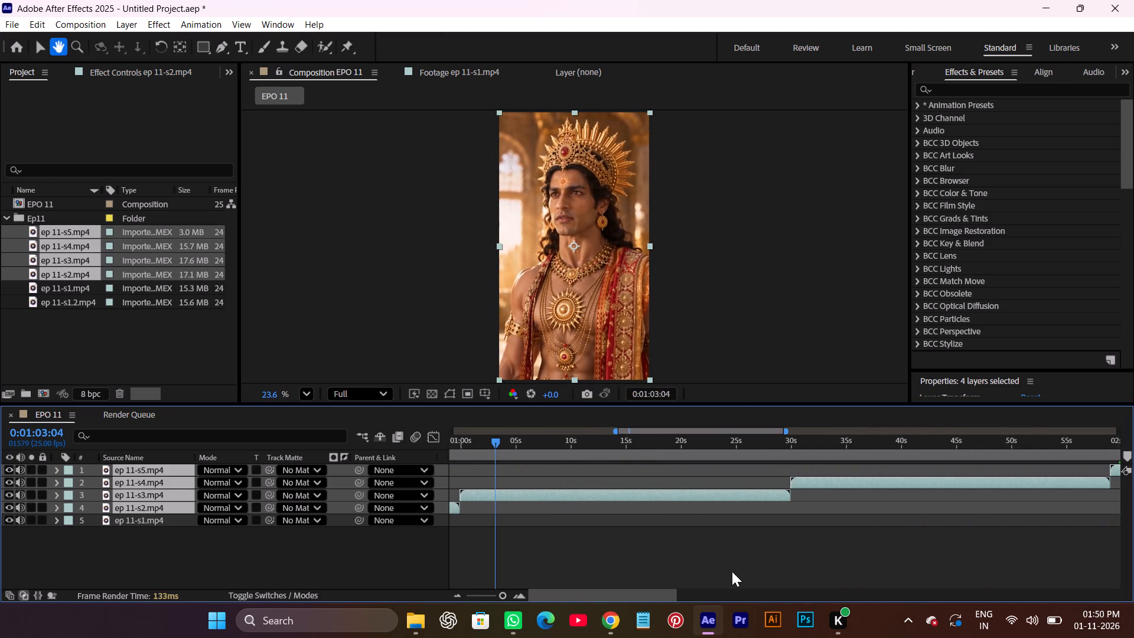
click(133, 346)
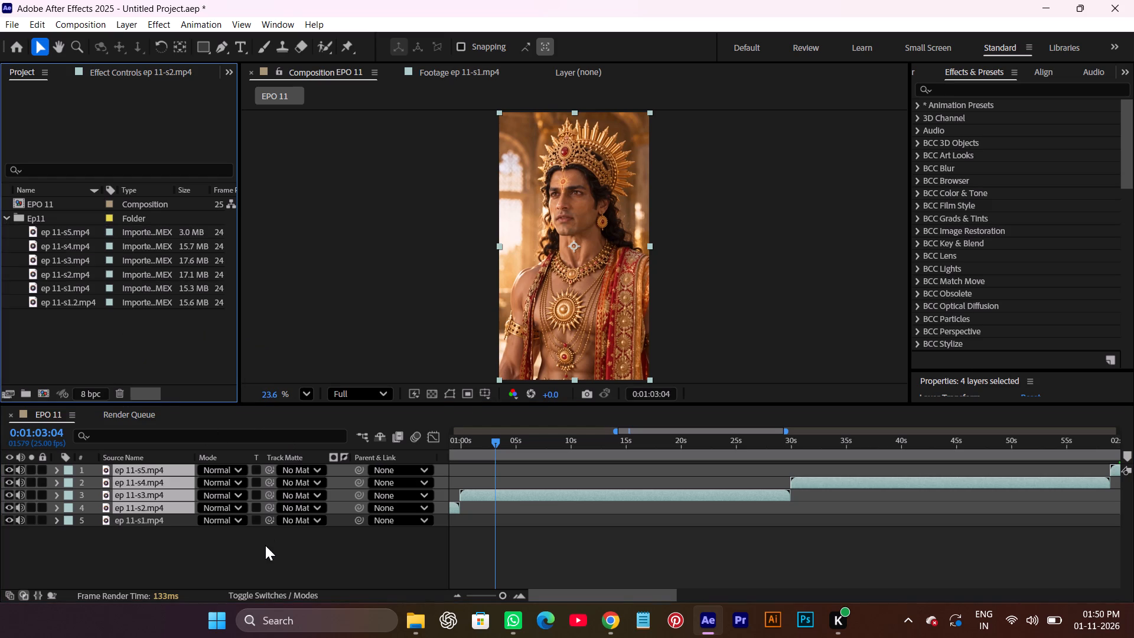
click(258, 557)
key(space)
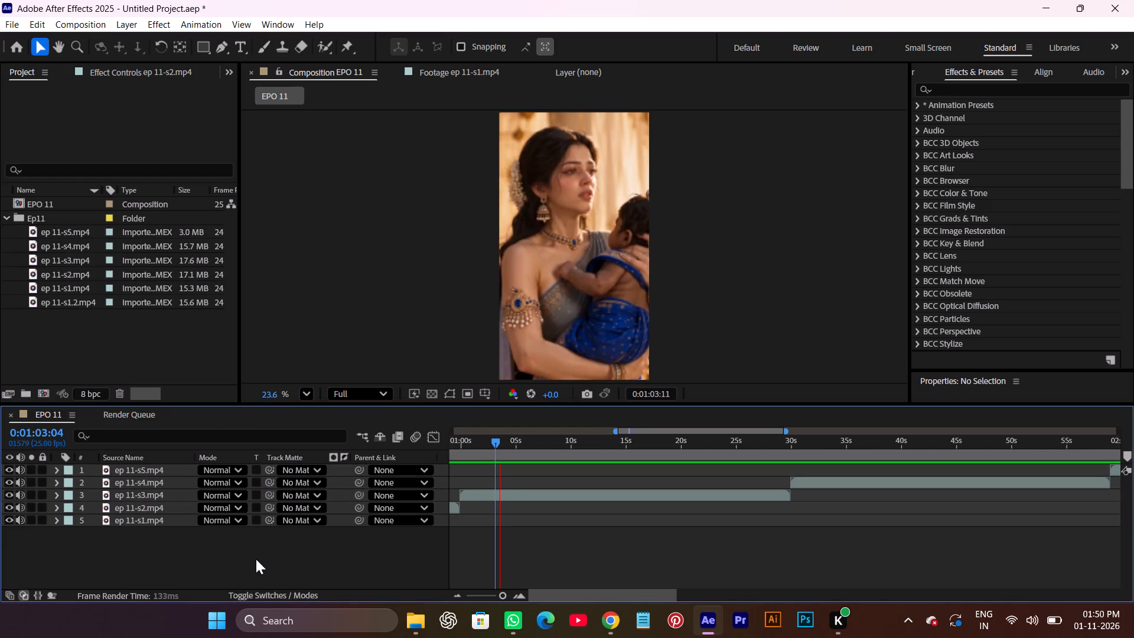
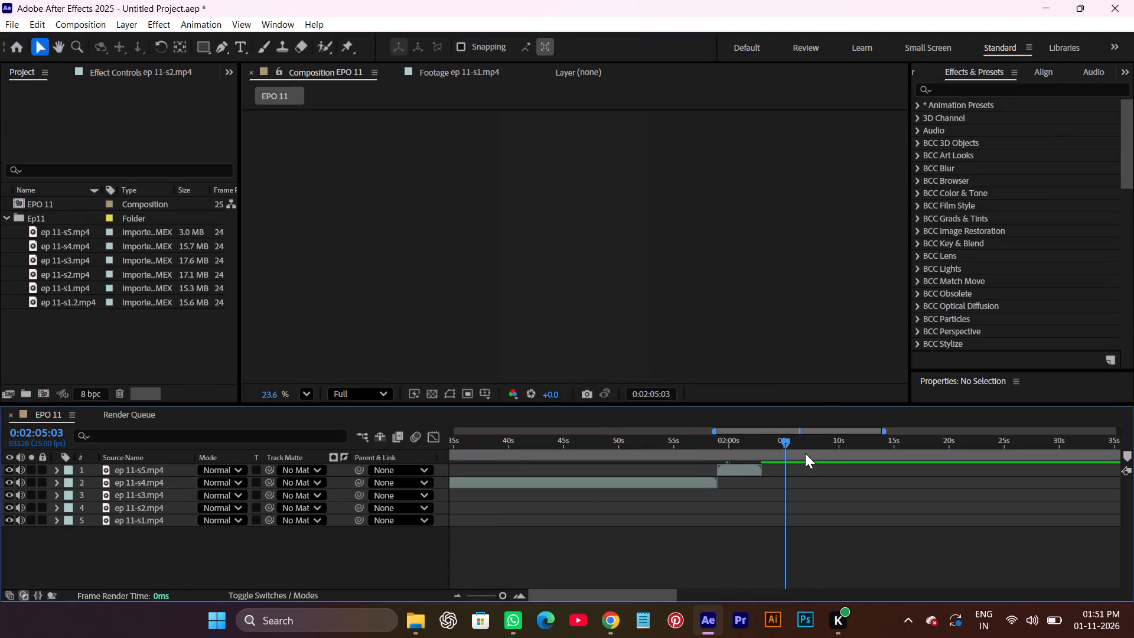
Check the transition around 0:01:58:24 and delete the ep 11-s5.mp4 layer from the EPO 11 timeline.
drag(784, 443, 724, 459)
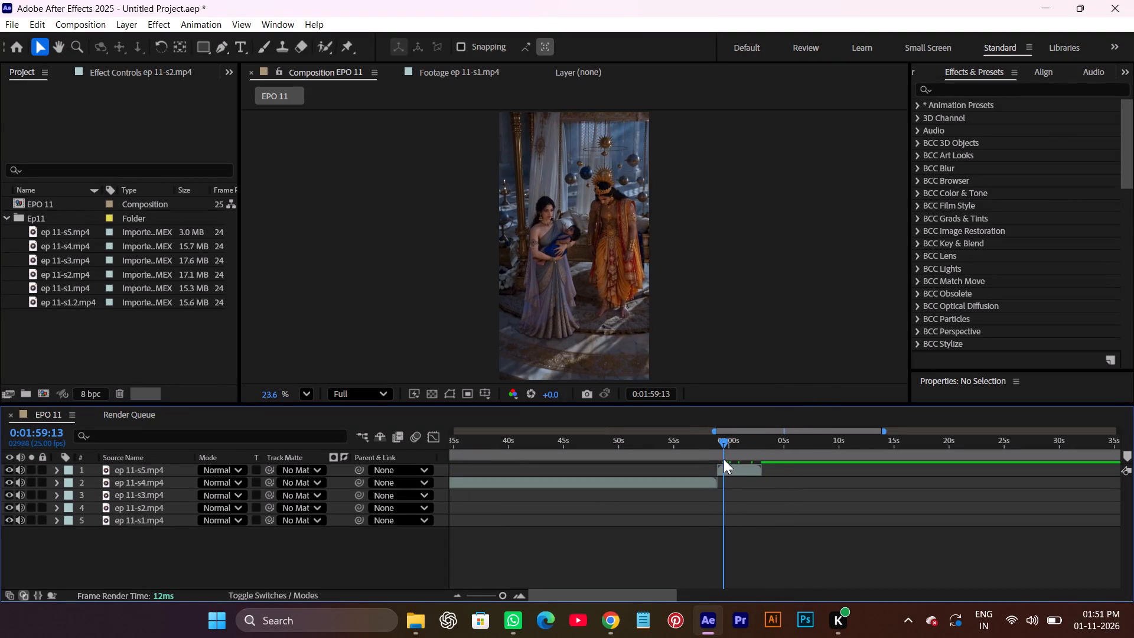
drag(724, 459, 683, 468)
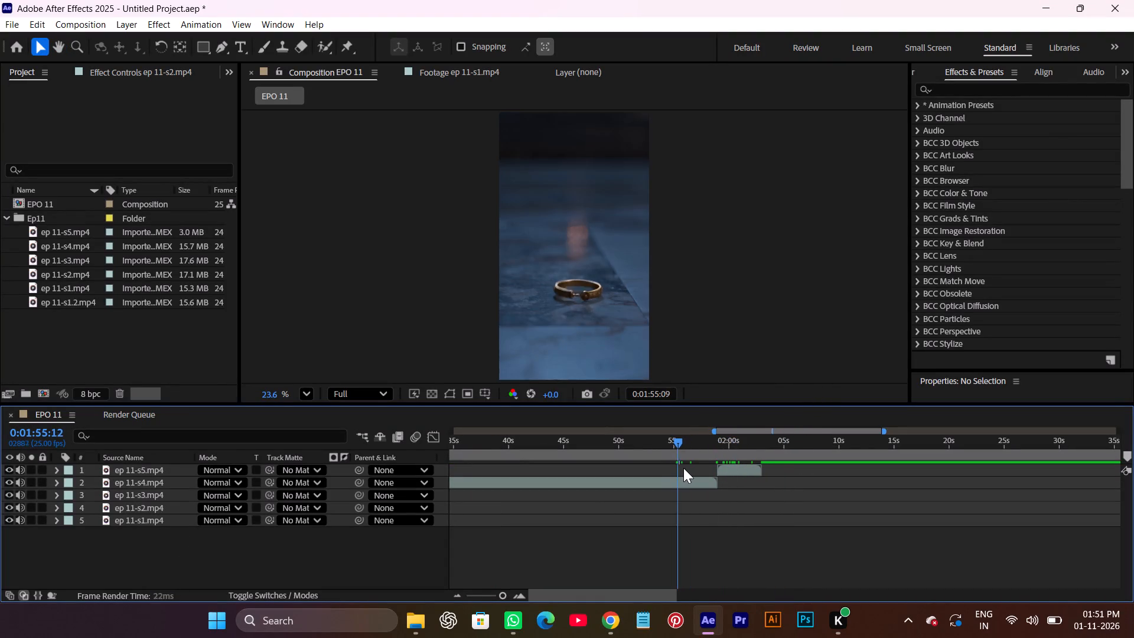
drag(683, 468, 726, 480)
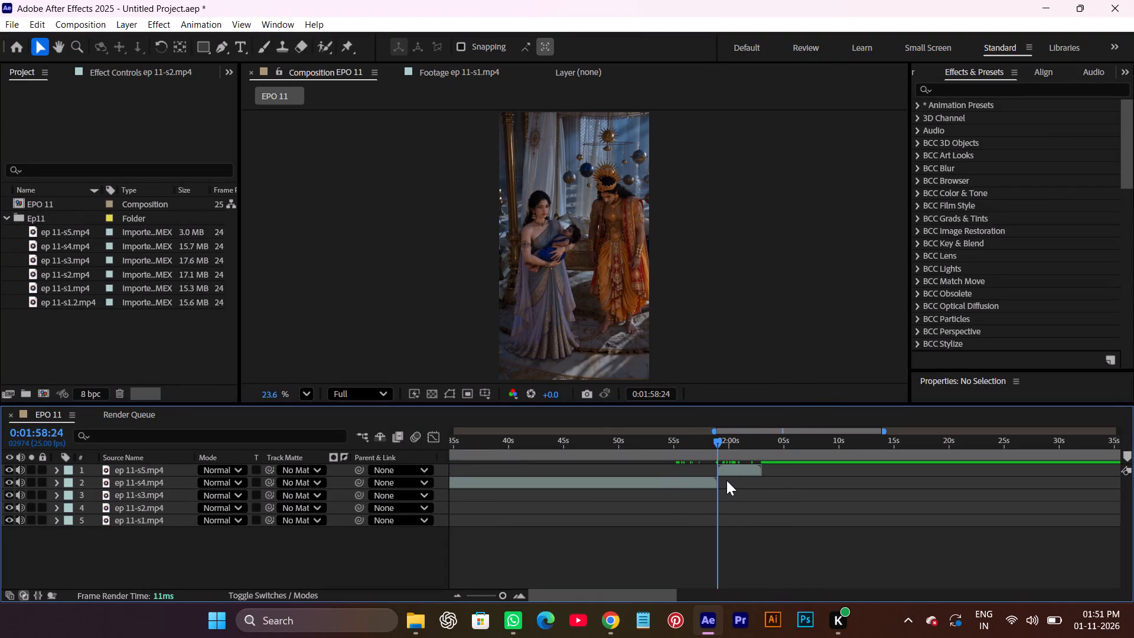
drag(726, 480, 729, 480)
click(729, 471)
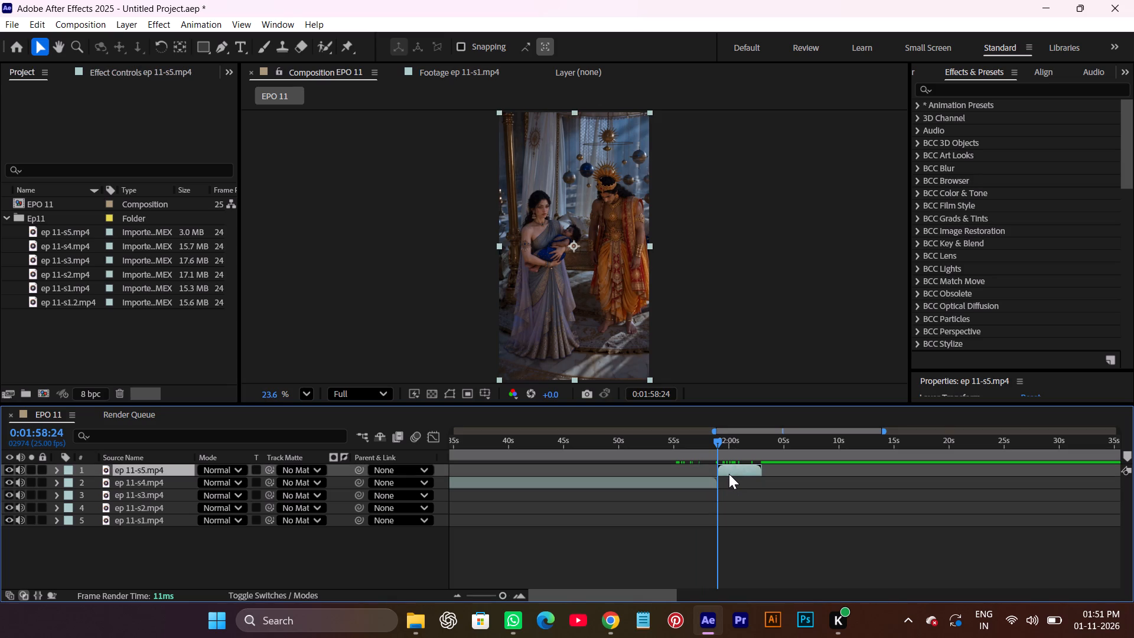
key(Delete)
Split the ep 11-s4.mp4 layer at 0:01:58:23, just before its end.
drag(719, 440, 715, 444)
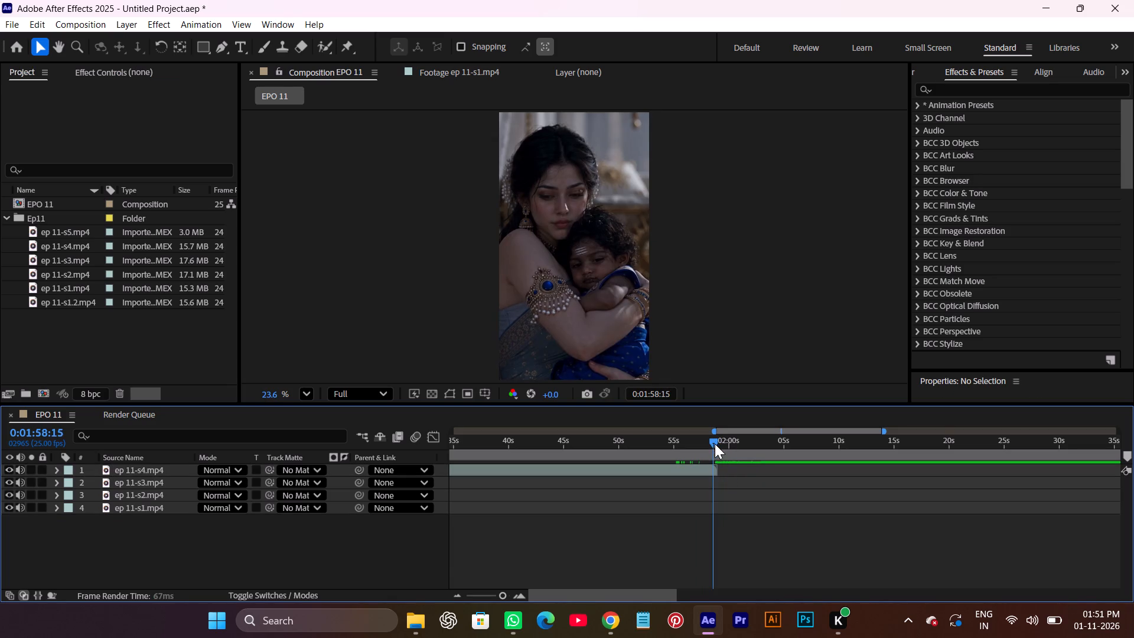
drag(715, 444, 718, 447)
click(733, 529)
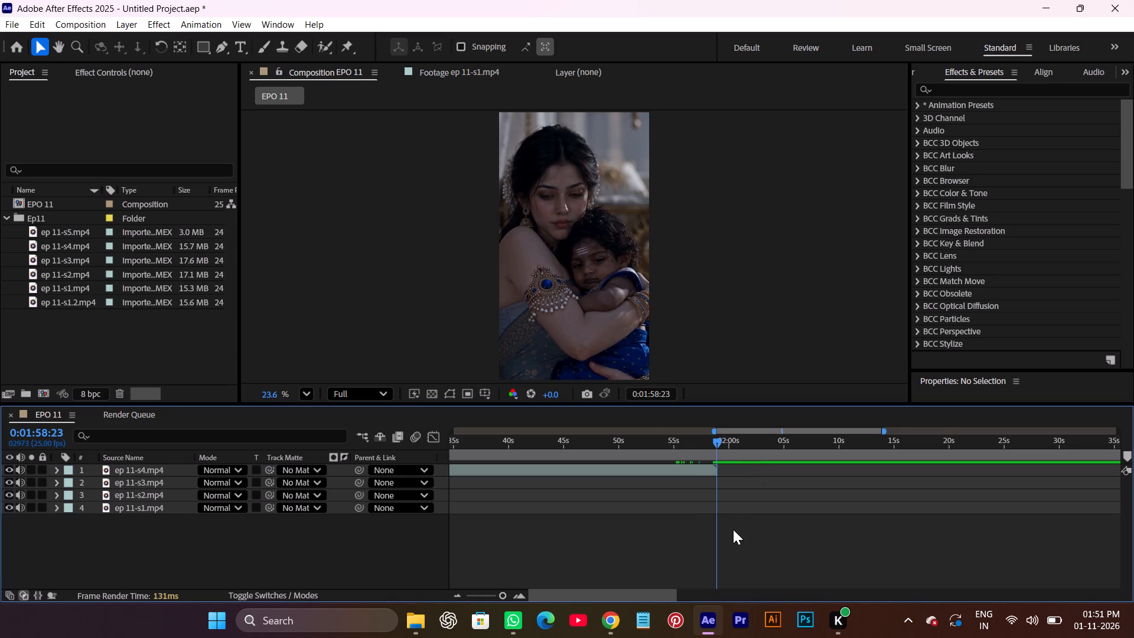
key(n)
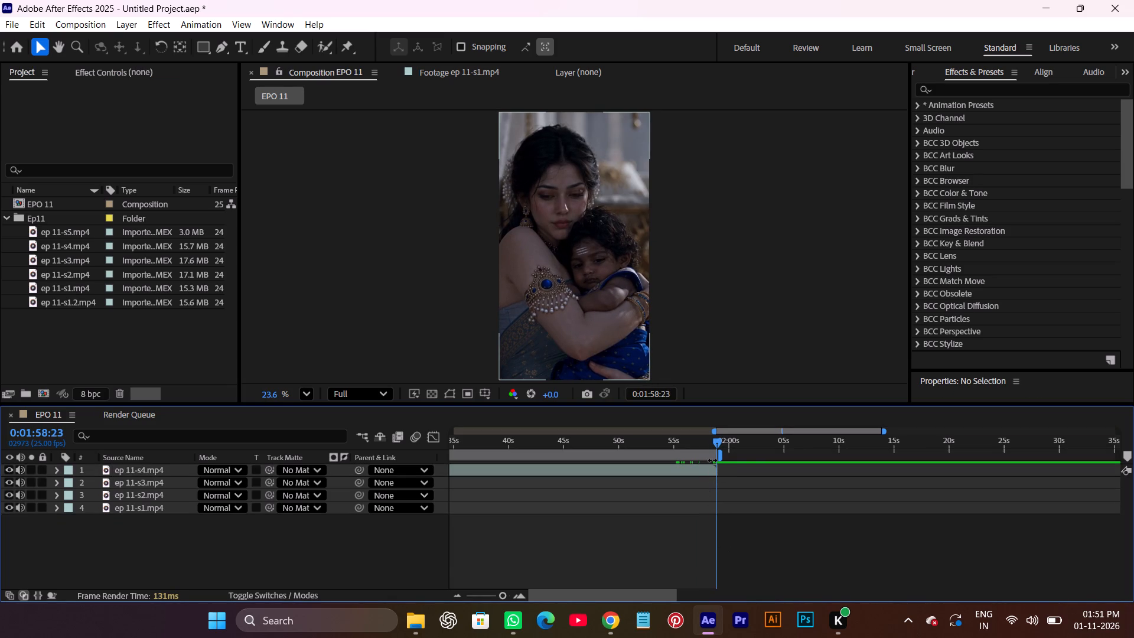
key(ctrl+z)
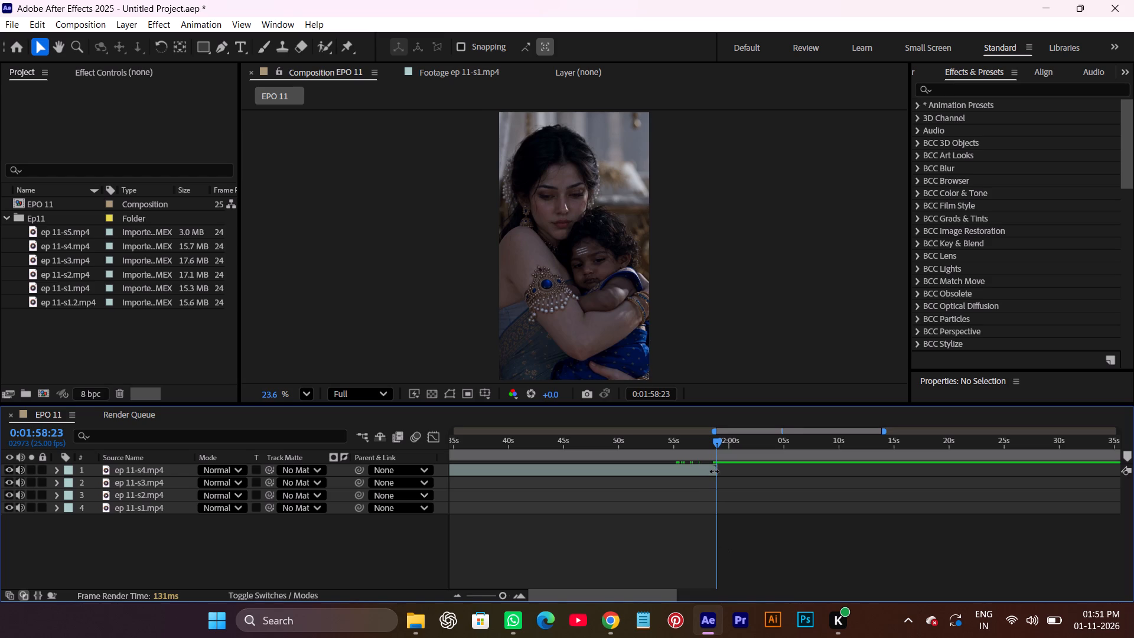
click(714, 471)
key(ctrl+shift+d)
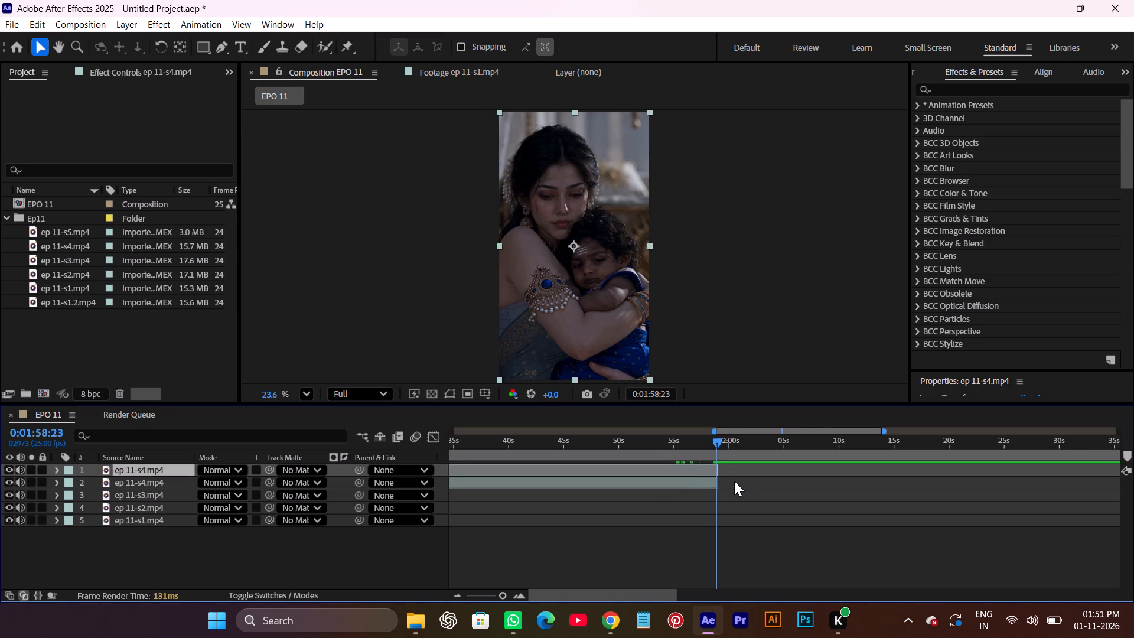
Apply Freeze Frame to the short split-off end piece of ep 11-s4.mp4 and extend it to about 0:02:01:16.
alt+scroll(733, 482, up, 3)
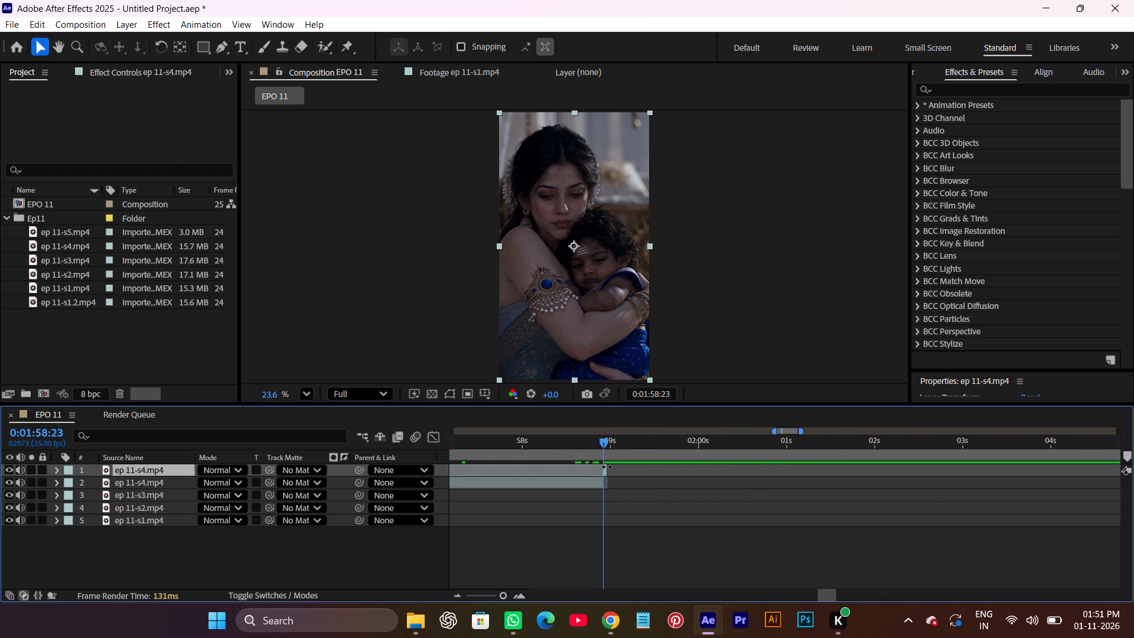
right_click(607, 467)
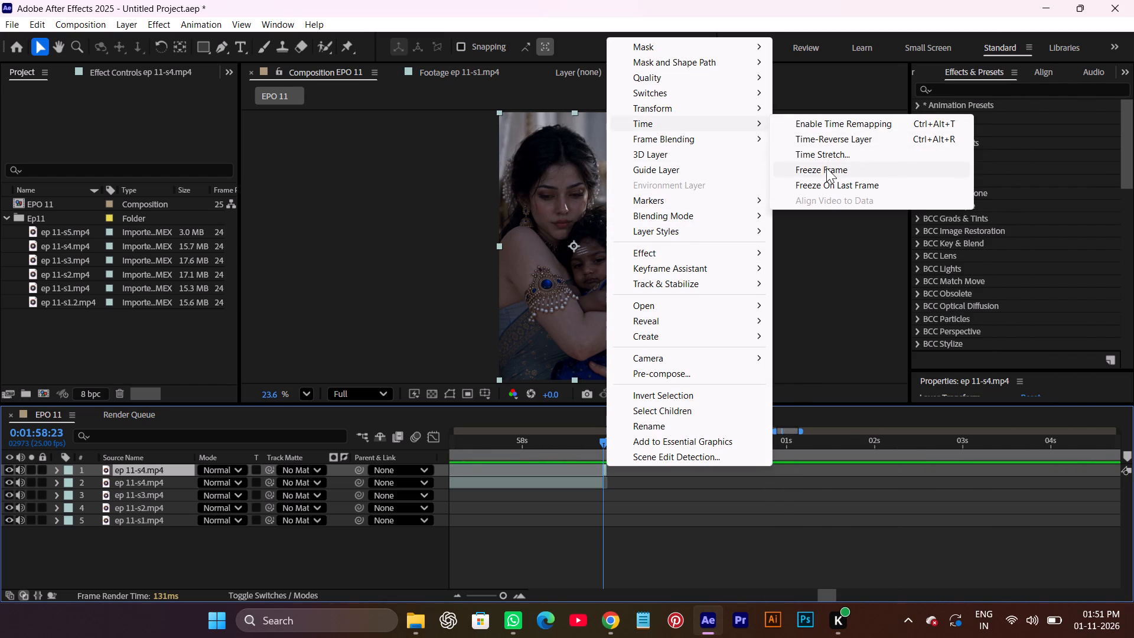
click(826, 168)
drag(610, 468, 677, 467)
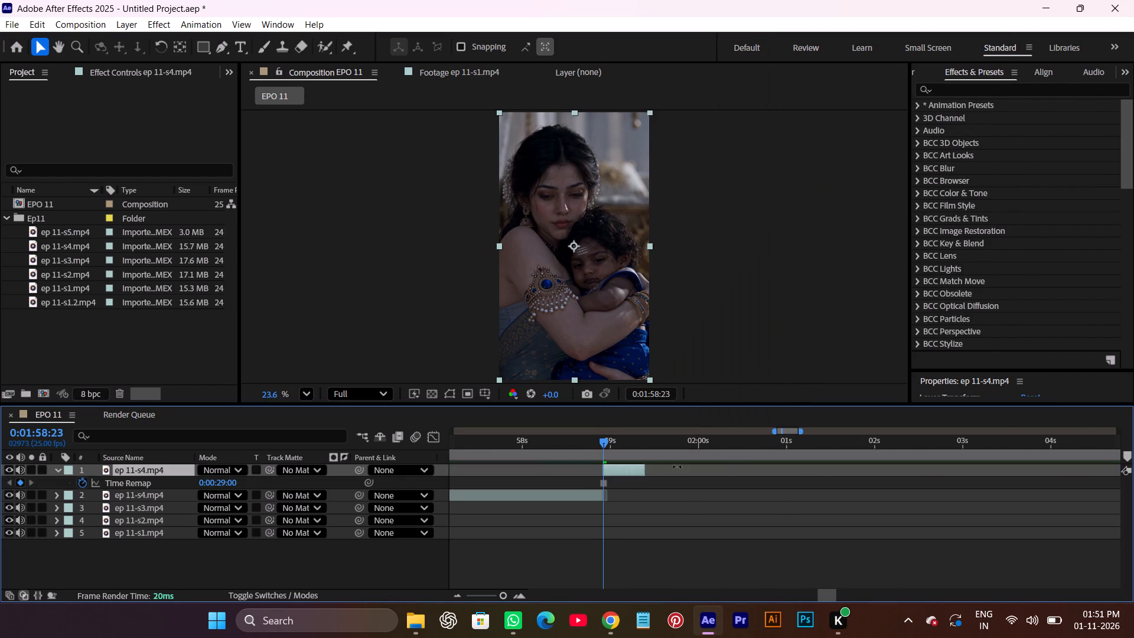
drag(677, 467, 829, 467)
key(space)
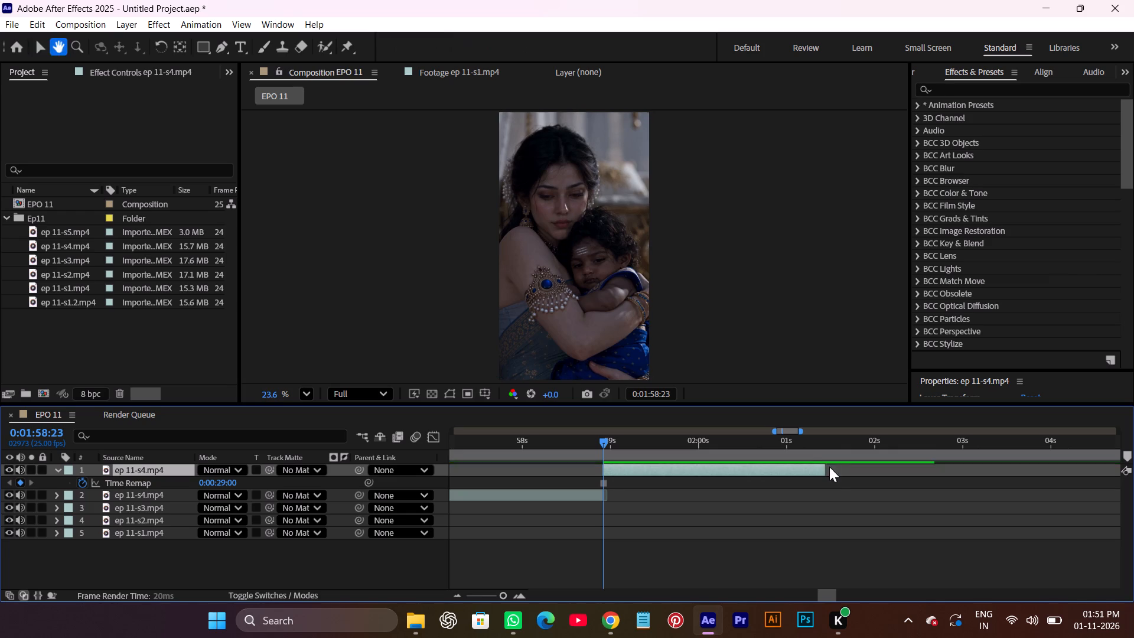
key(space)
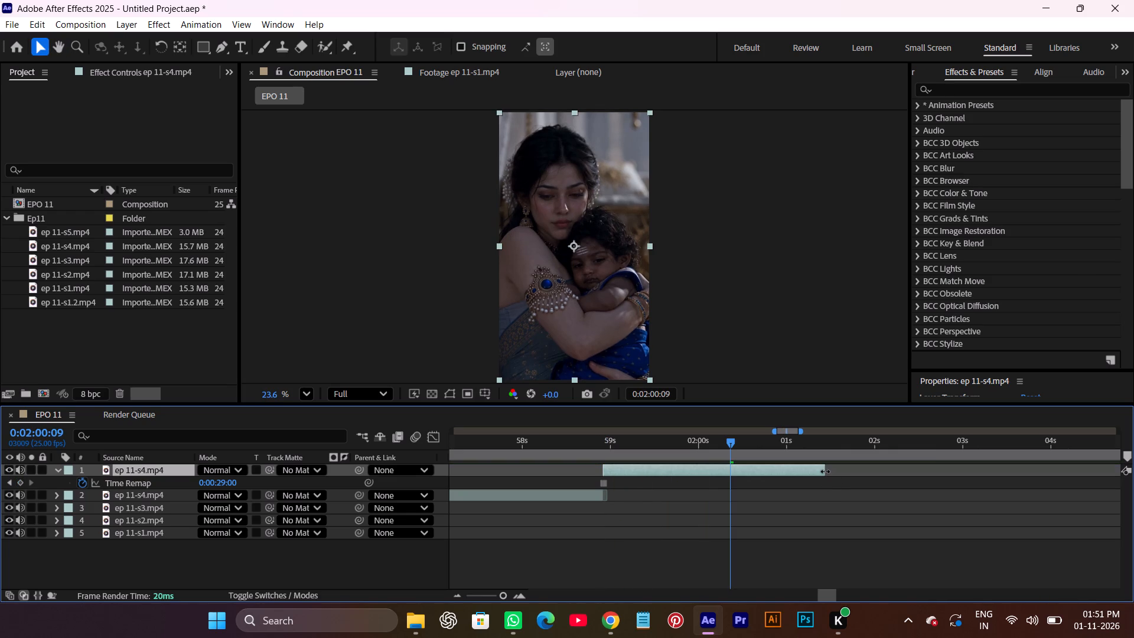
drag(825, 471, 845, 474)
Set the end of the EPO 11 work area at 0:02:01:16, where the frozen layer ends.
shift+drag(730, 447, 843, 487)
click(875, 484)
key(n)
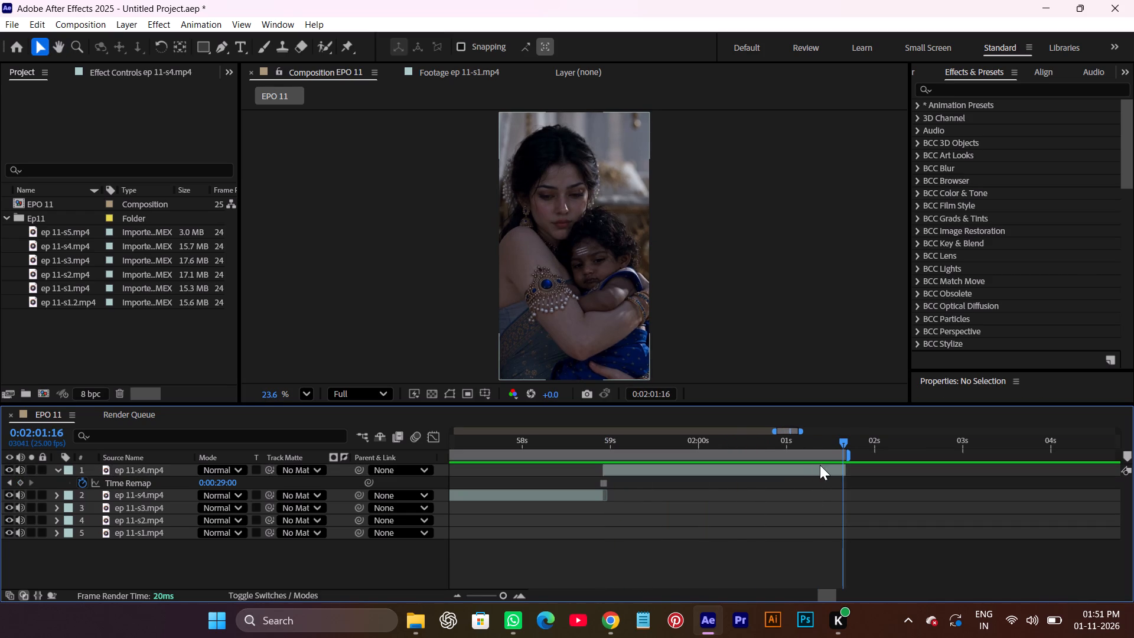
Apply the recent Exposure animation preset to the frozen ep 11-s4.mp4 layer, starting at 0:01:58:23.
shift+drag(843, 444, 596, 512)
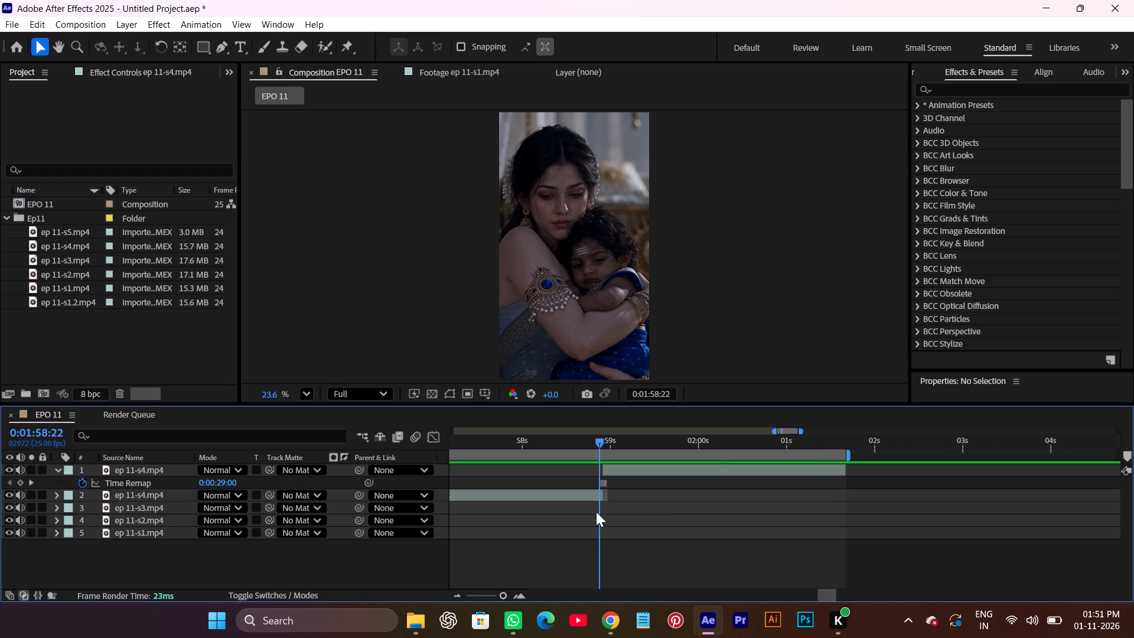
shift+drag(596, 512, 602, 512)
click(611, 468)
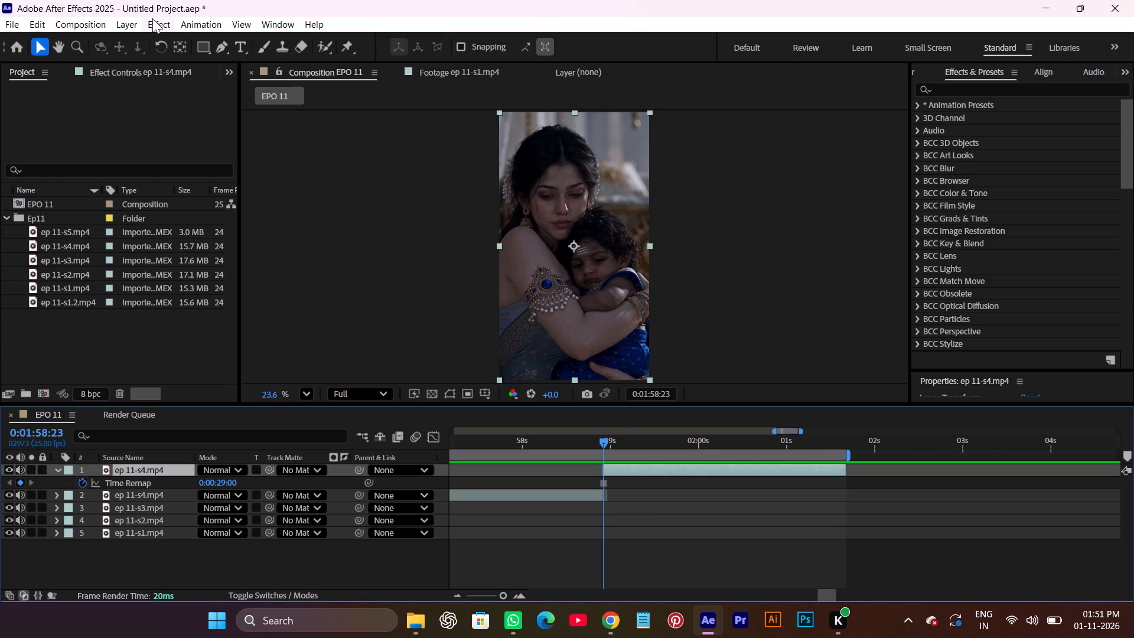
click(201, 25)
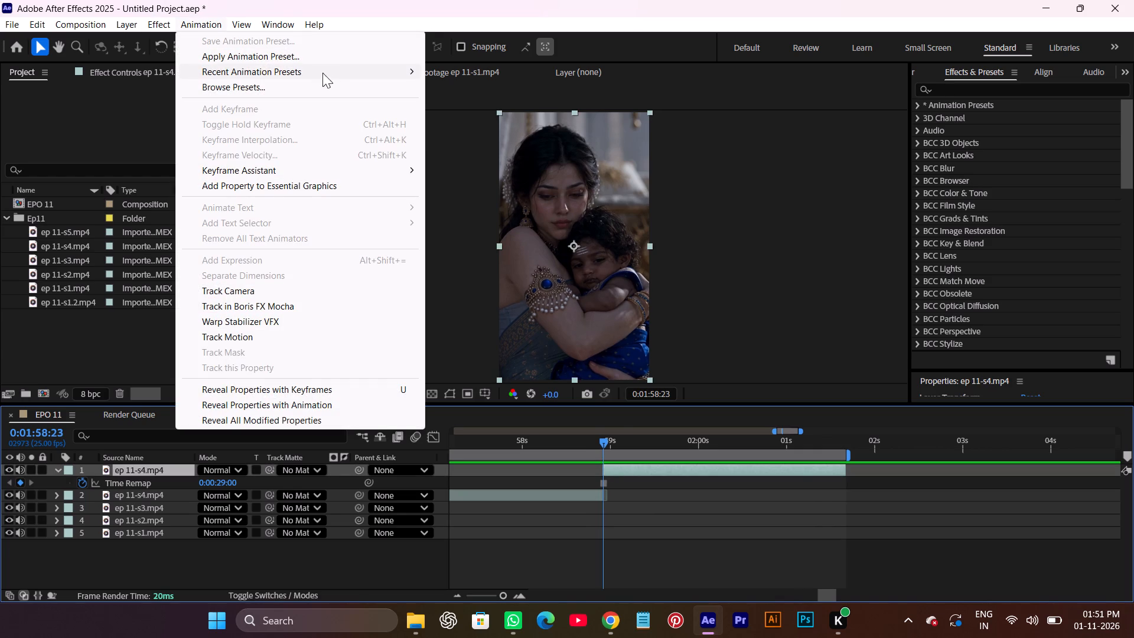
click(496, 75)
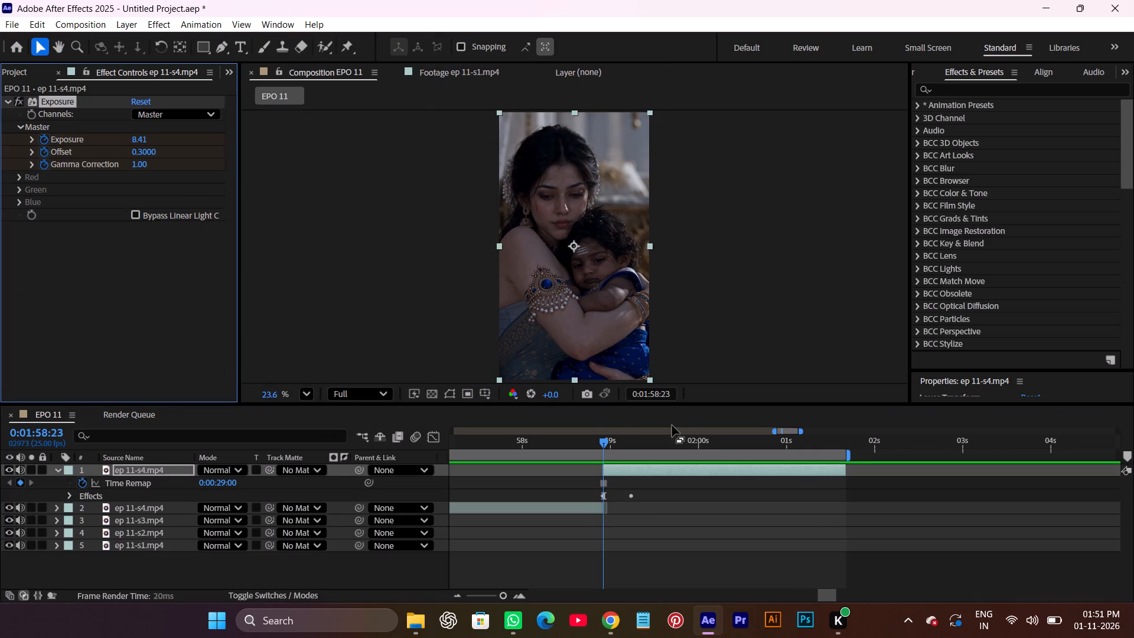
Import the long whoosh sound file from the MAHADEV (E:) drive as footage.
click(25, 75)
right_click(66, 327)
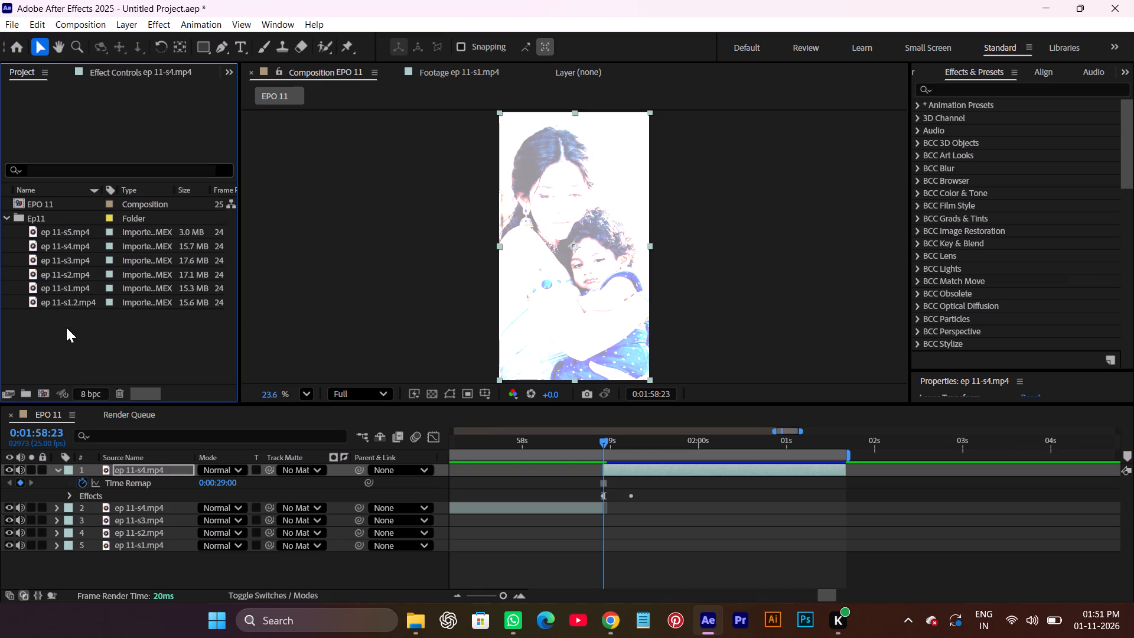
click(309, 391)
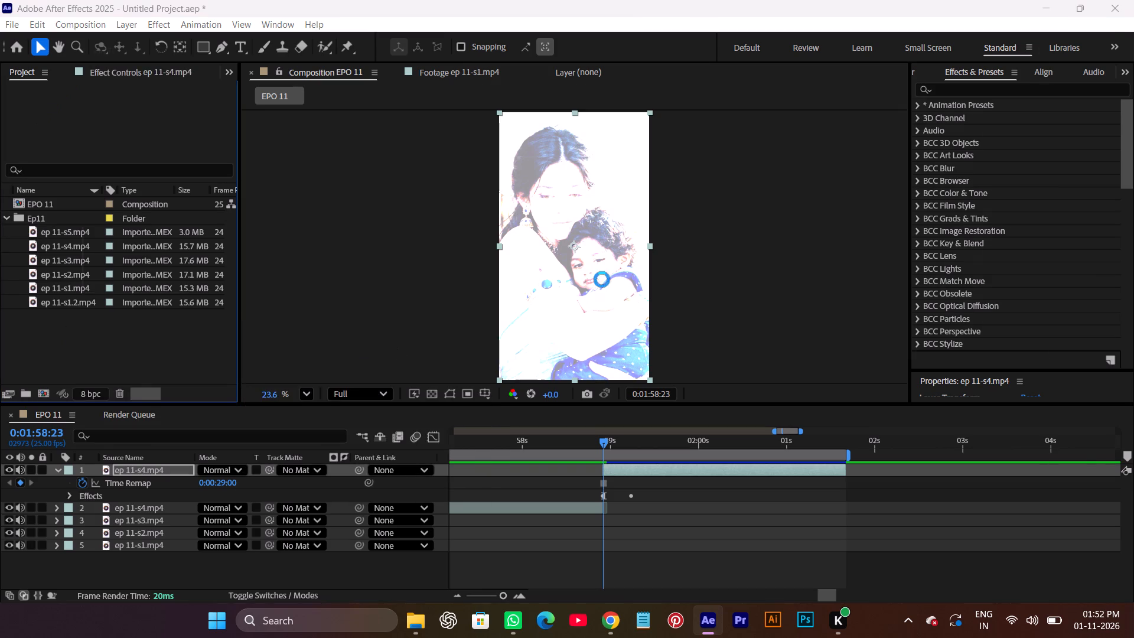
scroll(85, 340, down, 1)
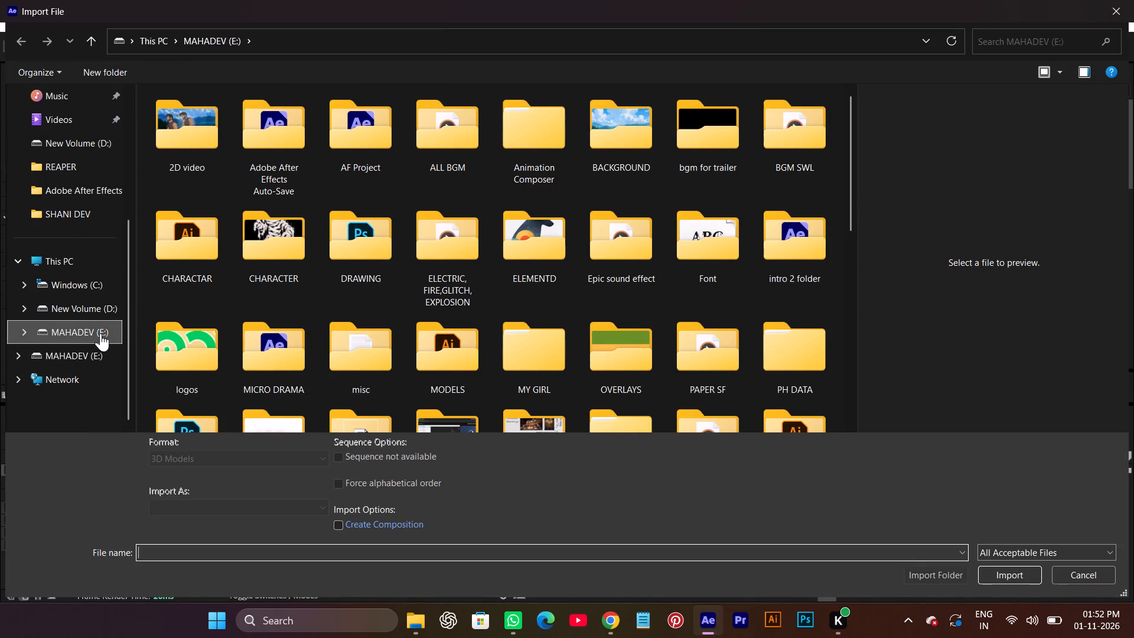
scroll(454, 373, down, 4)
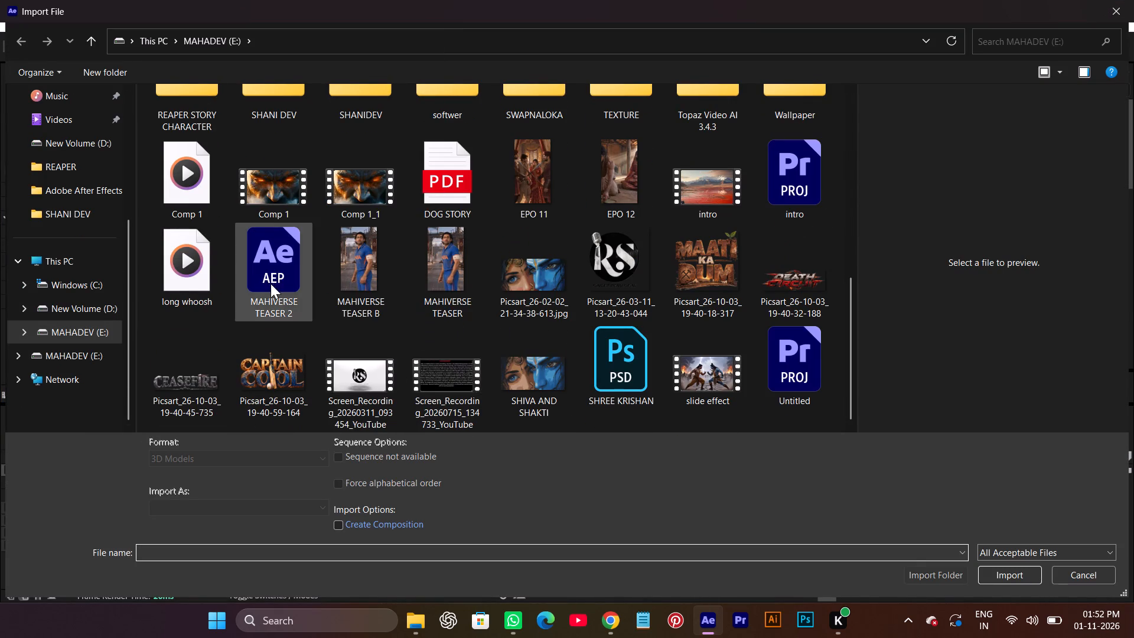
scroll(334, 264, up, 1)
scroll(449, 297, down, 1)
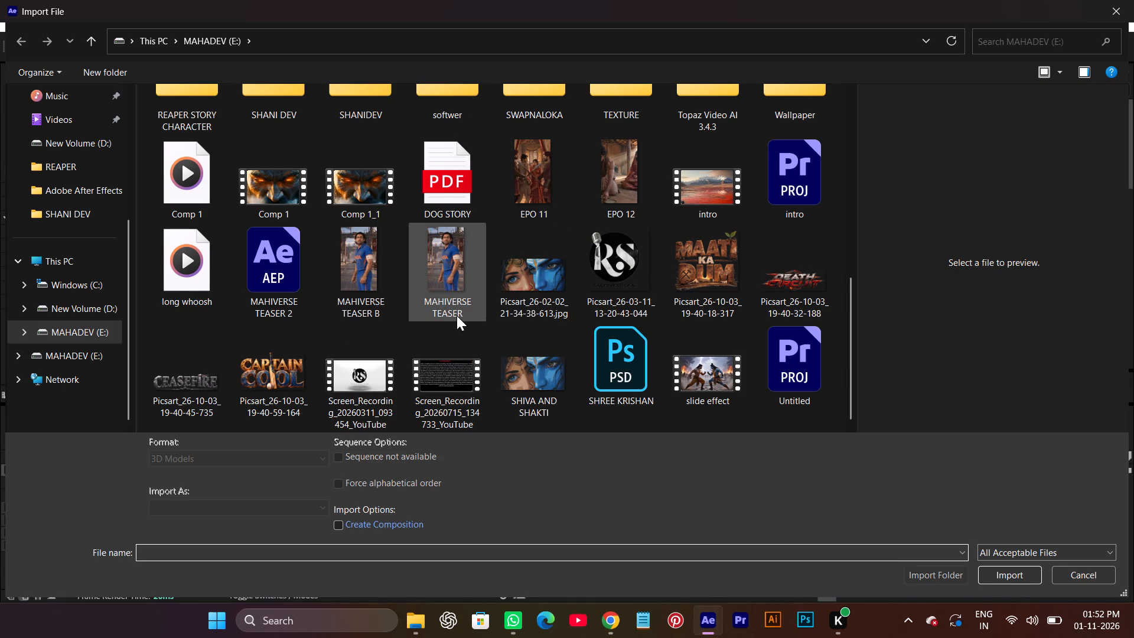
scroll(454, 318, down, 3)
scroll(451, 321, up, 2)
scroll(451, 321, down, 1)
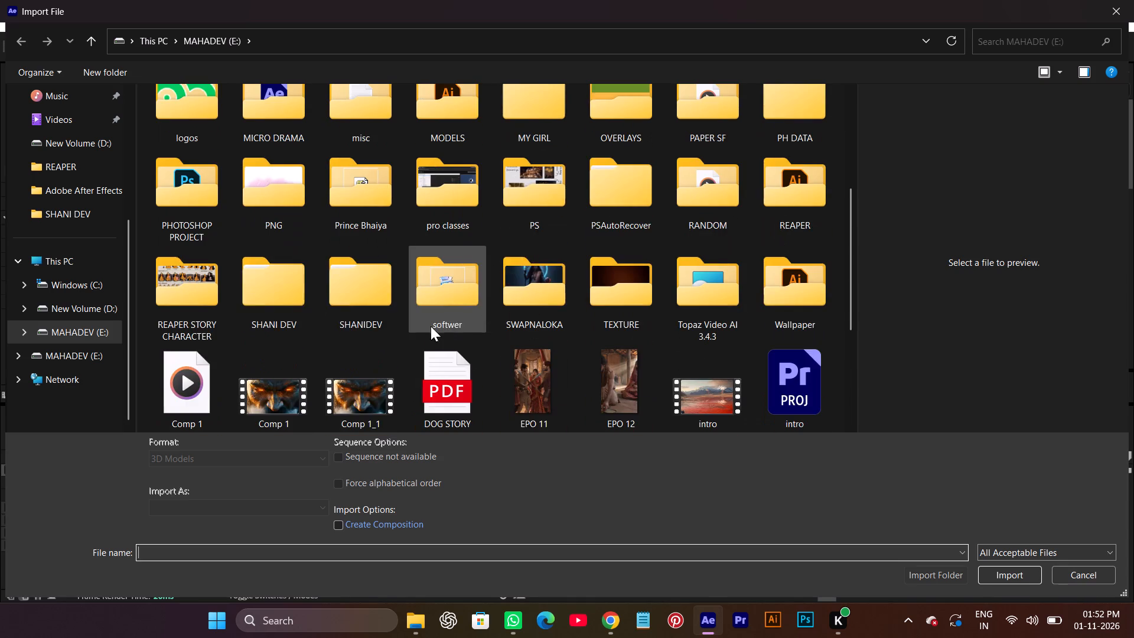
scroll(264, 343, down, 2)
click(187, 291)
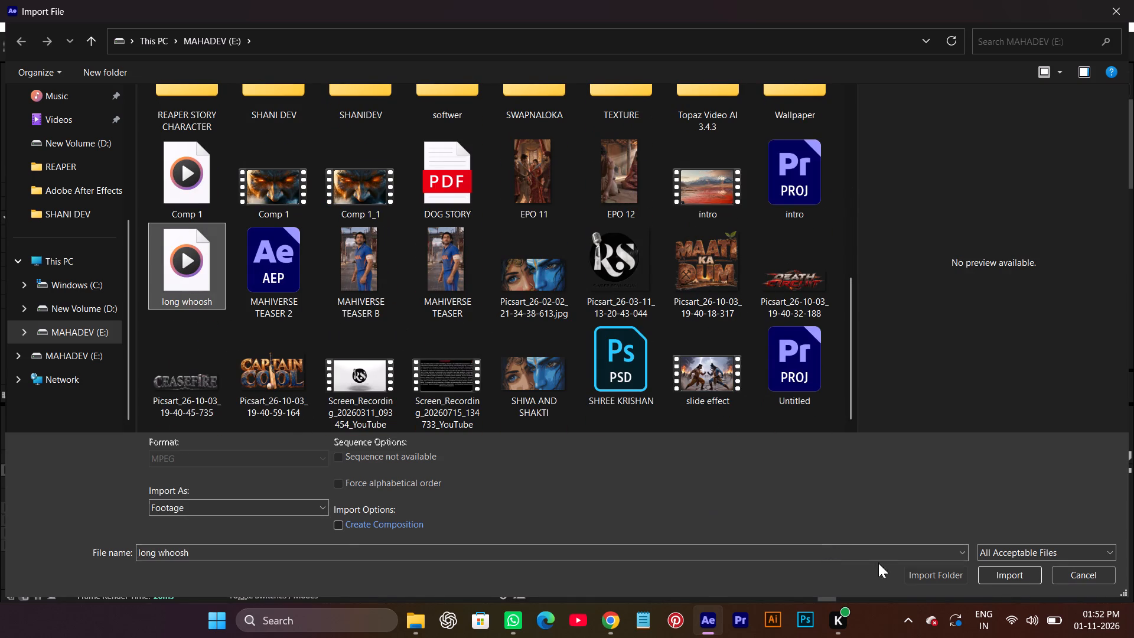
click(995, 572)
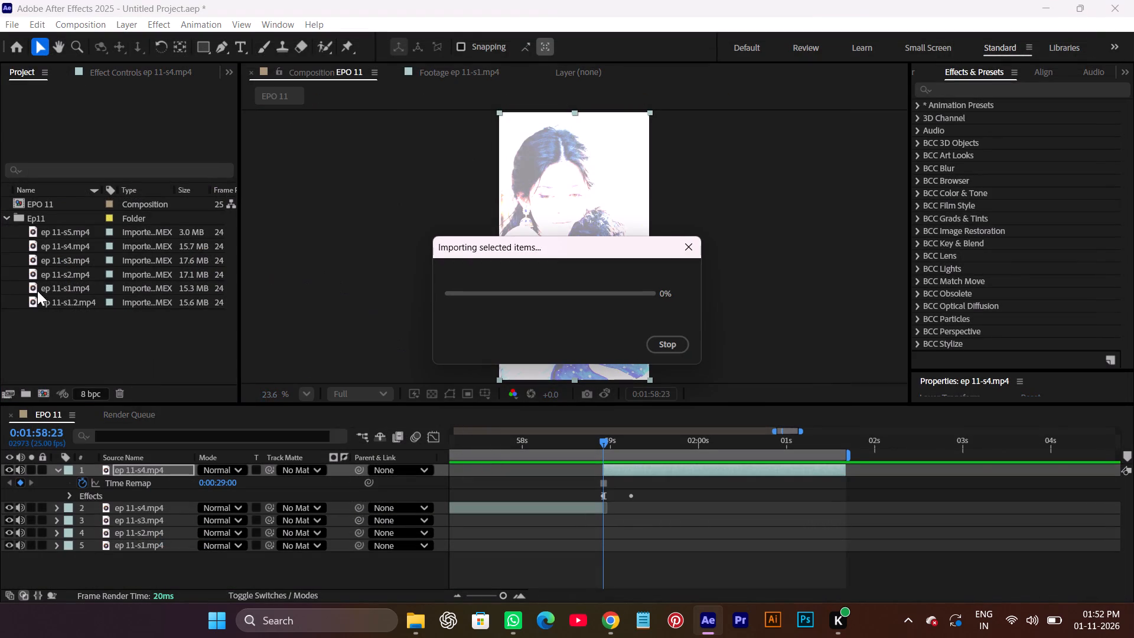
Add long whoosh.aac above the video layers, preview it against the freeze, and slide it to start at about 0:01:58:03.
drag(68, 202, 578, 468)
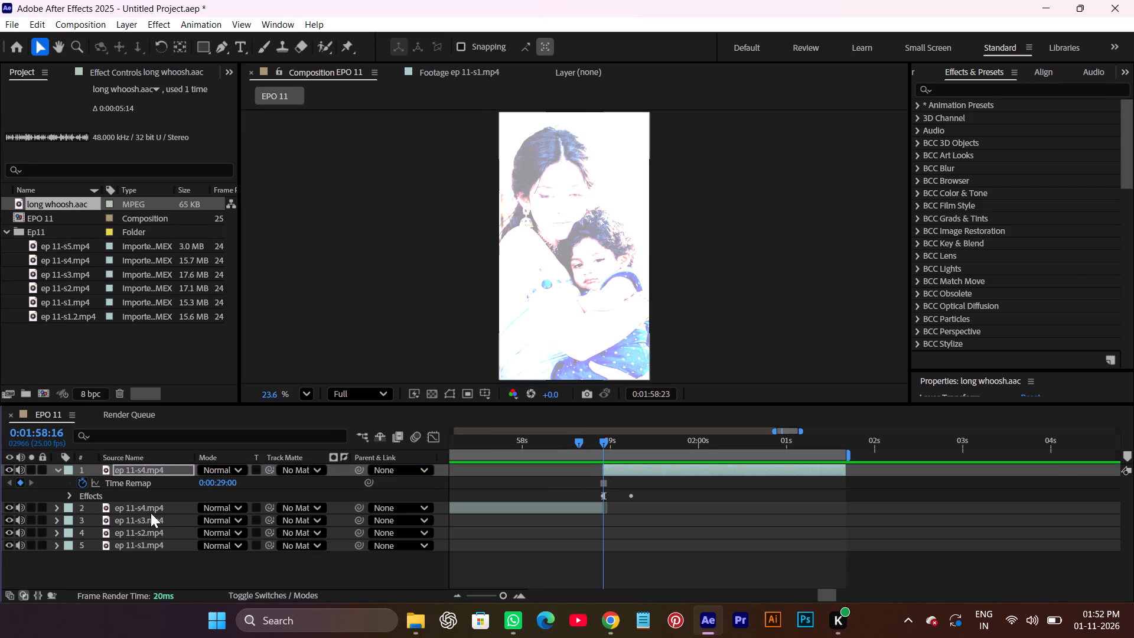
click(57, 484)
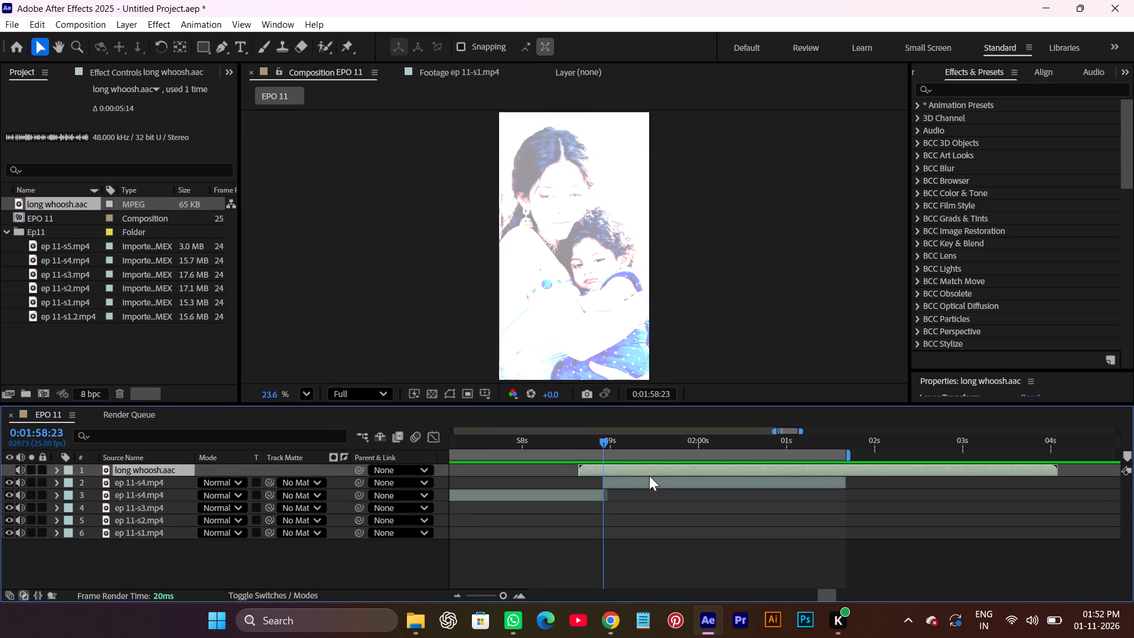
drag(645, 470, 612, 472)
drag(598, 442, 527, 461)
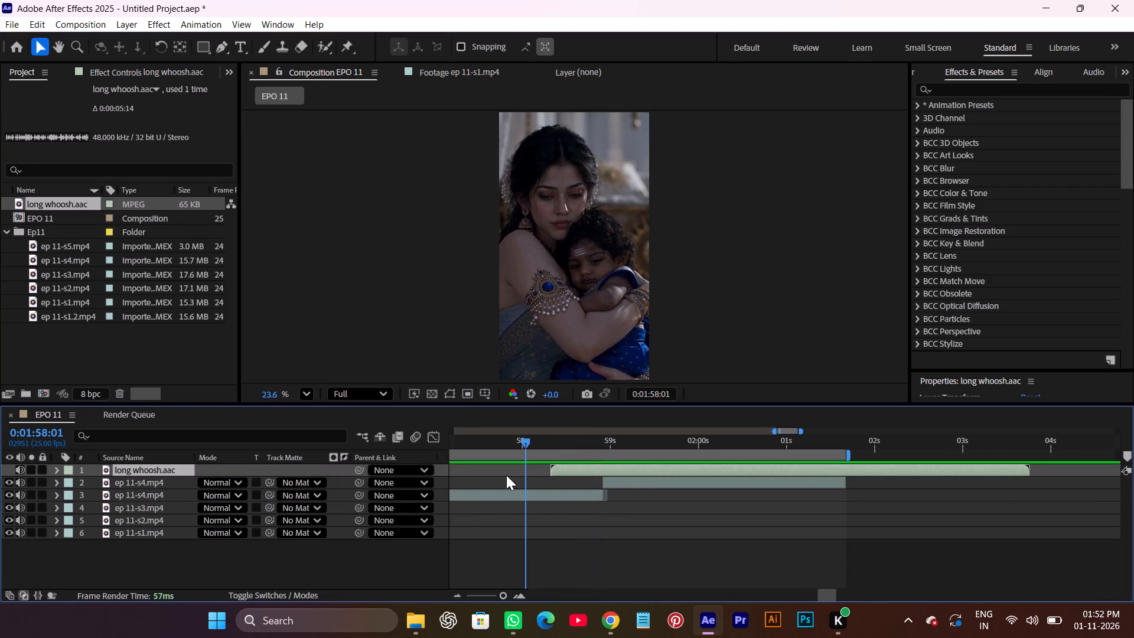
click(499, 479)
key(space)
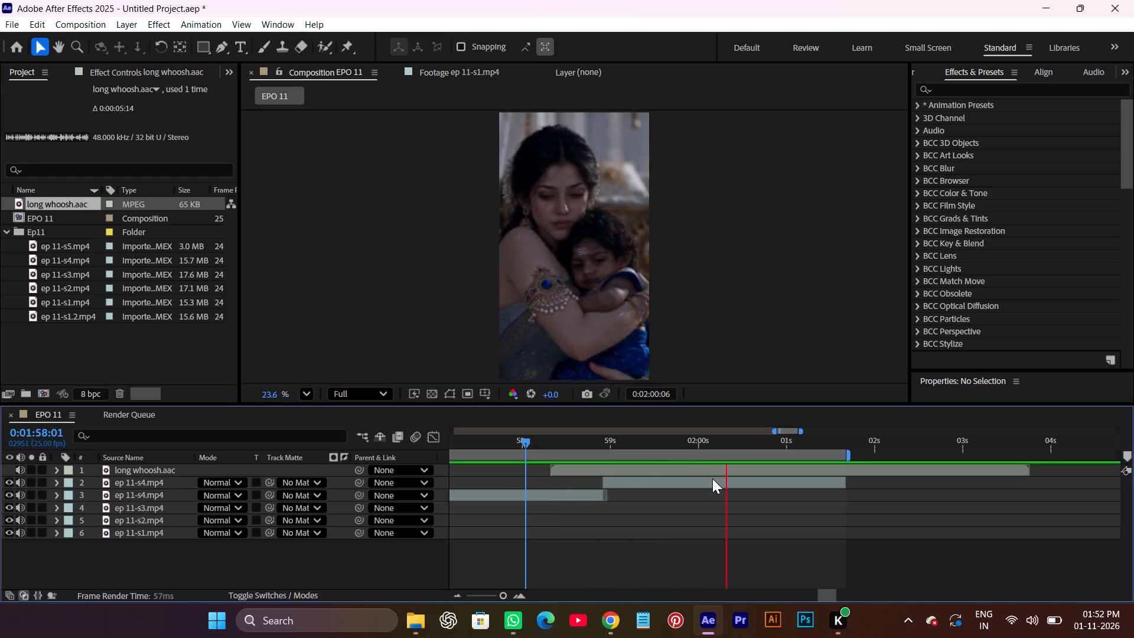
key(space)
drag(721, 470, 703, 476)
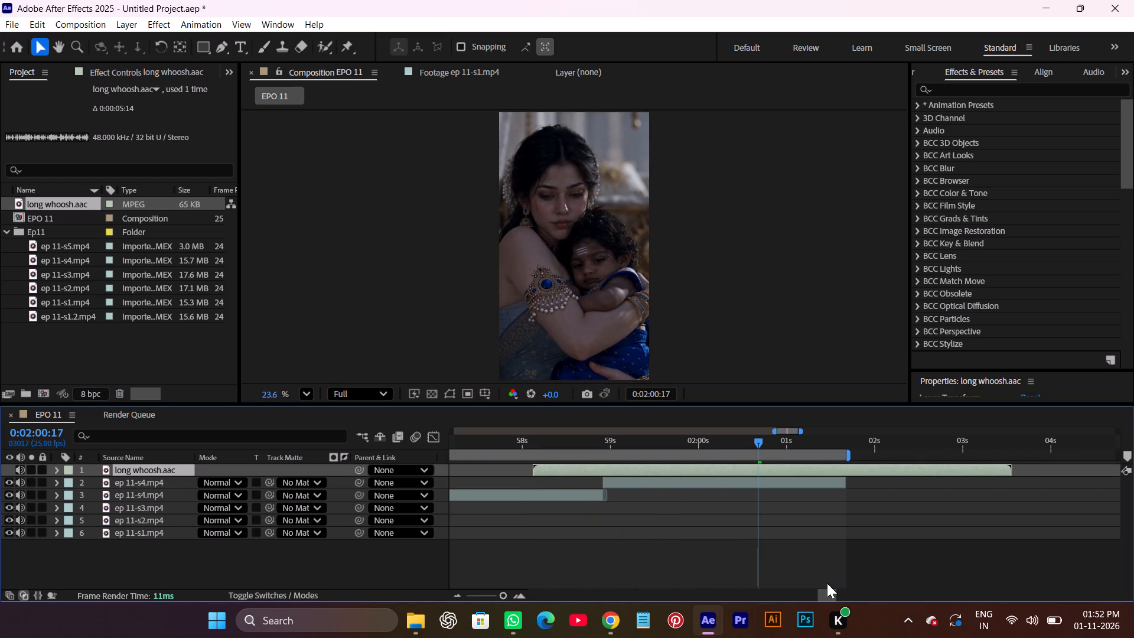
Save the project as SD 11 in the Adobe After Effects Auto-Save folder on the MAHADEV (E:) drive.
drag(825, 591, 449, 614)
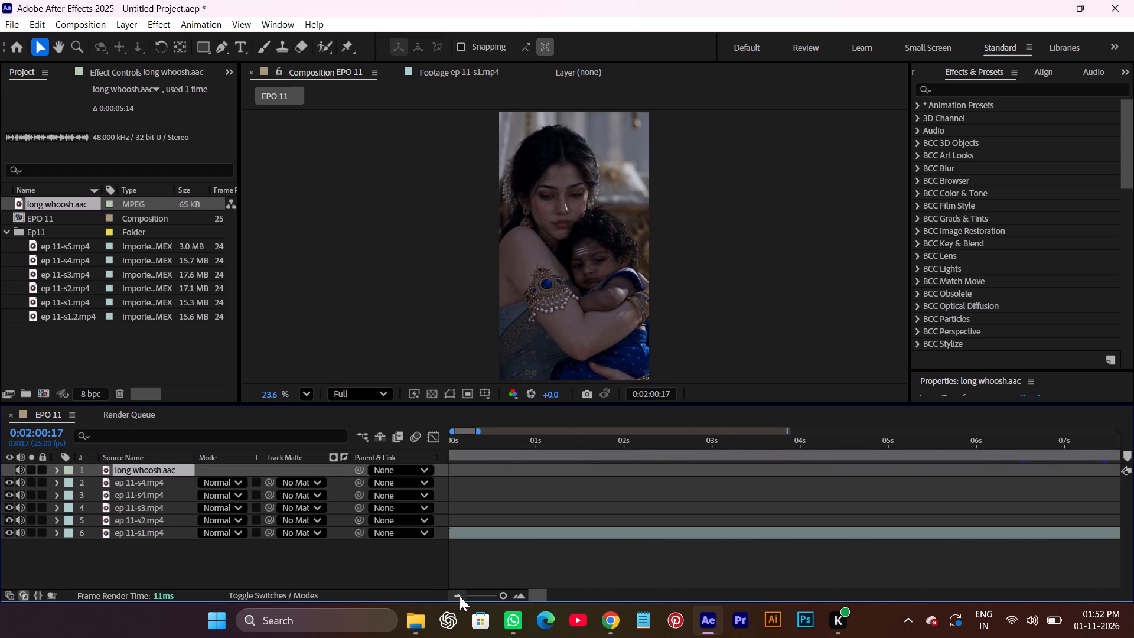
key(ctrl+s)
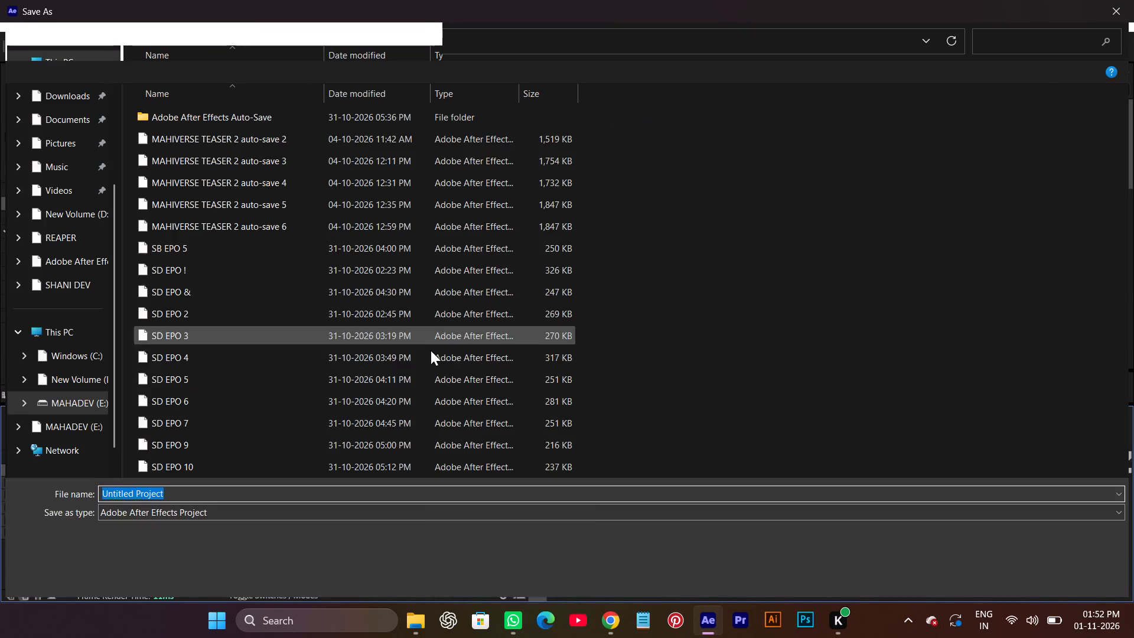
scroll(225, 376, down, 1)
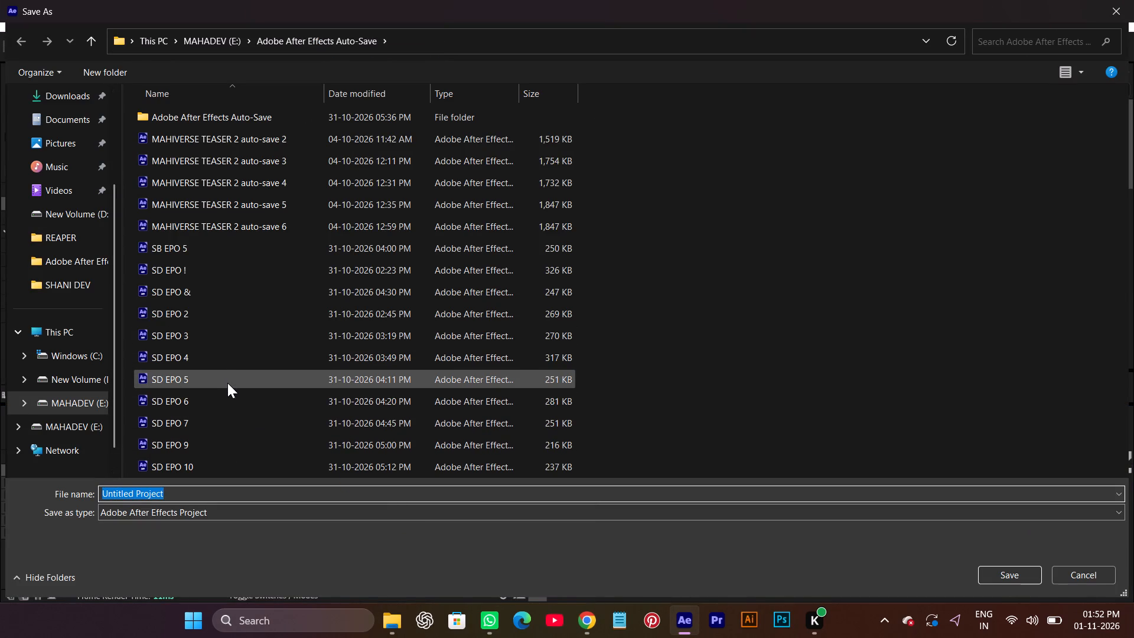
key(BackSpace)
text(SB)
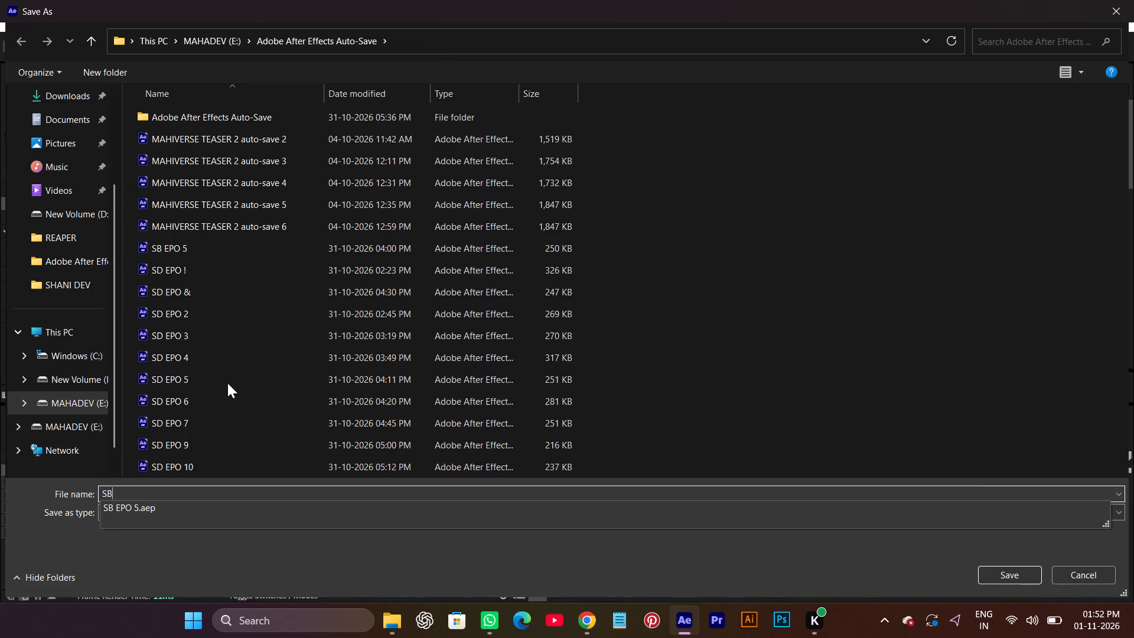
key(shift+BackSpace)
text(D)
key(space)
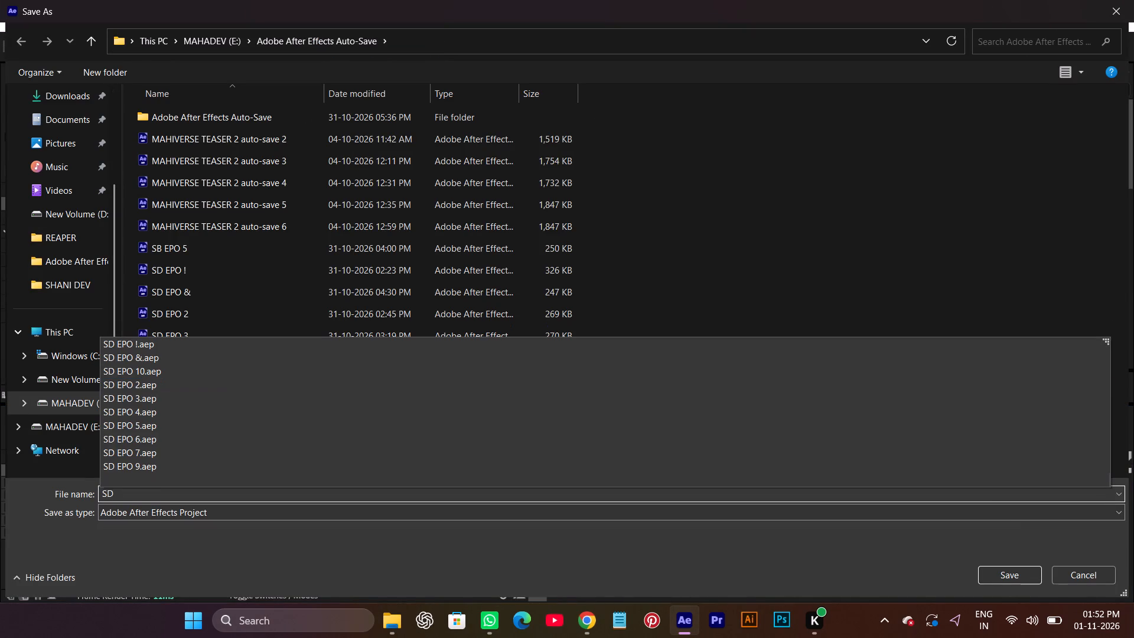
text(11)
click(1008, 568)
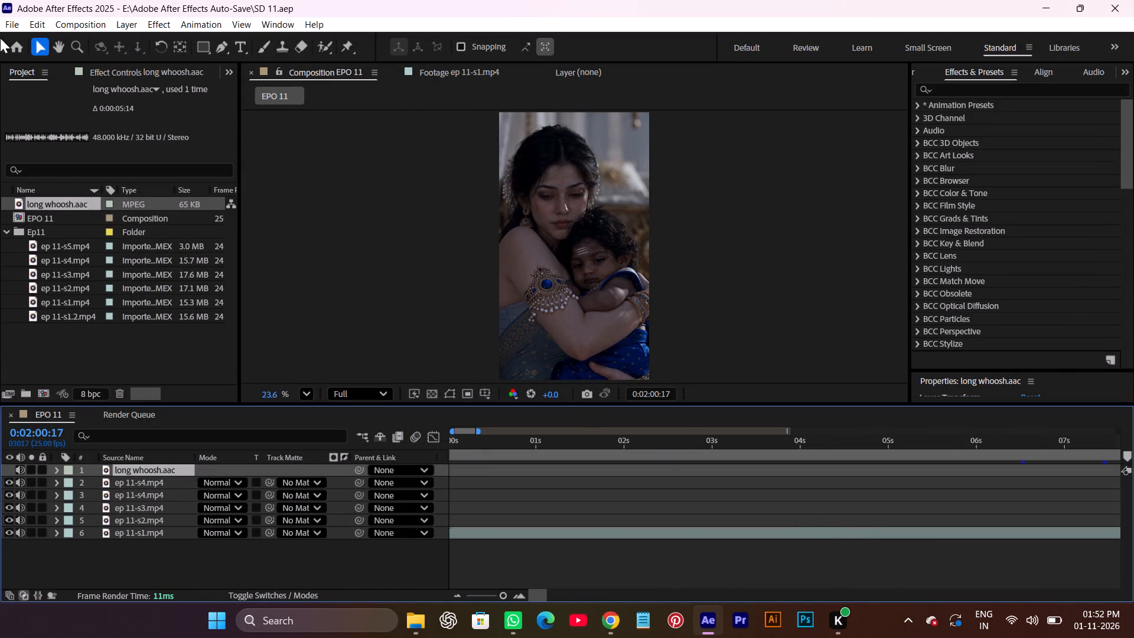
Add the EPO 11 composition to the render queue and start rendering it with the H.264 15 Mbps output to EPO 11.mp4.
click(12, 21)
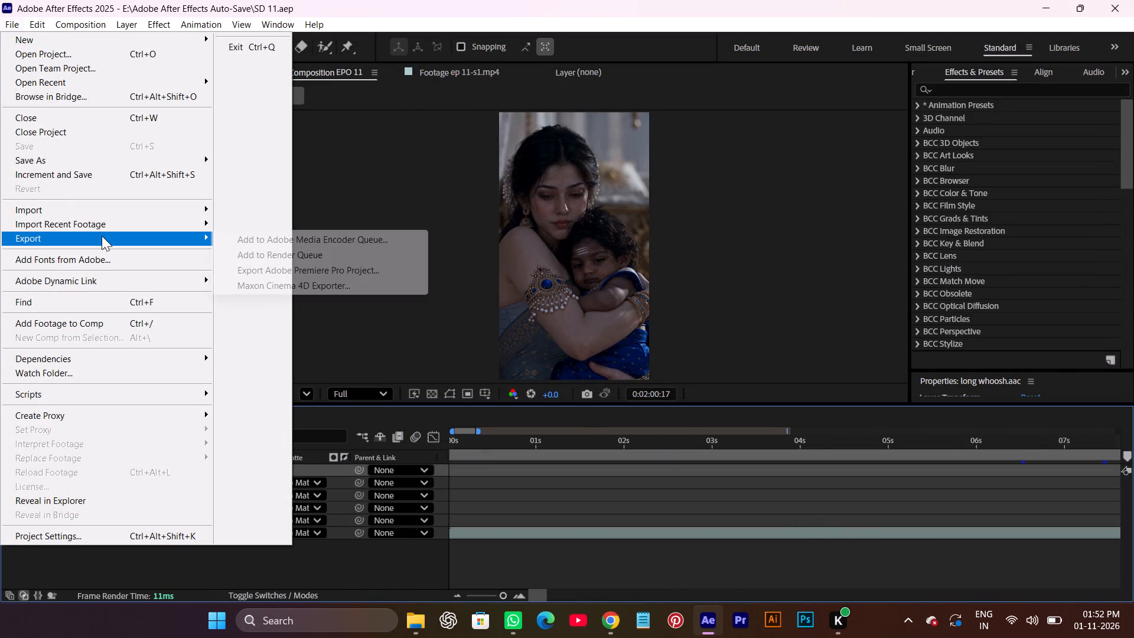
click(350, 256)
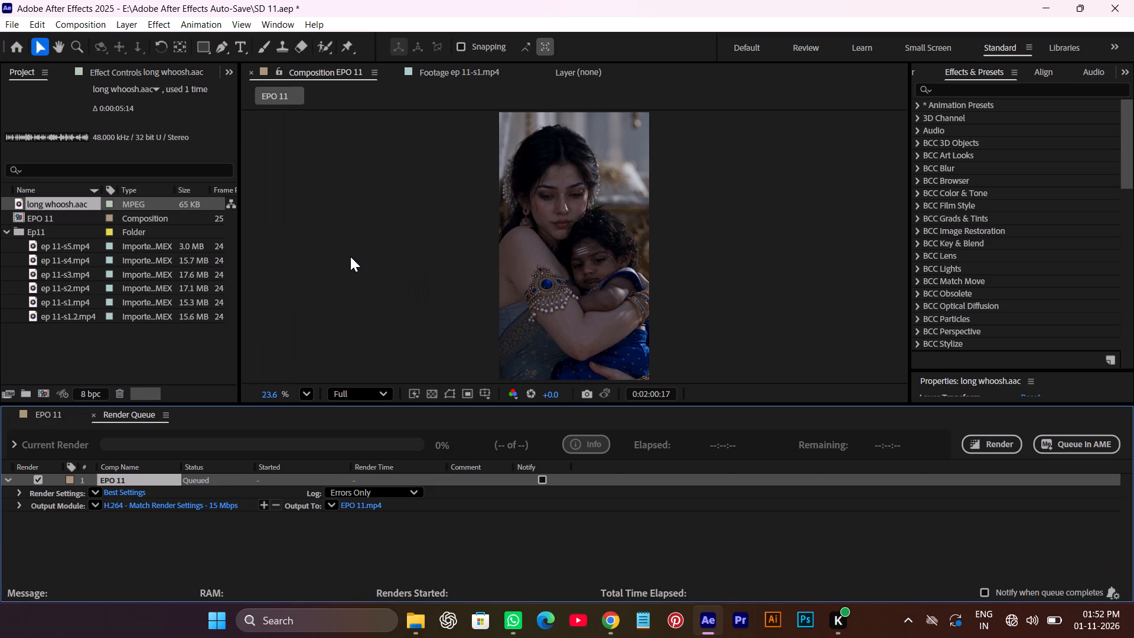
click(998, 444)
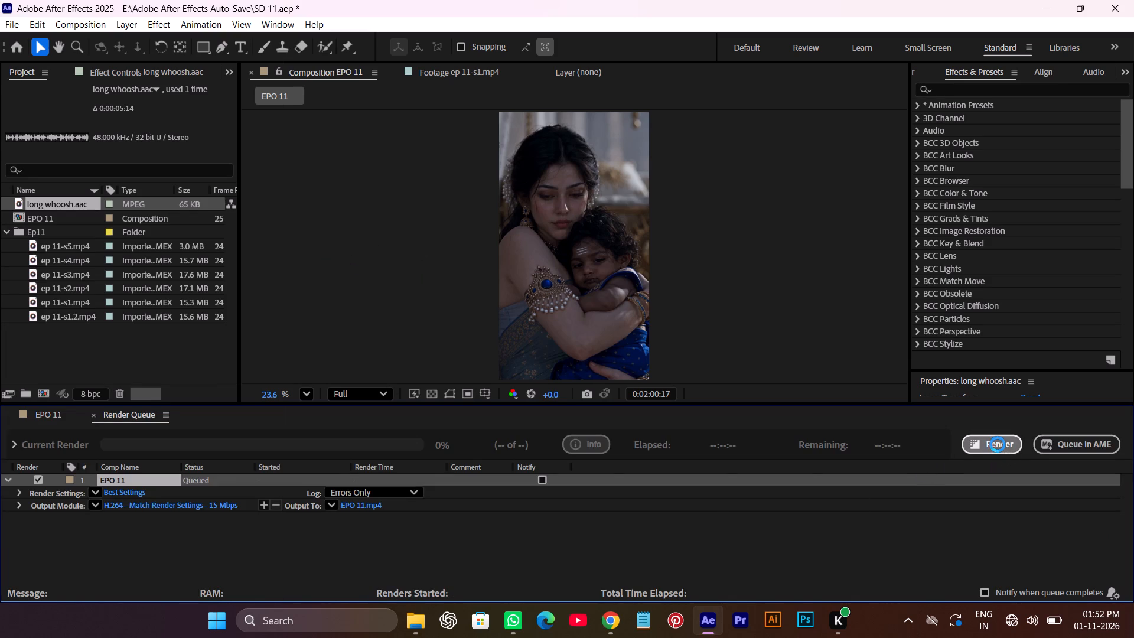
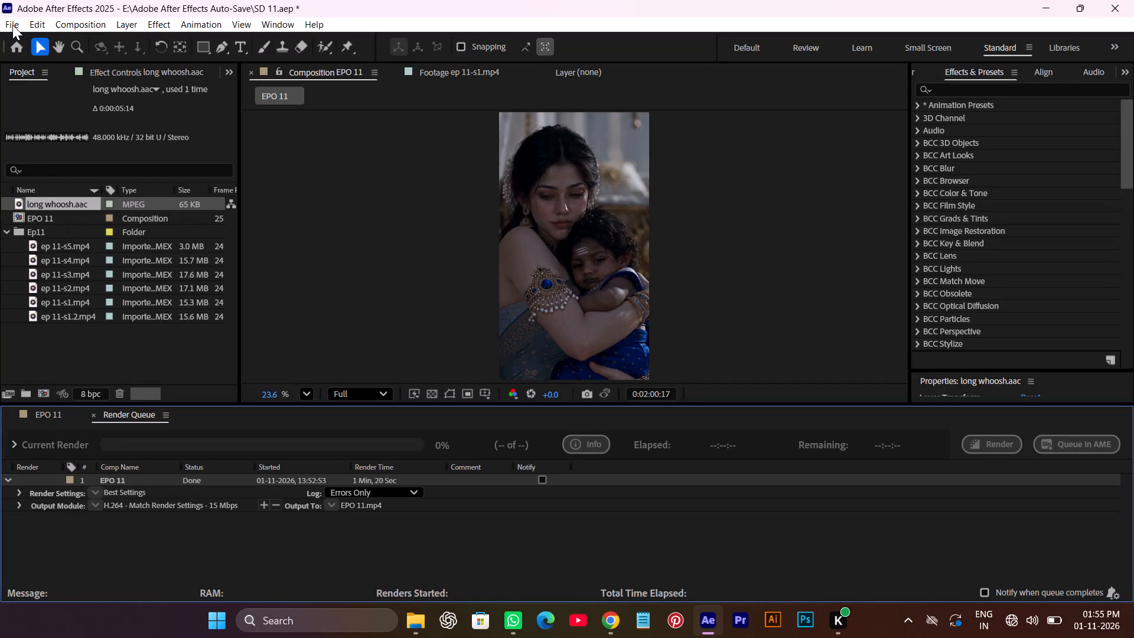
Check the SHANI DEV folder on New Volume (D:) in File Explorer for the rendered EPO 11 video.
click(418, 631)
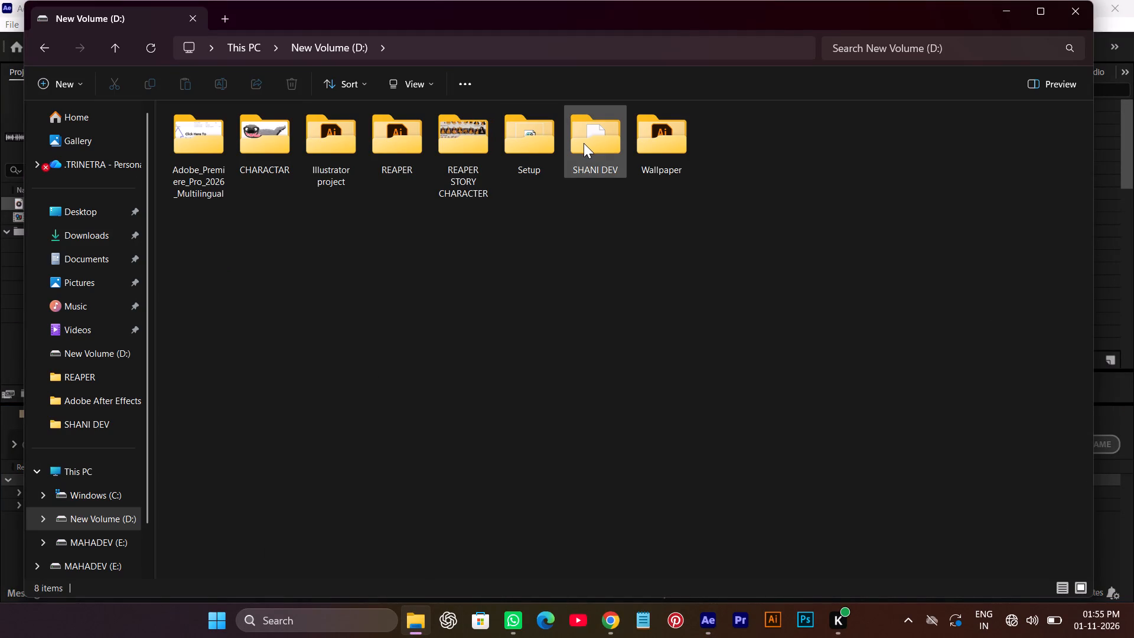
double_click(584, 143)
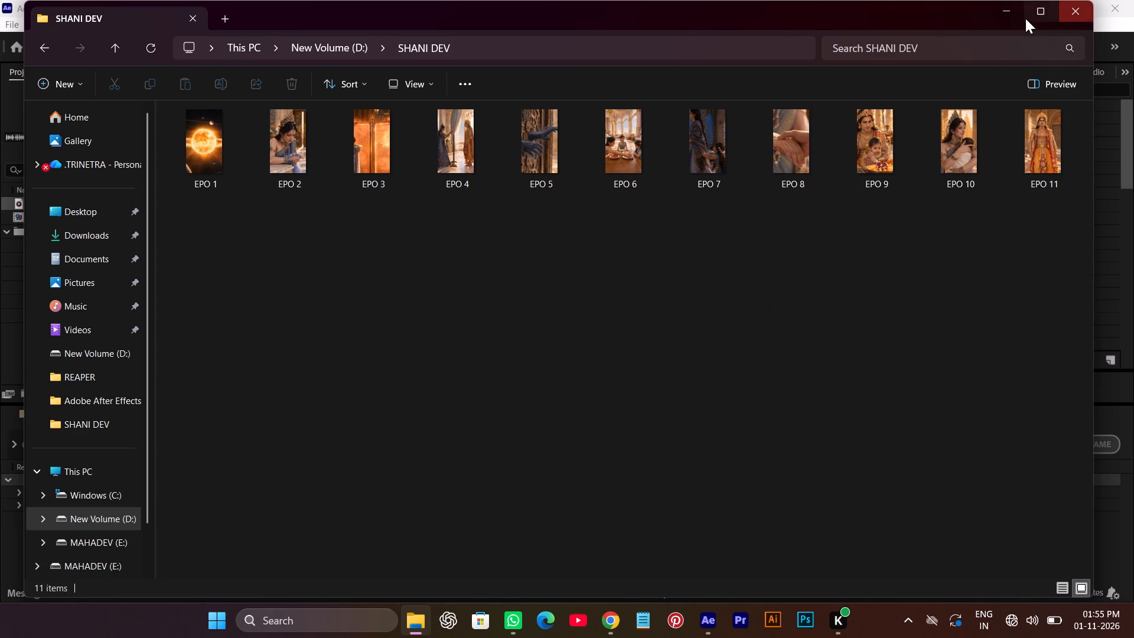
click(1008, 17)
Start a new project, saving the changes to SD 11.aep.
click(1, 18)
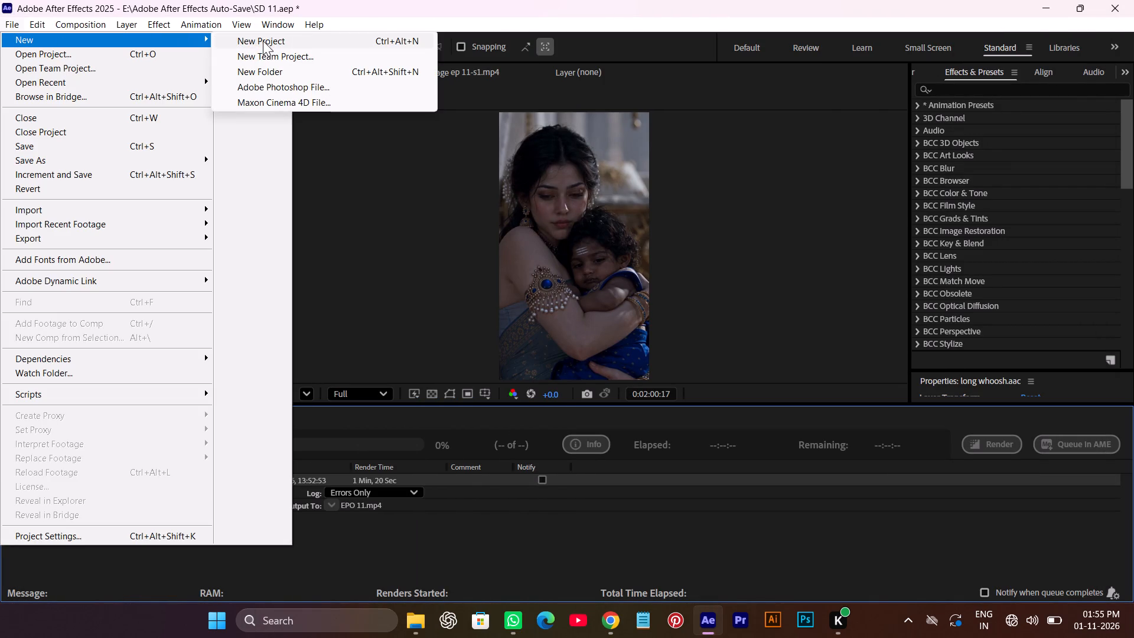
click(814, 102)
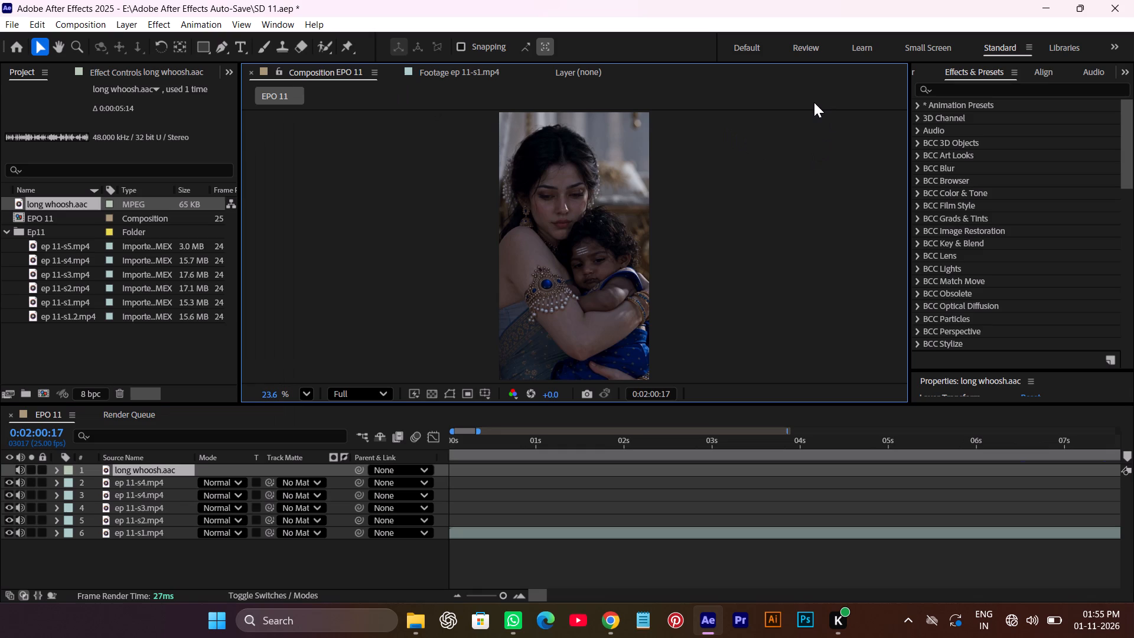
key(ctrl+alt+n)
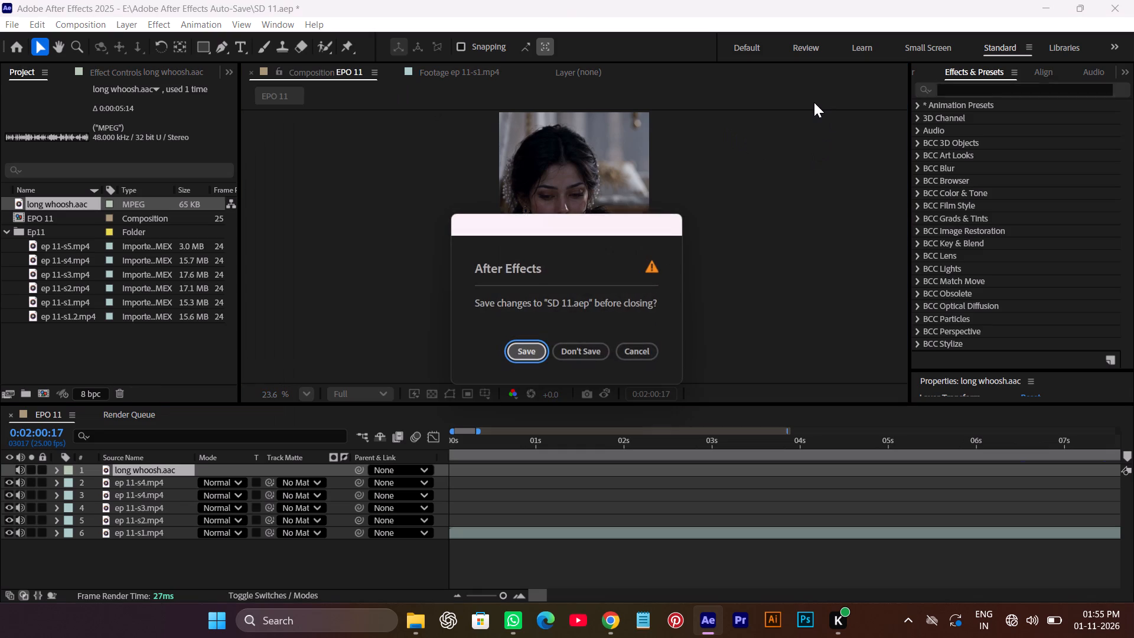
click(521, 347)
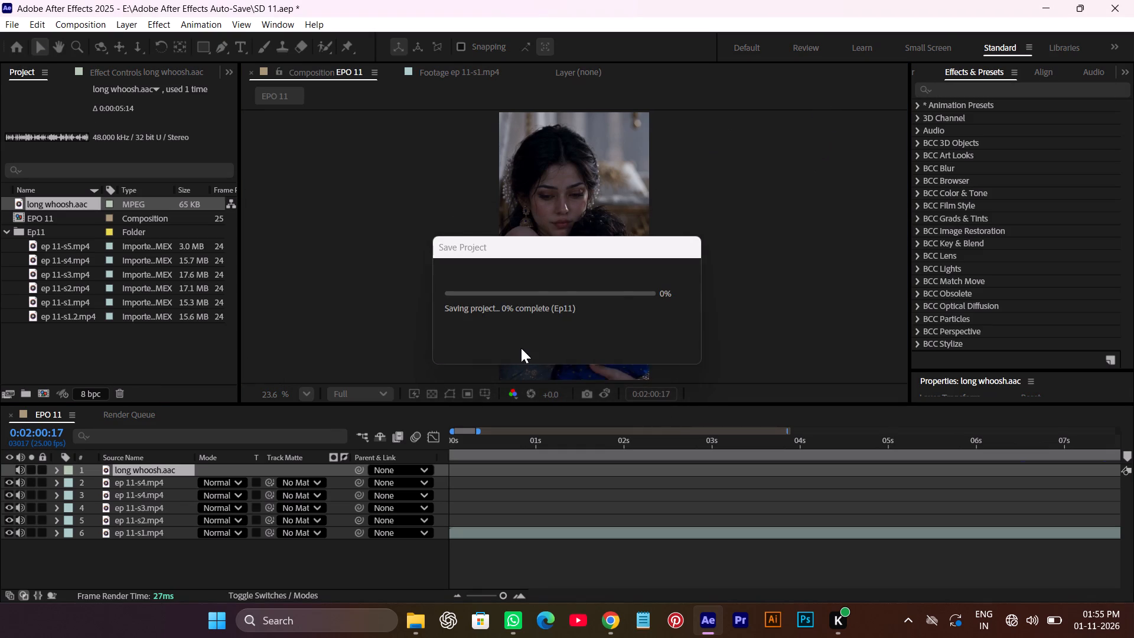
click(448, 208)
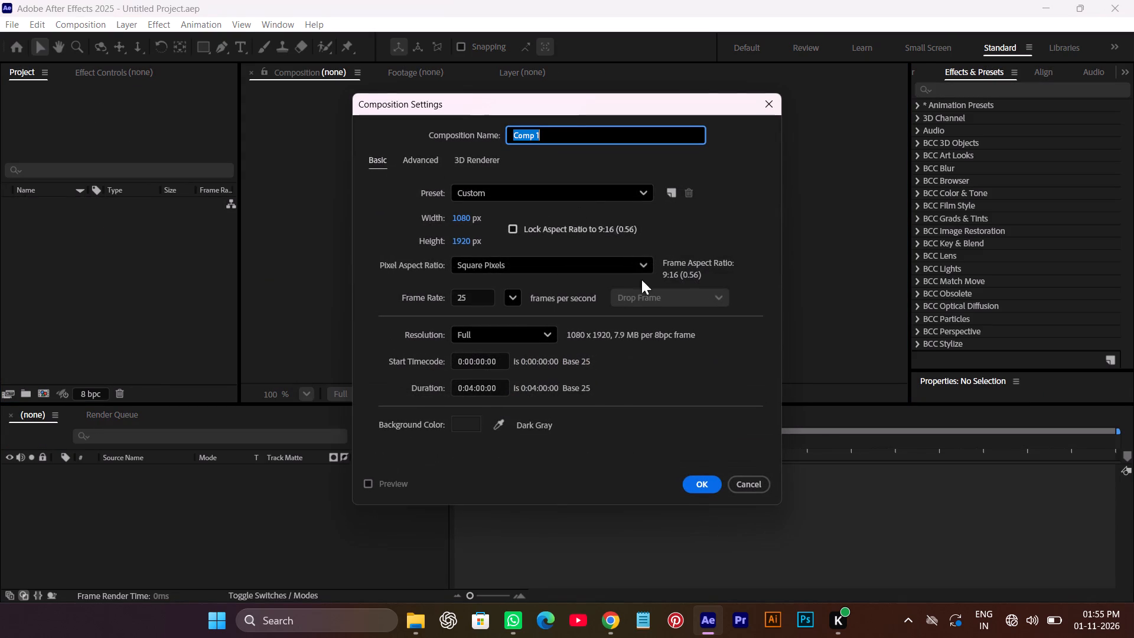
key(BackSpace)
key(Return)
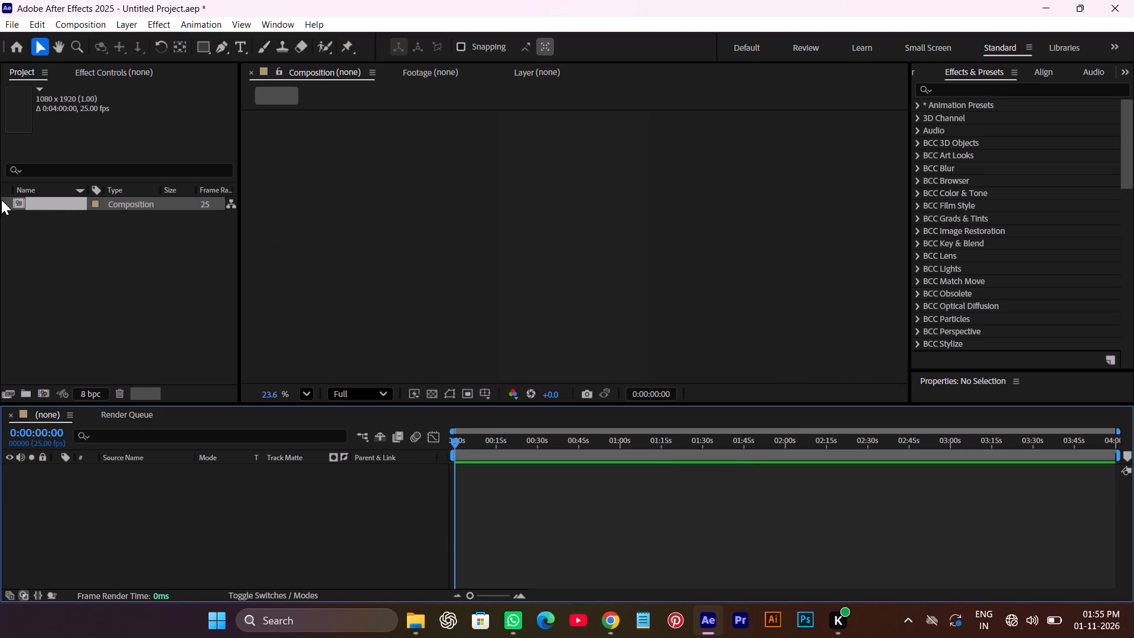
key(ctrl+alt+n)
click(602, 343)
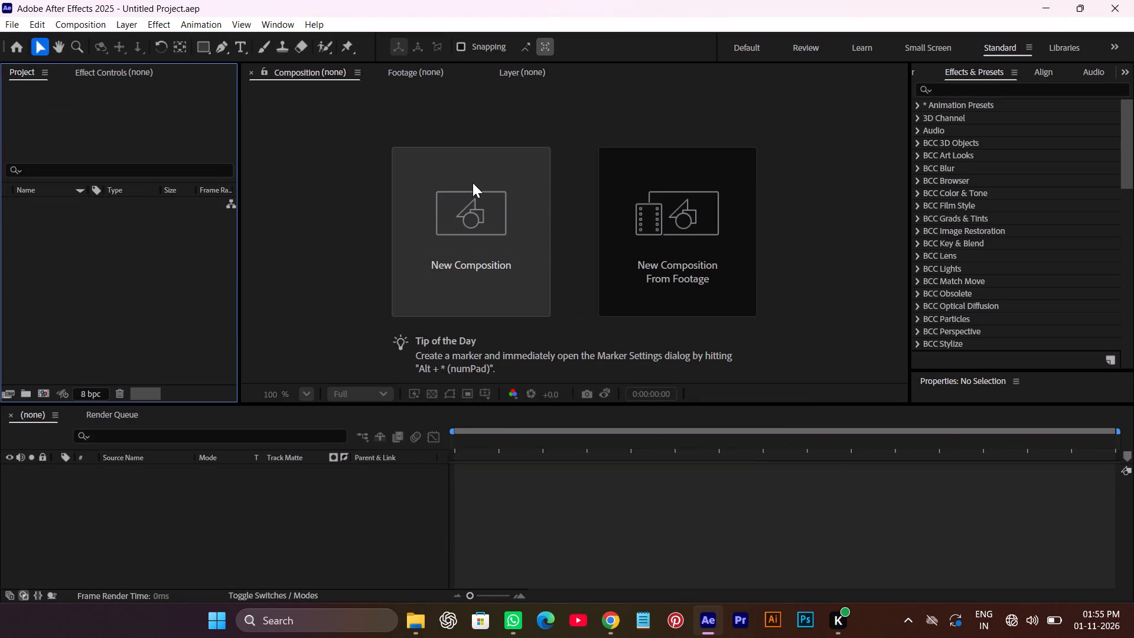
Create a composition named EPO 12 with the default 1080 x 1920, 25 fps, four-minute settings.
click(472, 185)
key(BackSpace)
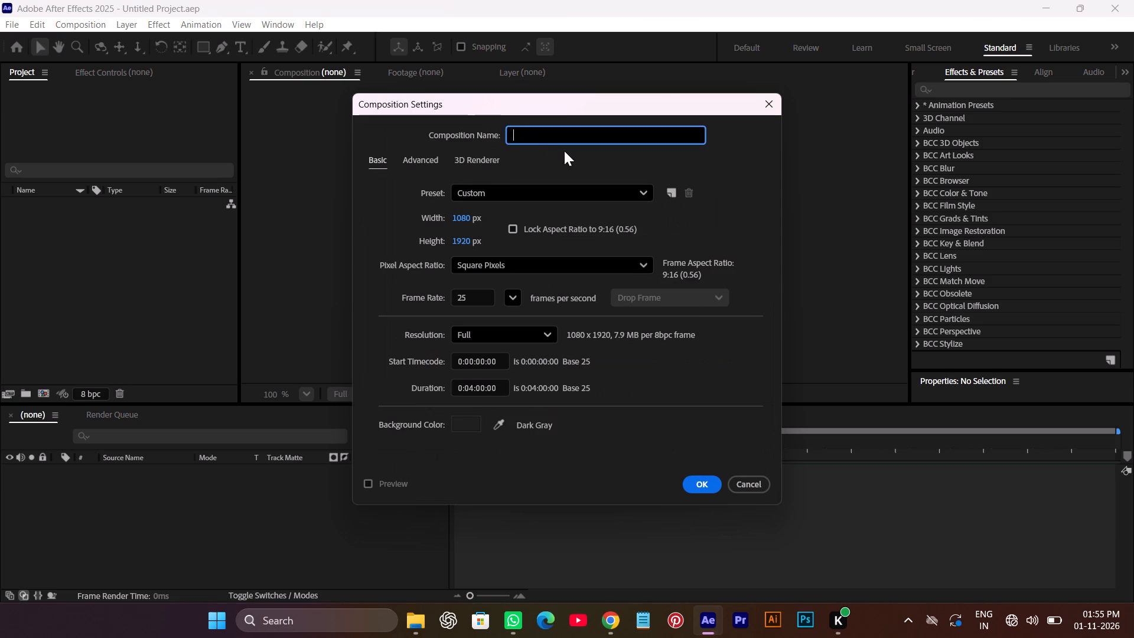
key(shift+e)
text(PO)
key(space)
text(12)
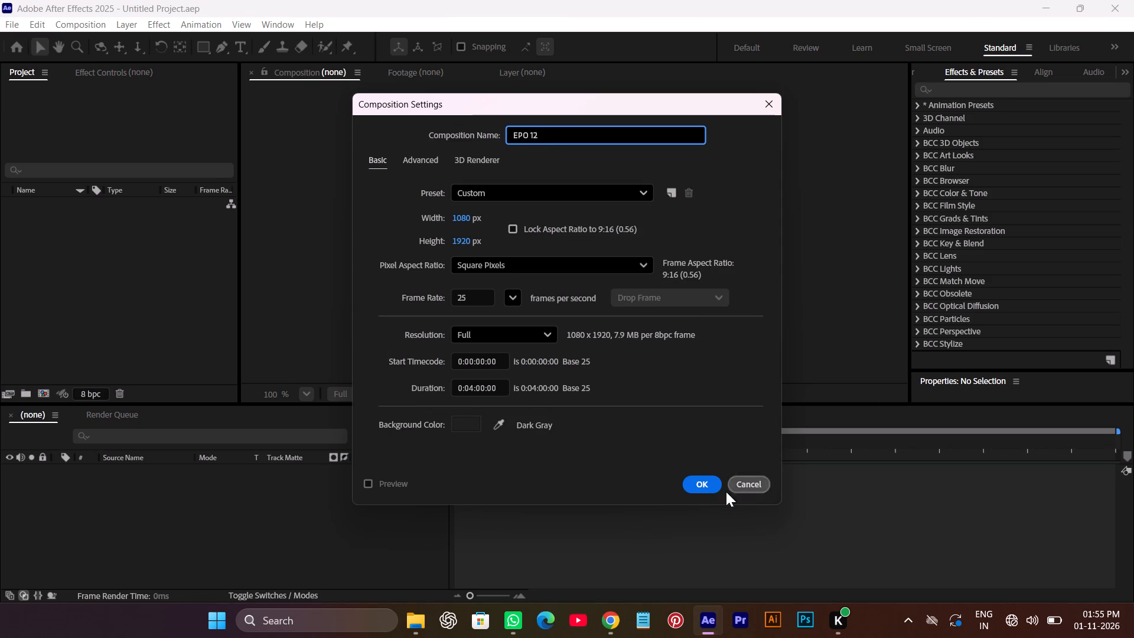
click(705, 486)
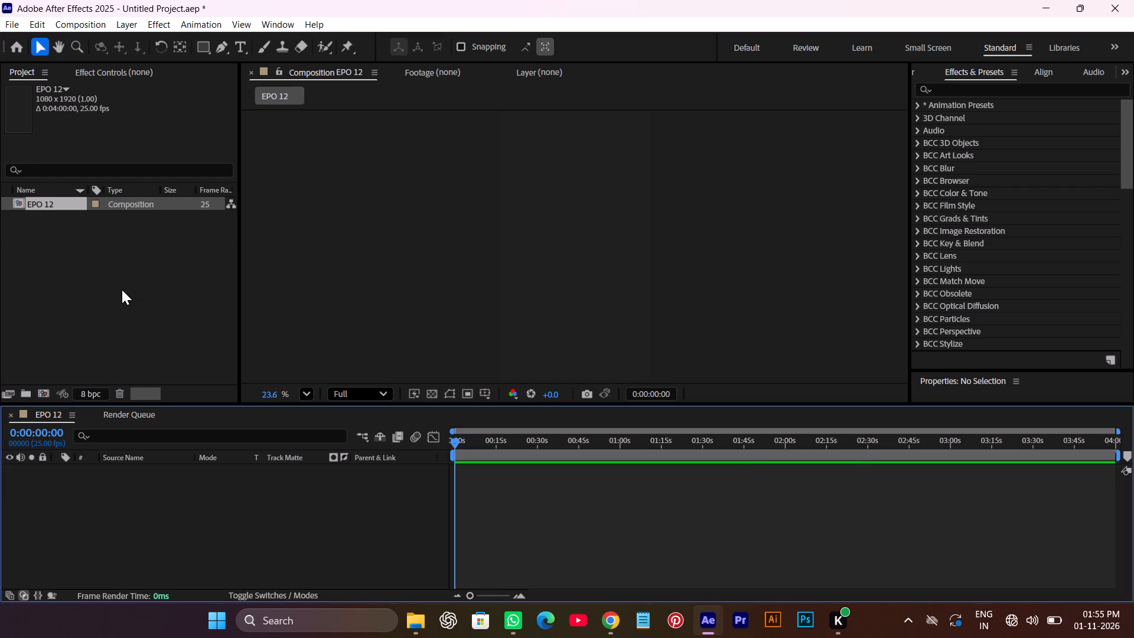
Import the Ep12 folder from the SHANI DEV folder on the MAHADEV (E:) drive.
right_click(122, 289)
click(341, 362)
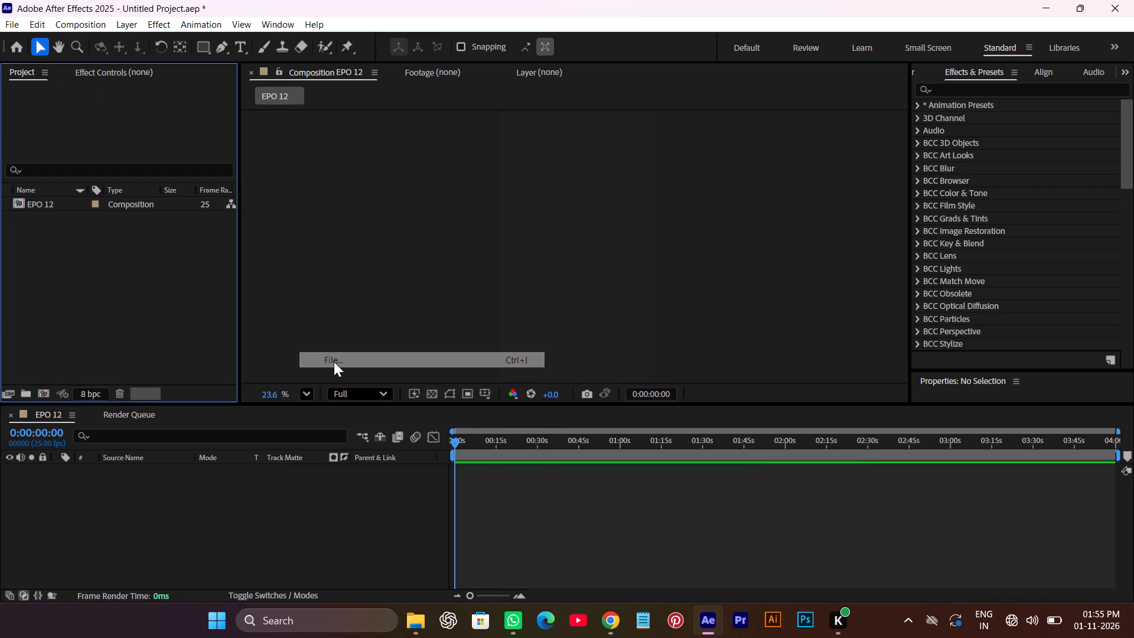
scroll(129, 285, down, 1)
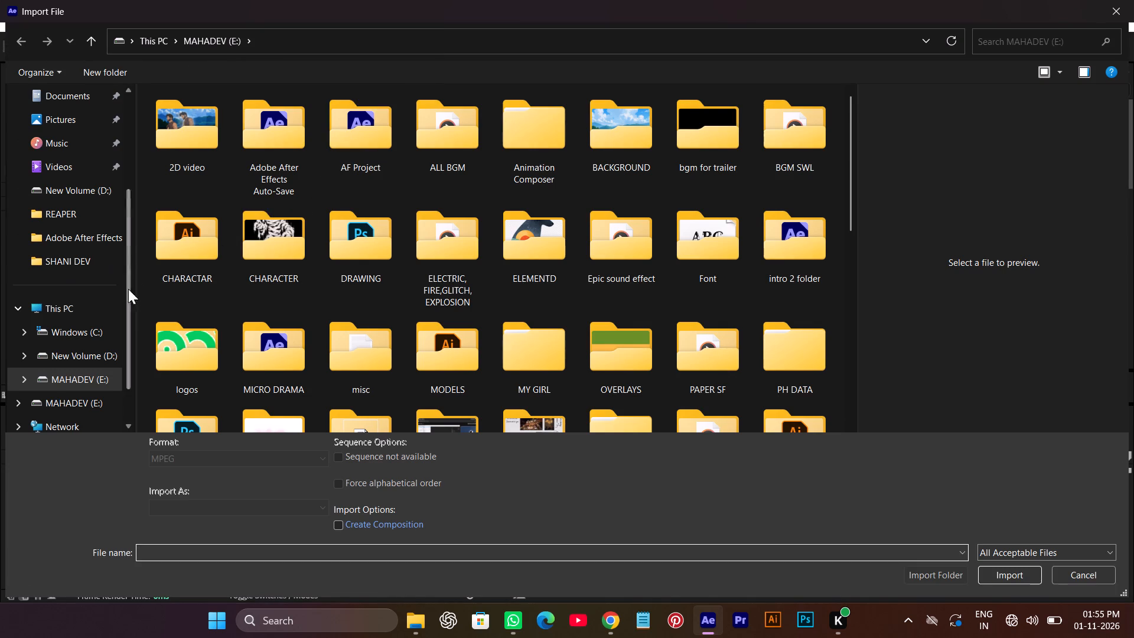
scroll(128, 289, down, 1)
scroll(478, 311, down, 4)
scroll(472, 319, up, 1)
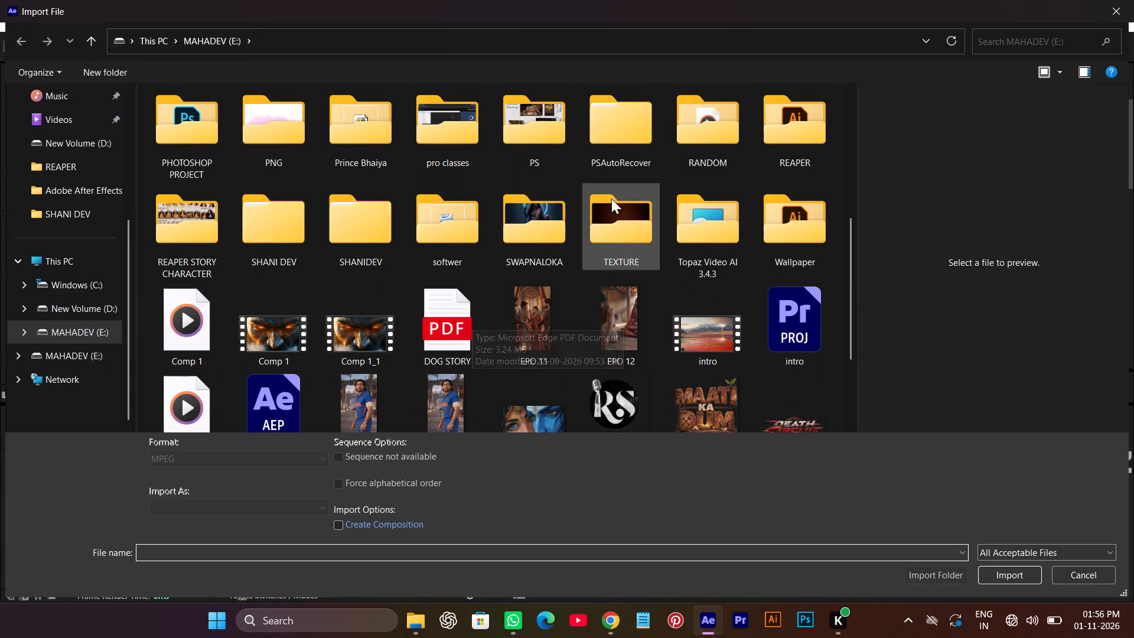
double_click(287, 247)
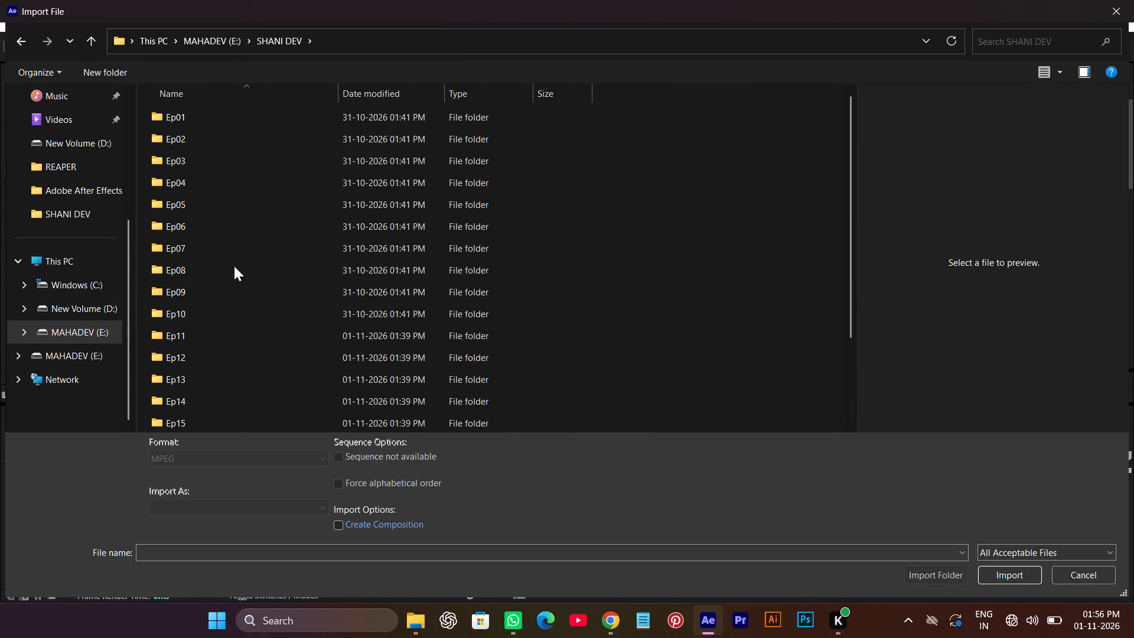
scroll(232, 268, down, 2)
click(202, 254)
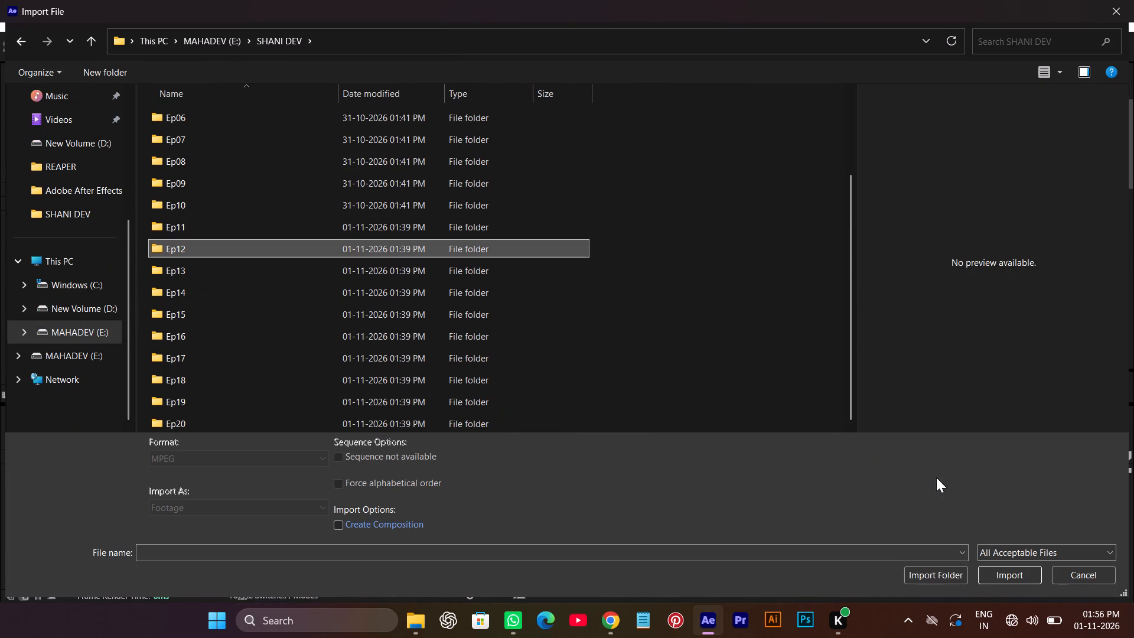
click(941, 575)
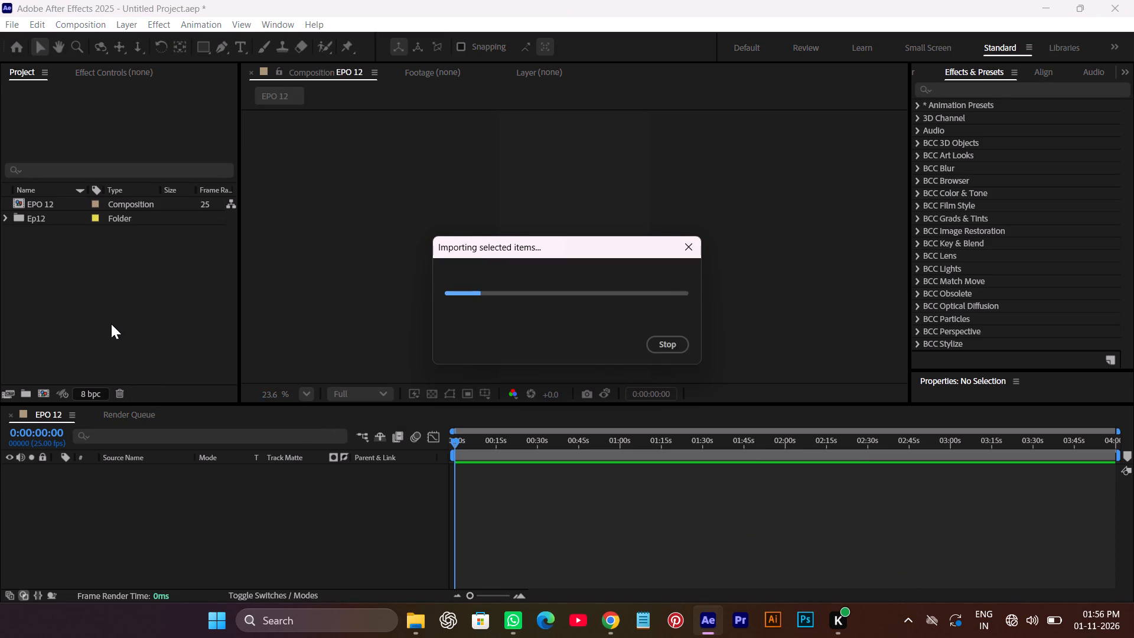
Expand the Ep12 folder and play ep 12-s1.1.mp4 and ep 12-s1.2.mp4 to compare the two opening takes.
click(8, 214)
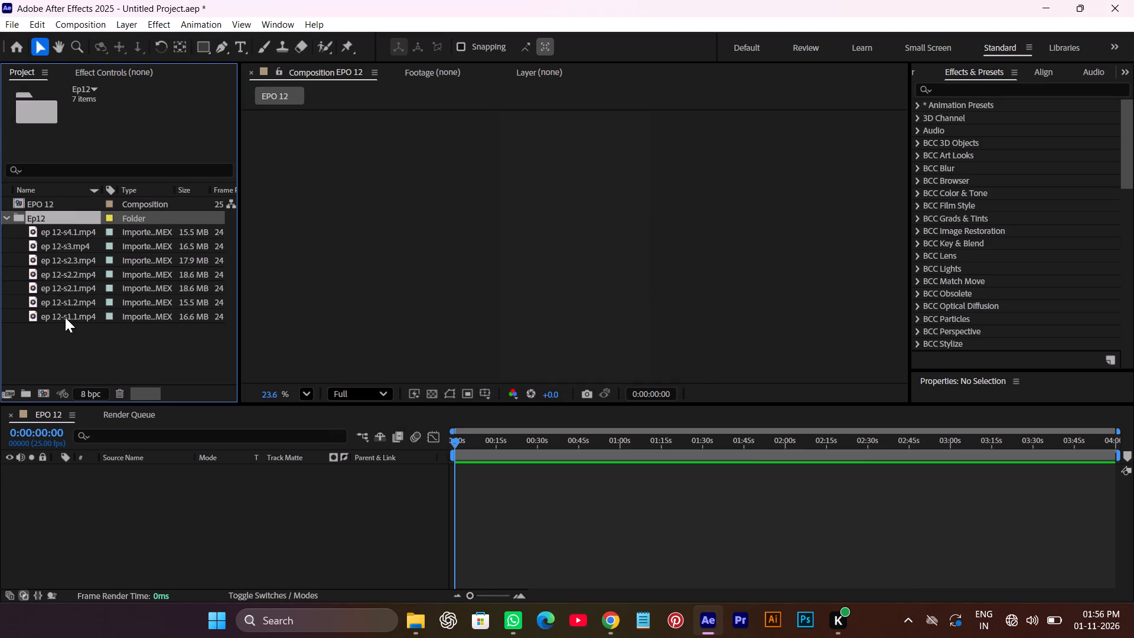
double_click(65, 317)
key(space)
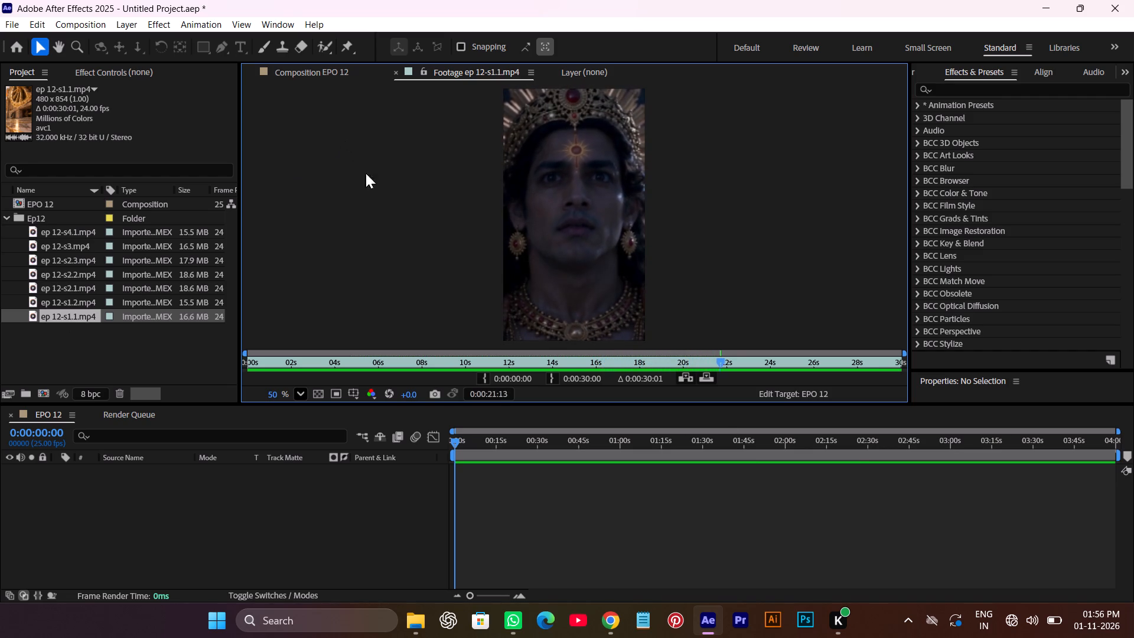
drag(745, 360, 109, 419)
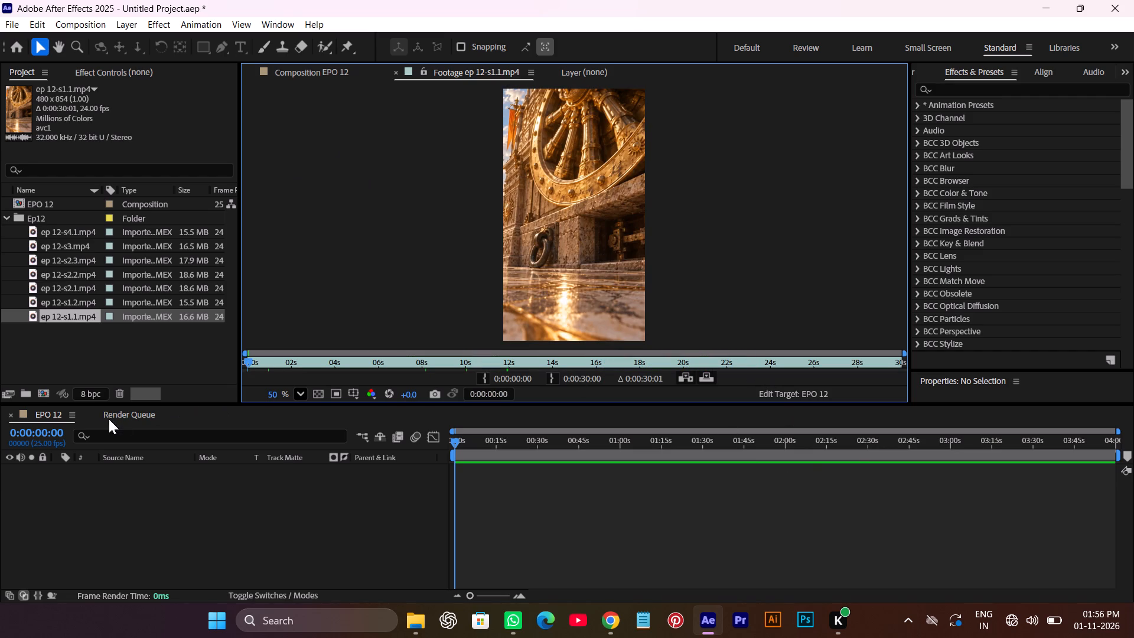
drag(109, 419, 107, 419)
key(space)
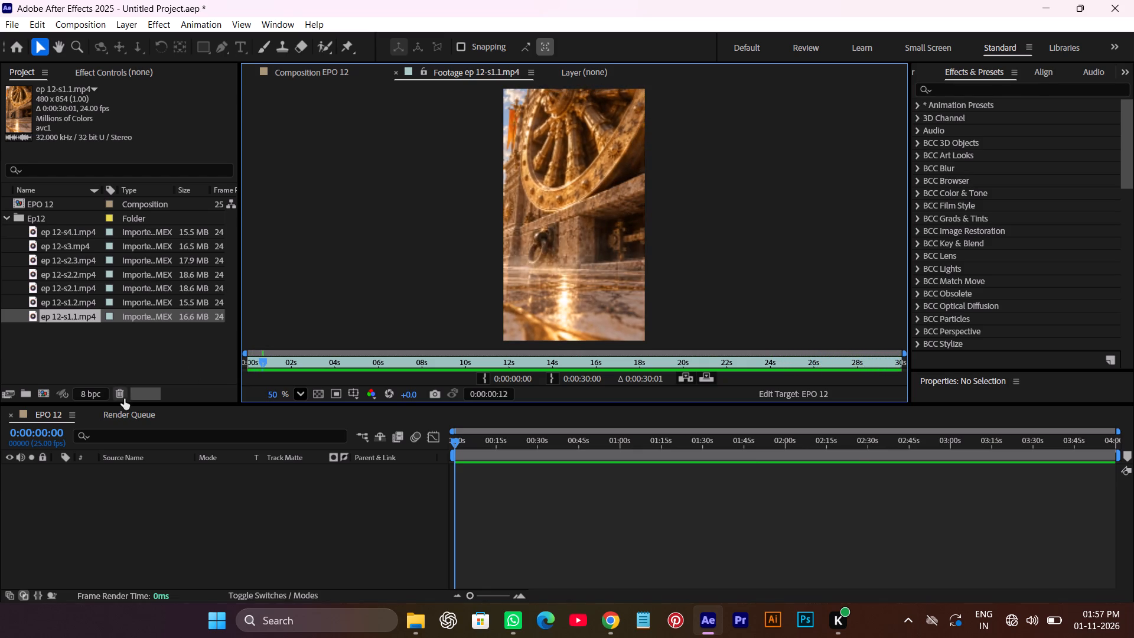
double_click(59, 302)
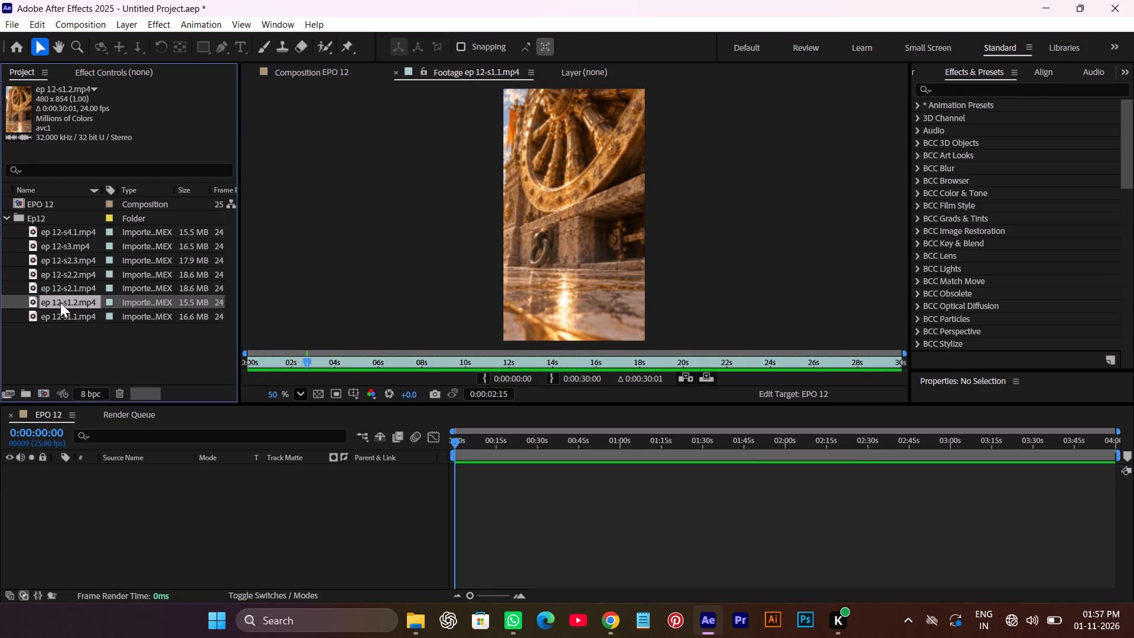
double_click(60, 302)
double_click(57, 302)
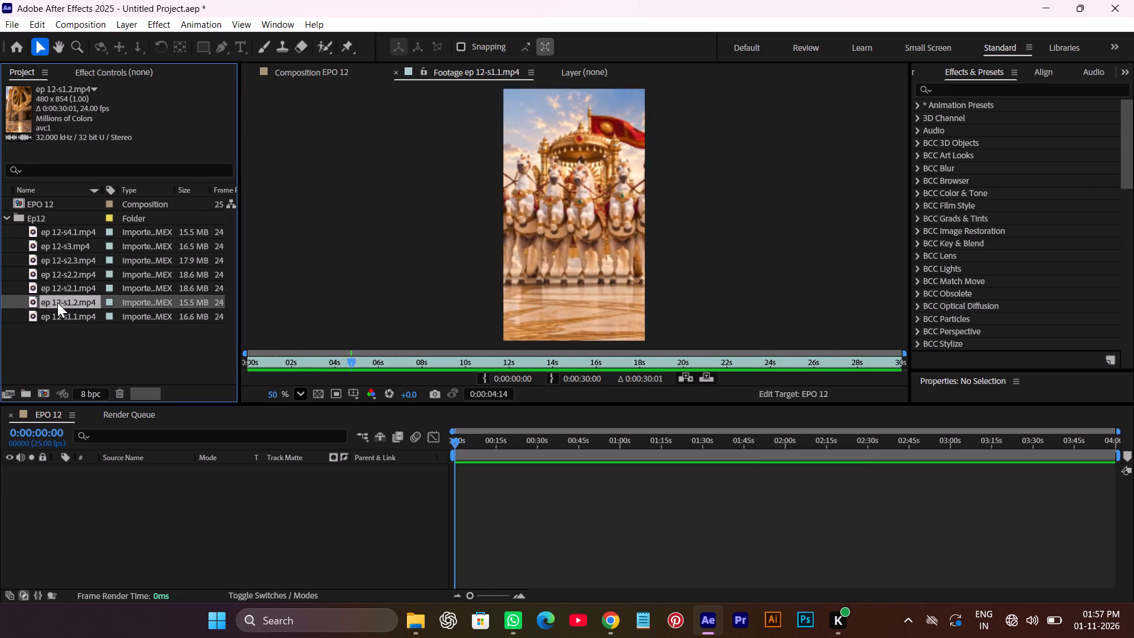
key(space)
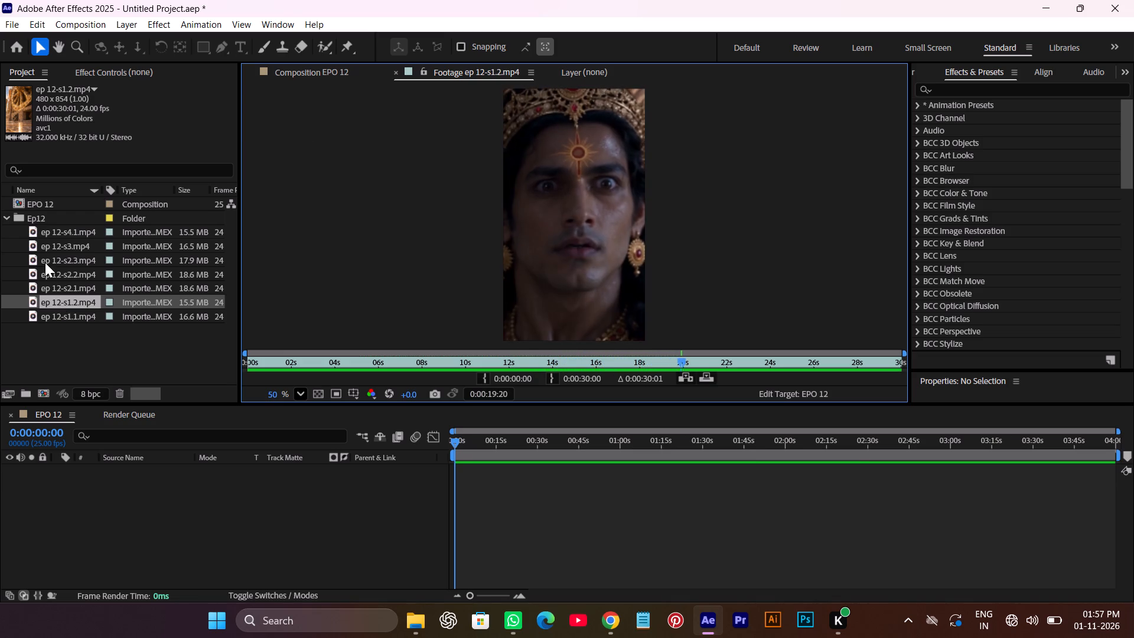
Add ep 12-s1.1.mp4 to the EPO 12 timeline, starting at 0:00:00:00 and scaled to fit the composition.
drag(61, 315, 478, 473)
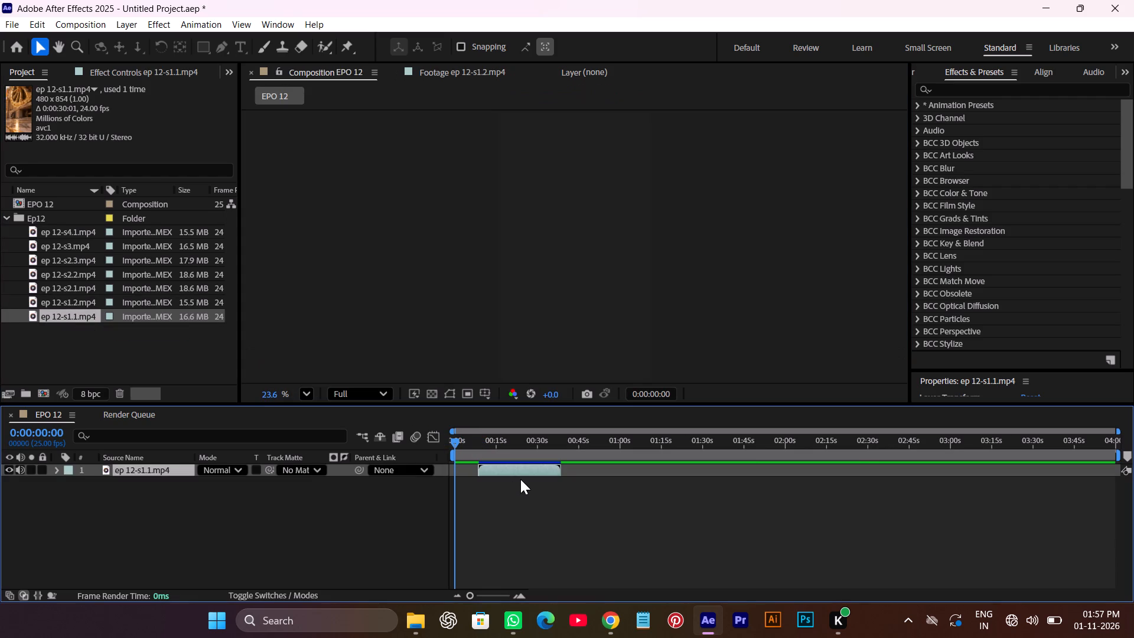
key(bracketleft)
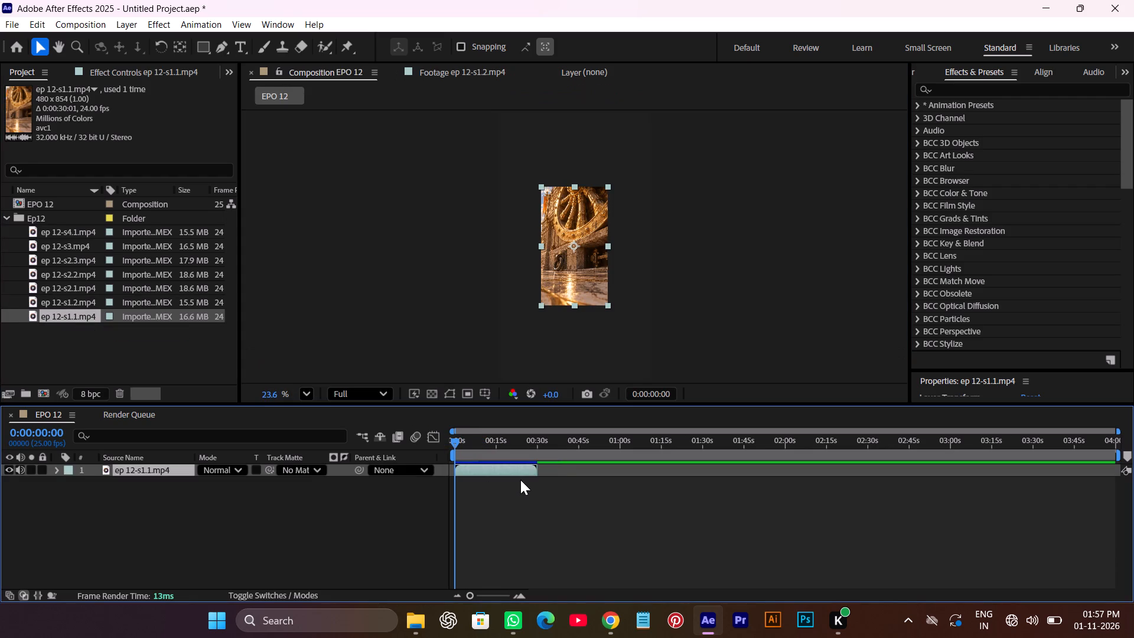
key(ctrl+alt+f)
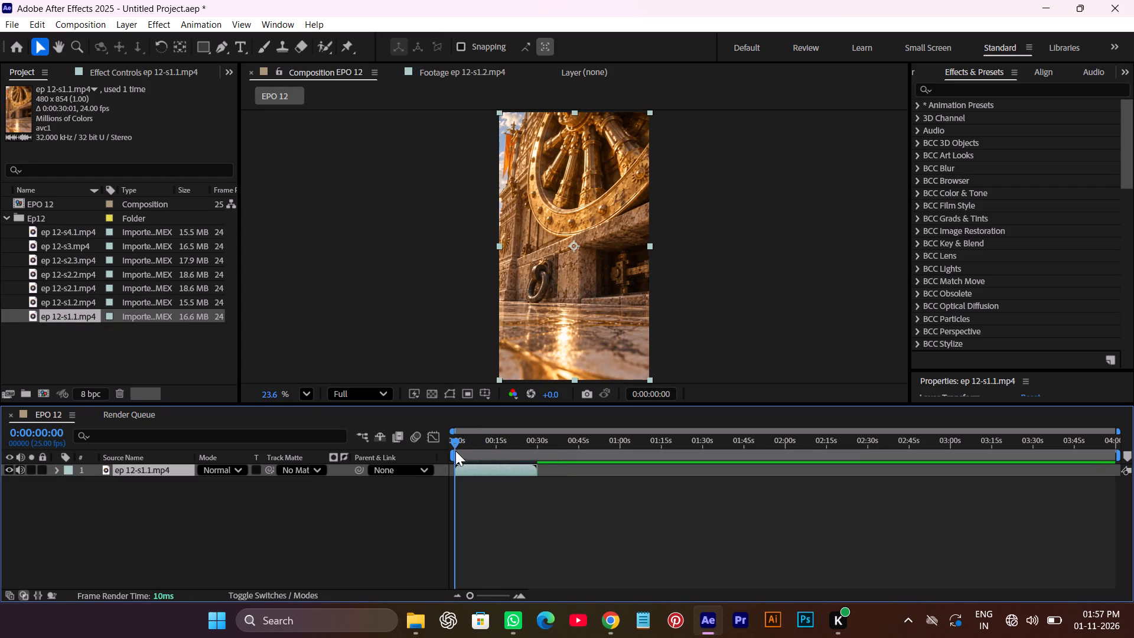
Trim the beginning of the ep 12-s1.1.mp4 layer at 0:00:03:12 and slide the layer back to the composition's start.
drag(454, 444, 463, 445)
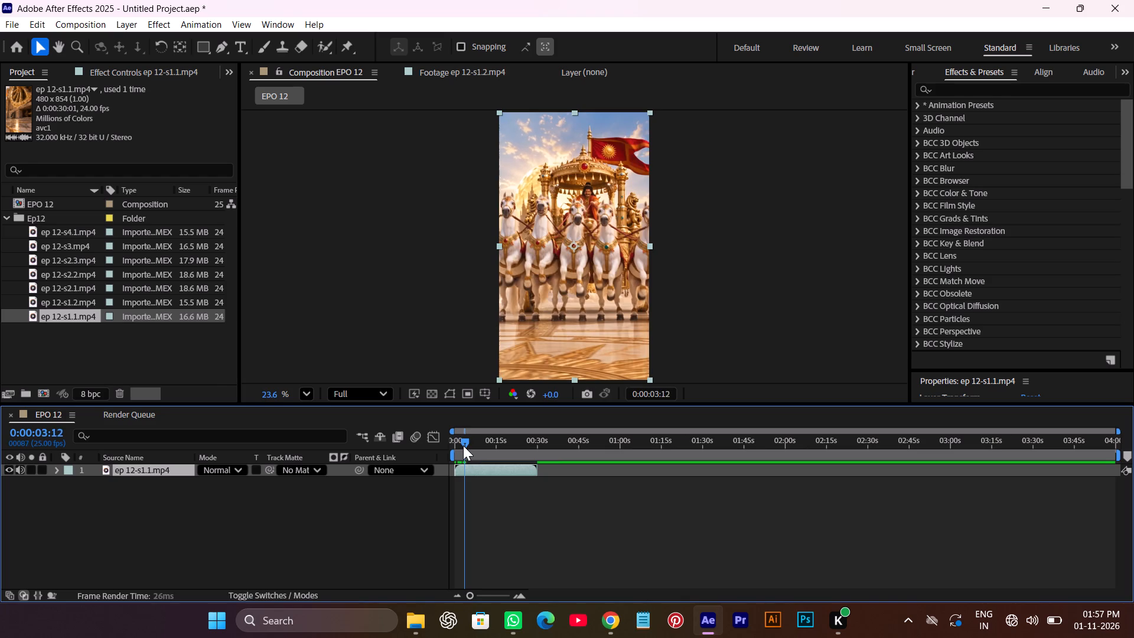
drag(463, 445, 463, 447)
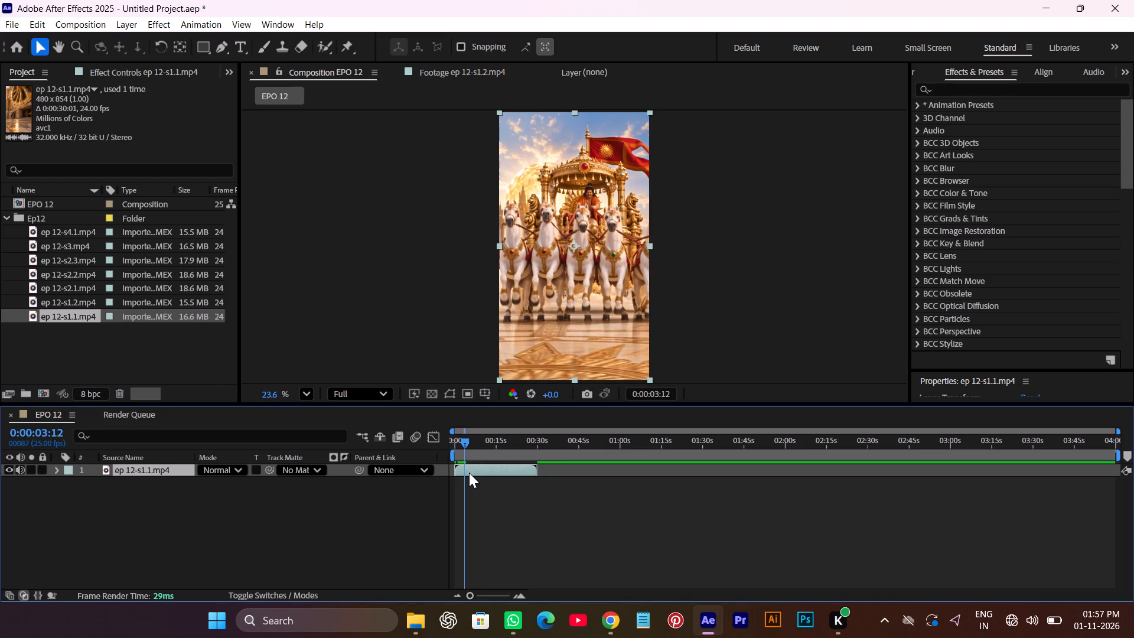
key(alt+bracketleft)
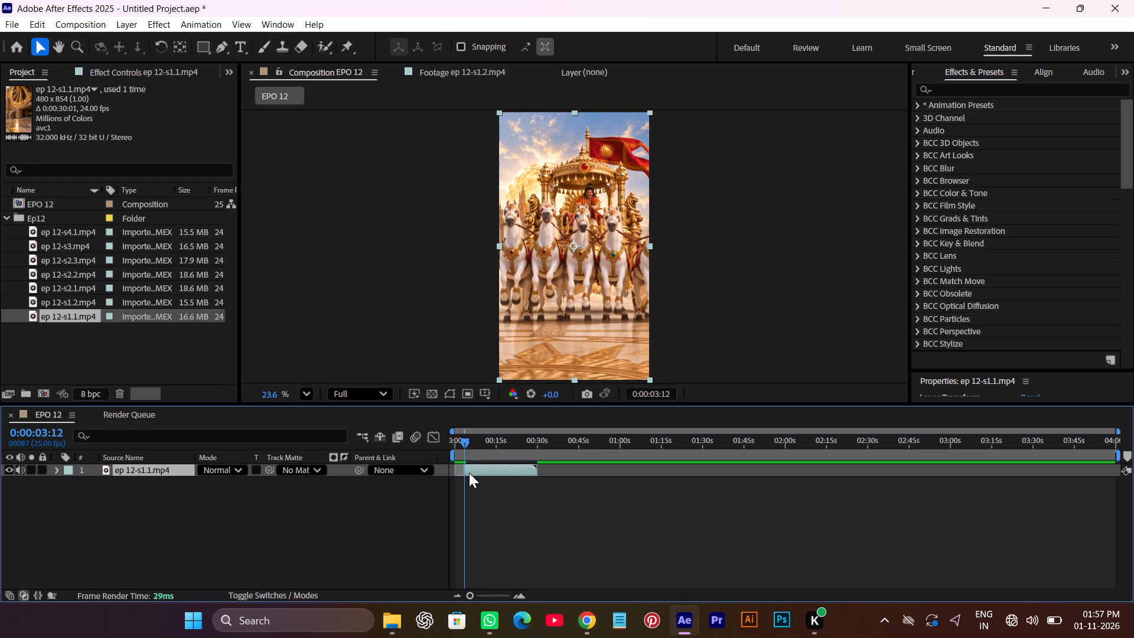
drag(488, 473, 477, 471)
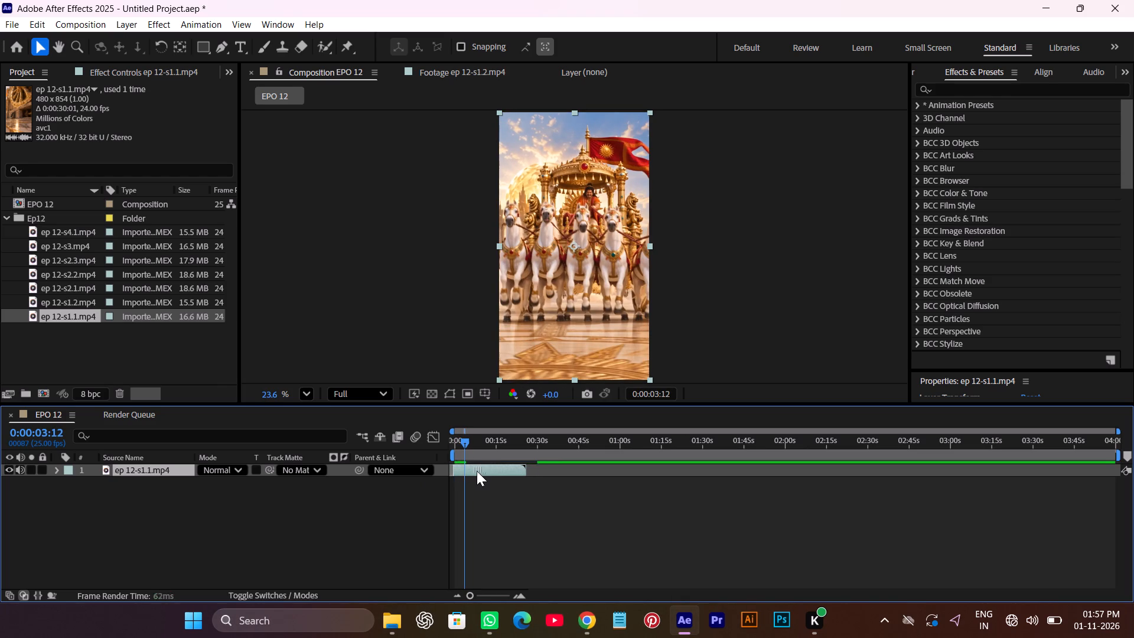
drag(477, 471, 472, 469)
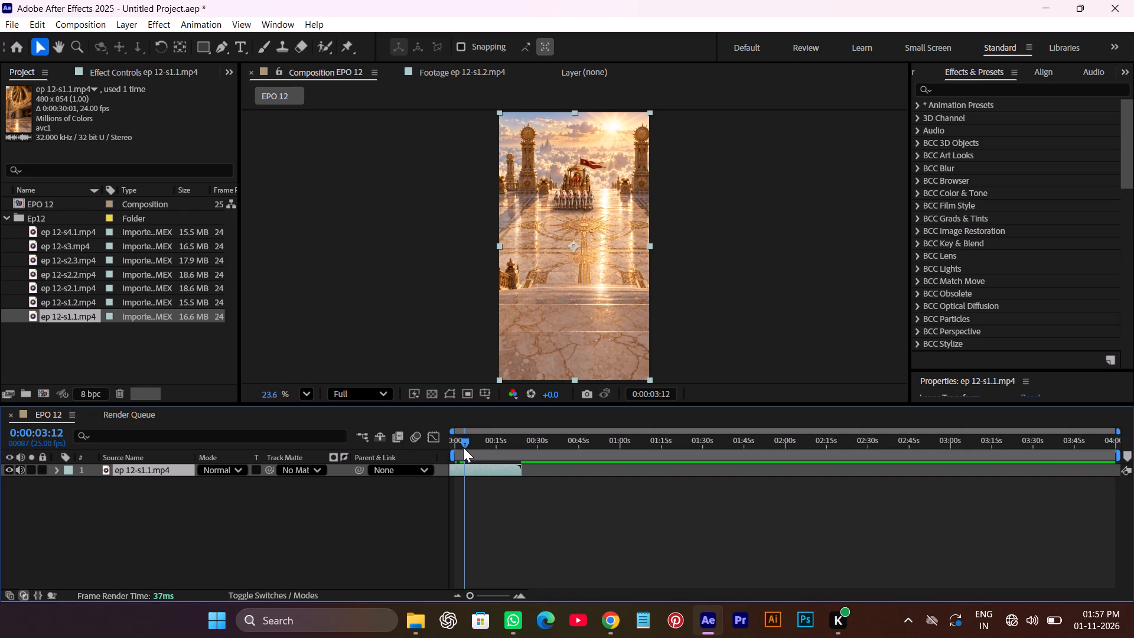
Scrub through the trimmed ep 12-s1.1.mp4 layer to examine its shots from the chariot opening to the baby close-up.
drag(463, 445, 490, 451)
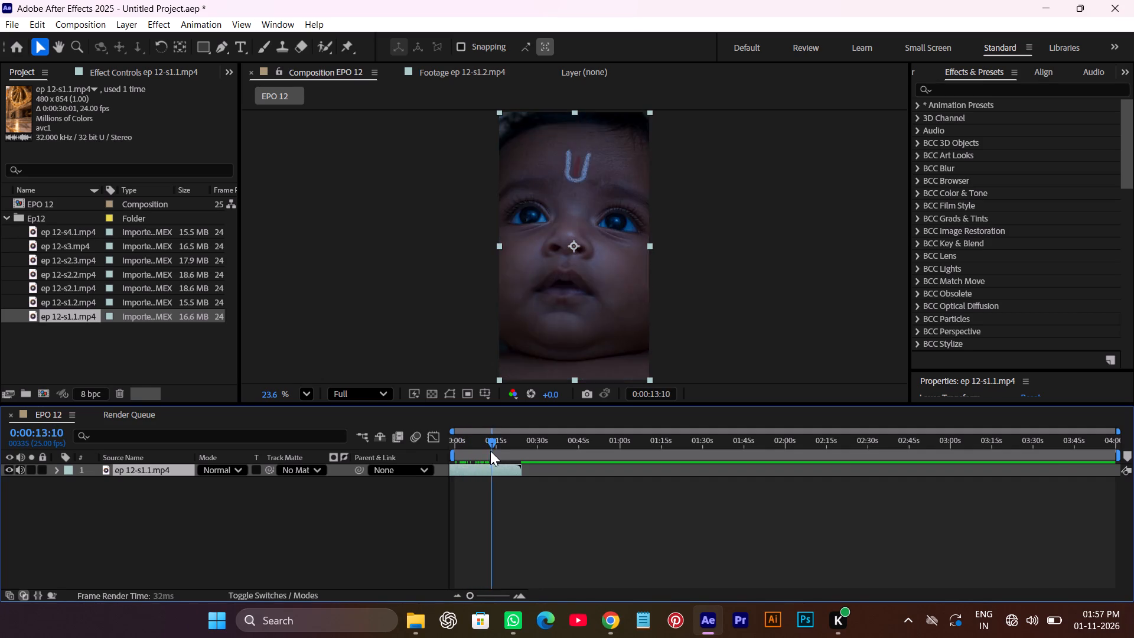
drag(490, 451, 490, 455)
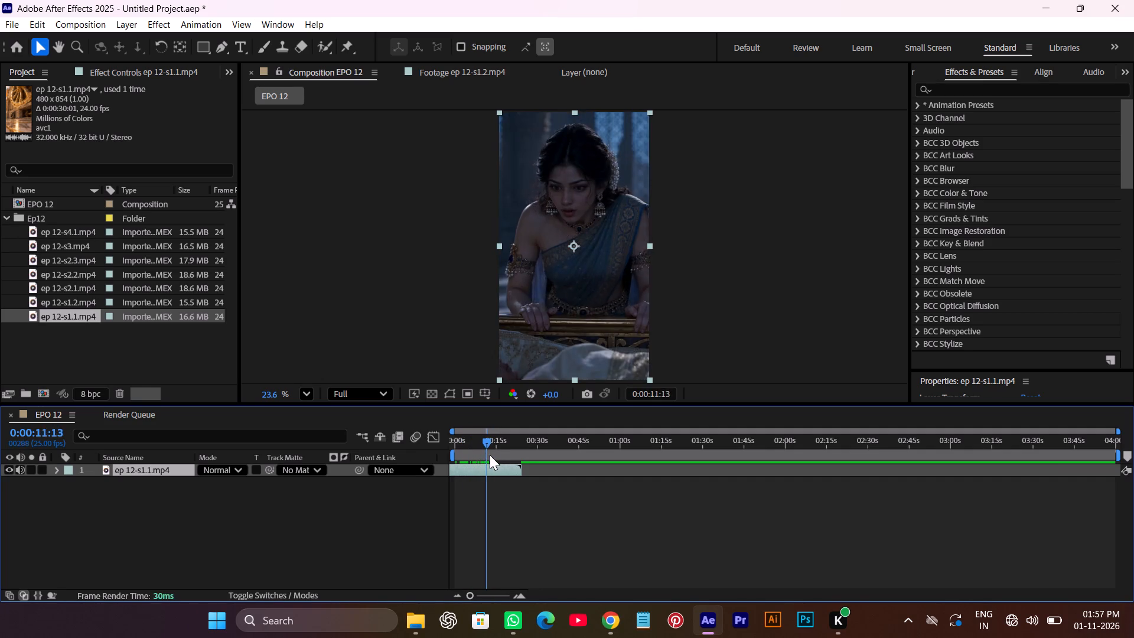
drag(490, 455, 484, 466)
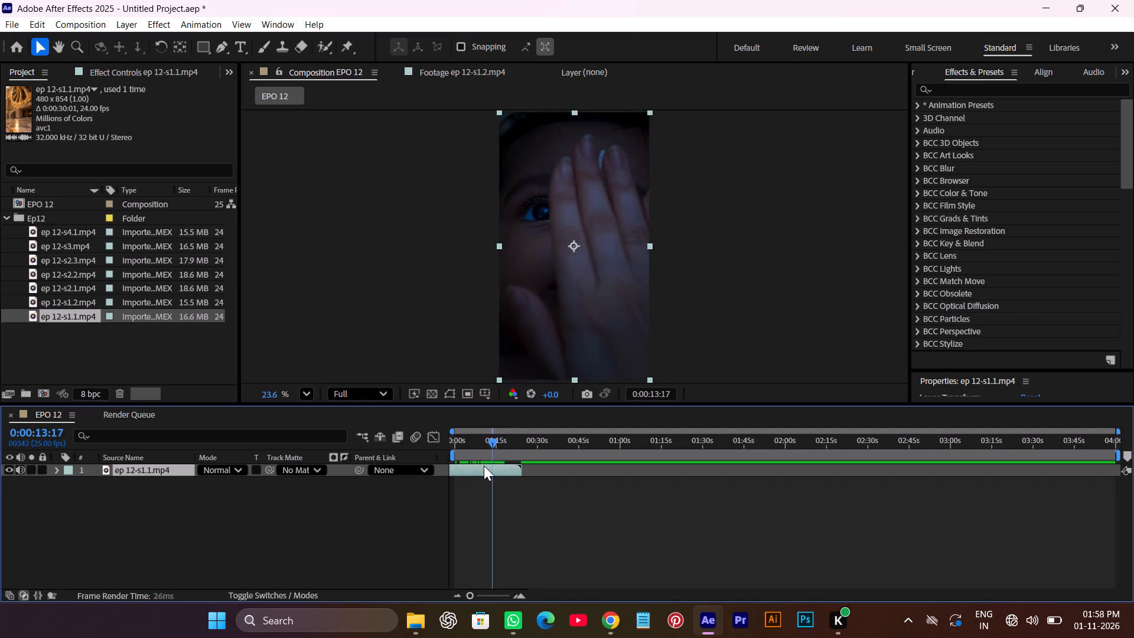
drag(484, 466, 482, 467)
alt+scroll(485, 473, up, 2)
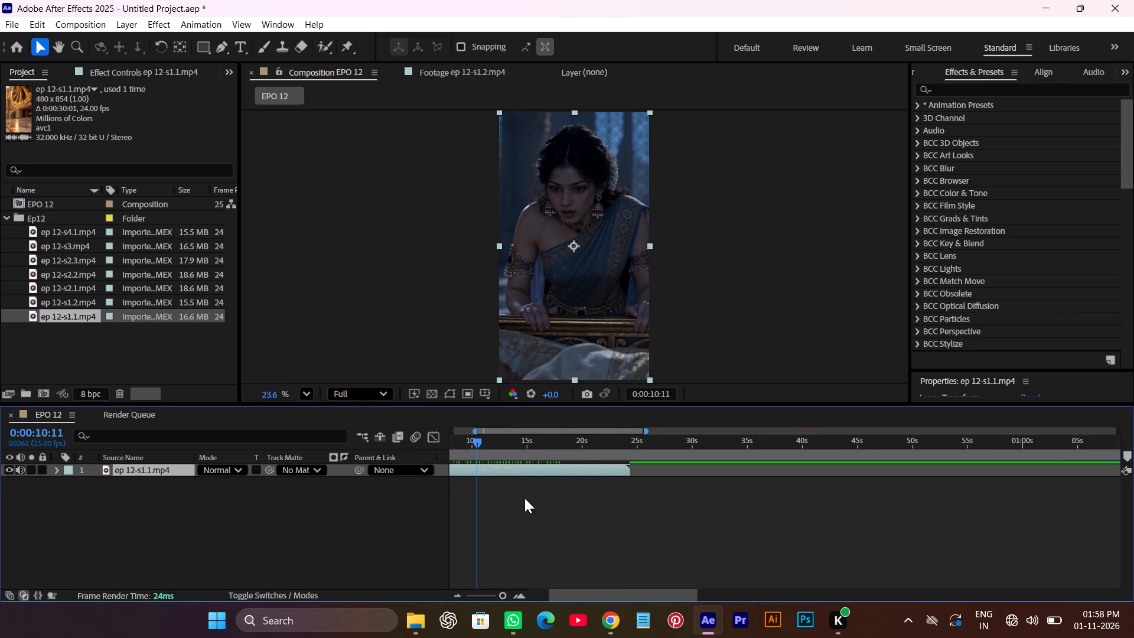
drag(583, 590, 508, 609)
drag(568, 441, 525, 455)
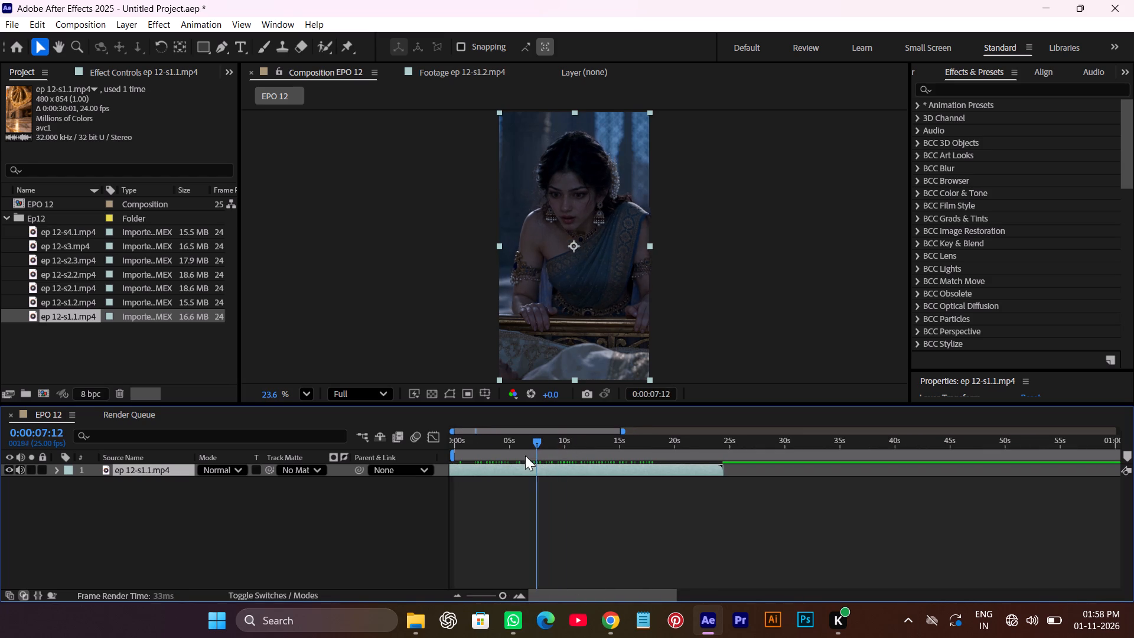
drag(525, 455, 463, 460)
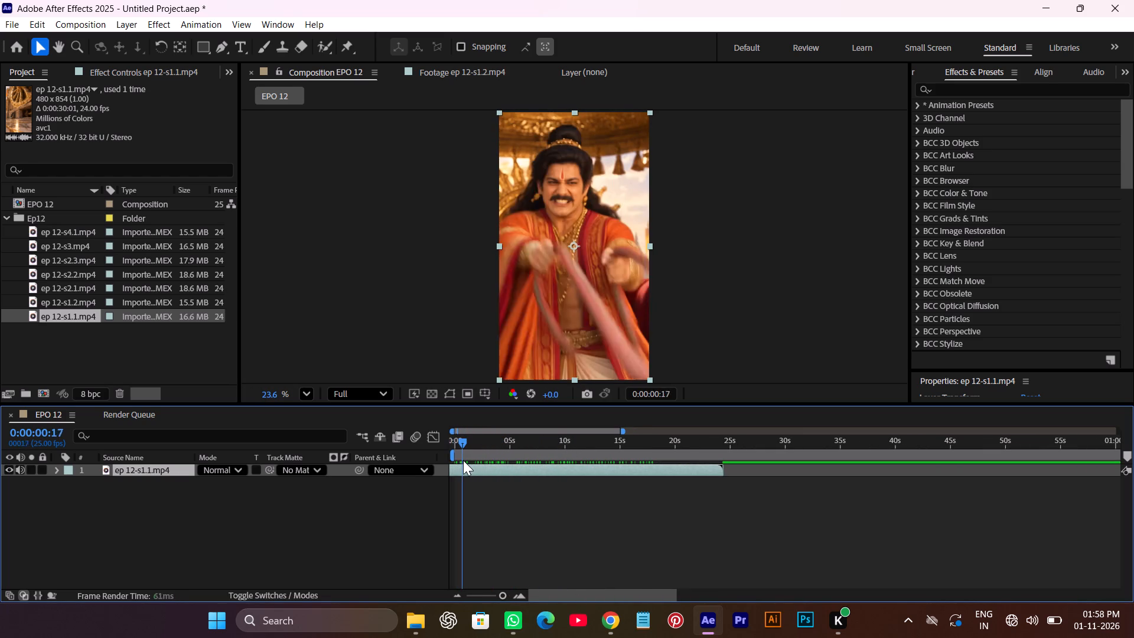
drag(463, 460, 465, 465)
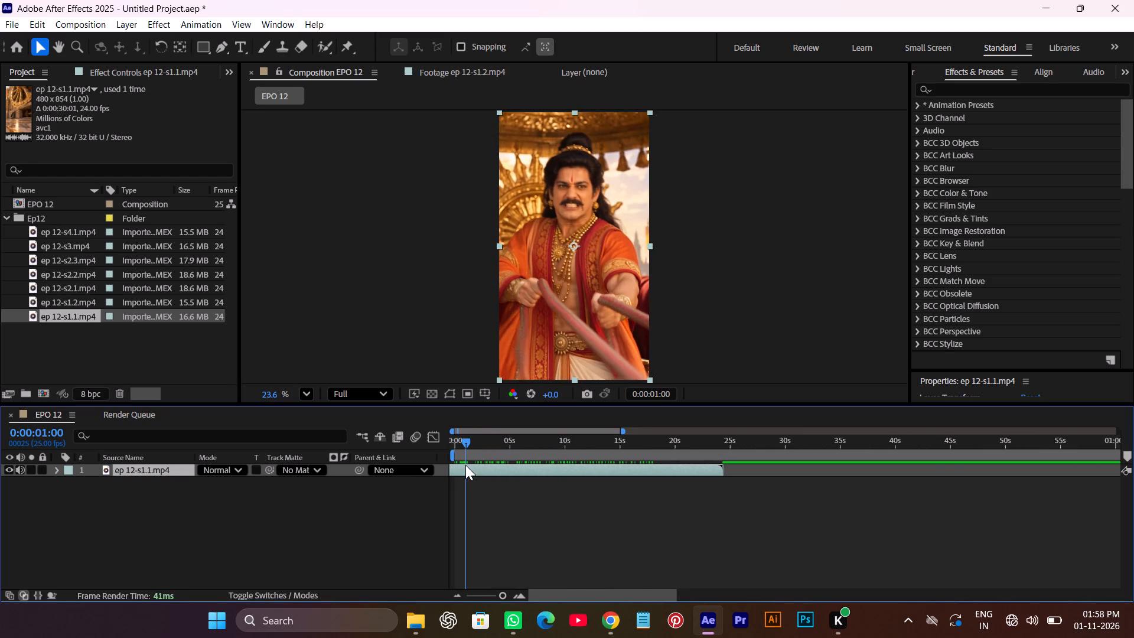
drag(465, 465, 468, 469)
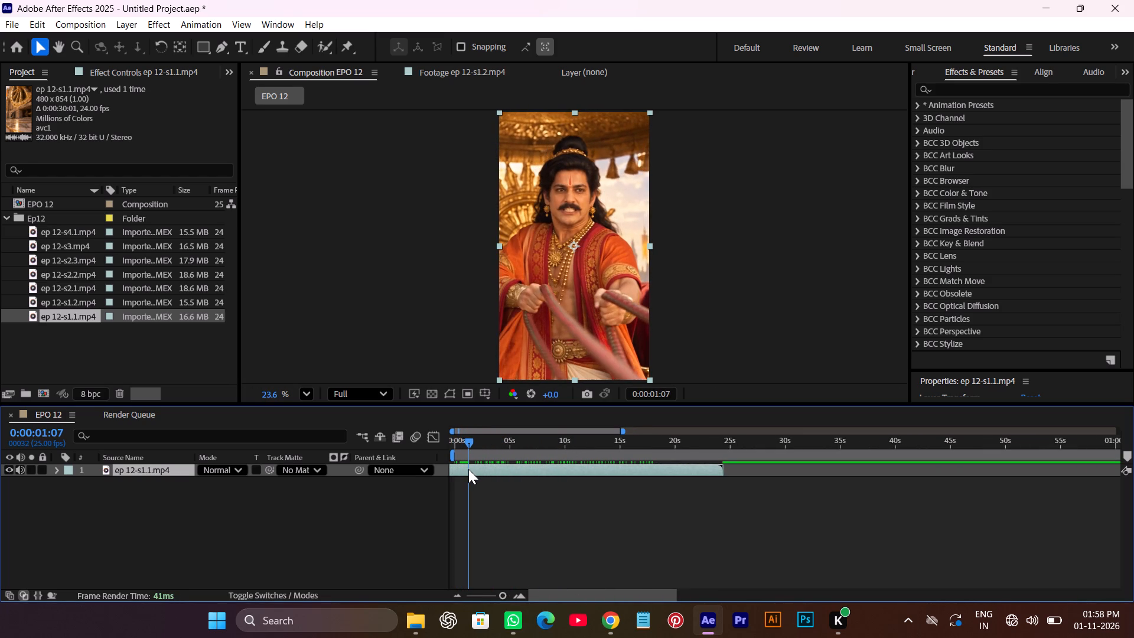
Split the ep 12-s1.1.mp4 layer at 0:00:05:19, during the wide courtyard shot.
drag(468, 469, 509, 479)
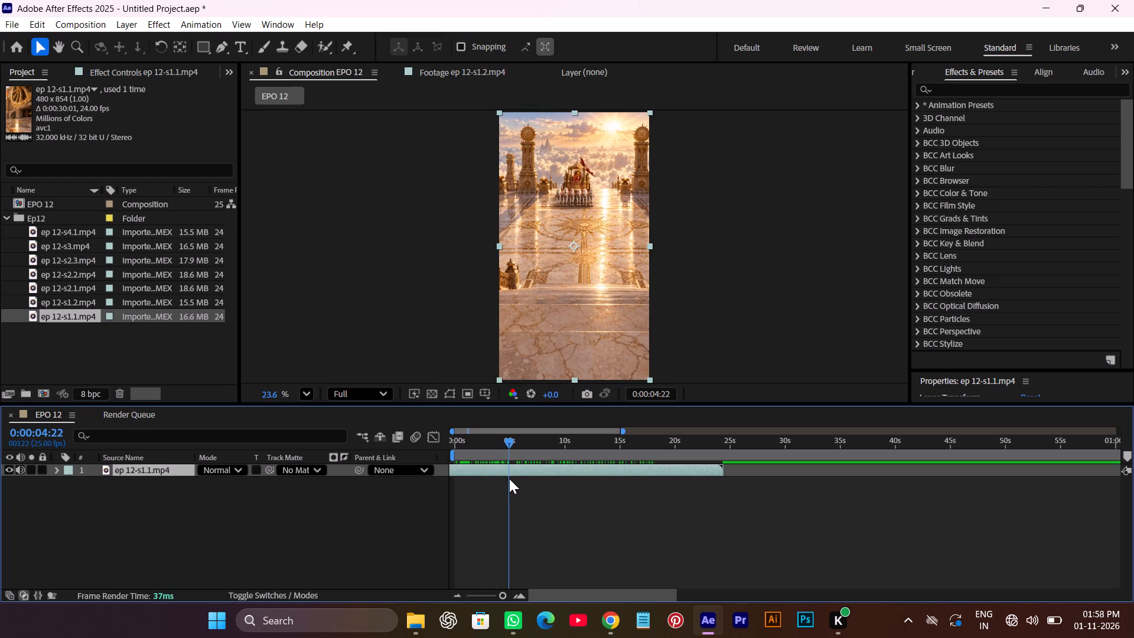
drag(509, 479, 523, 484)
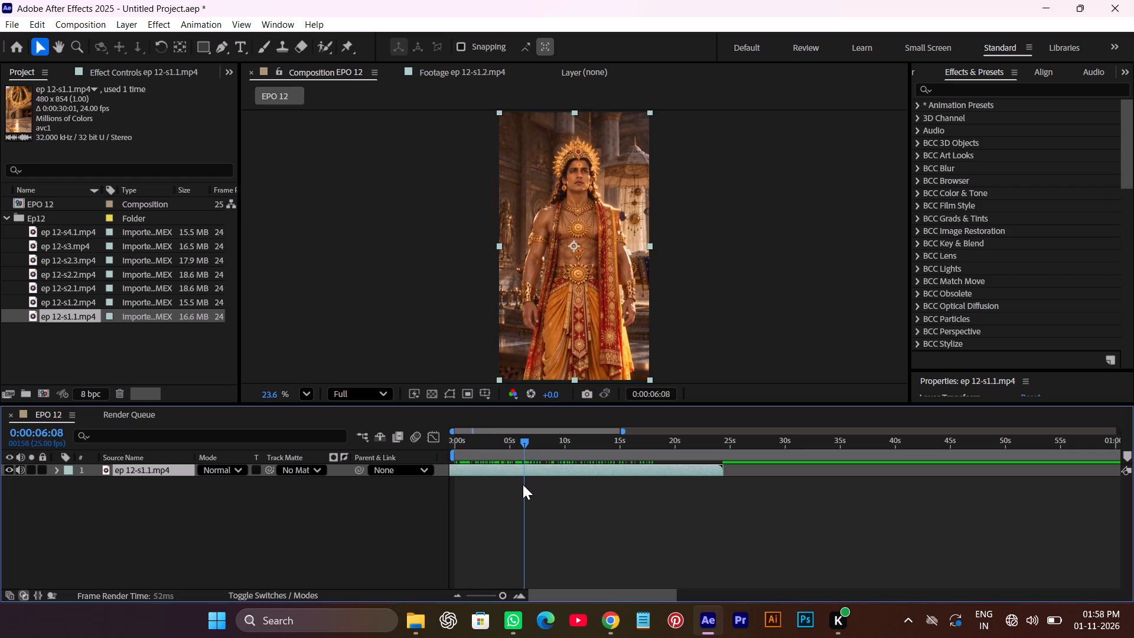
drag(523, 484, 537, 486)
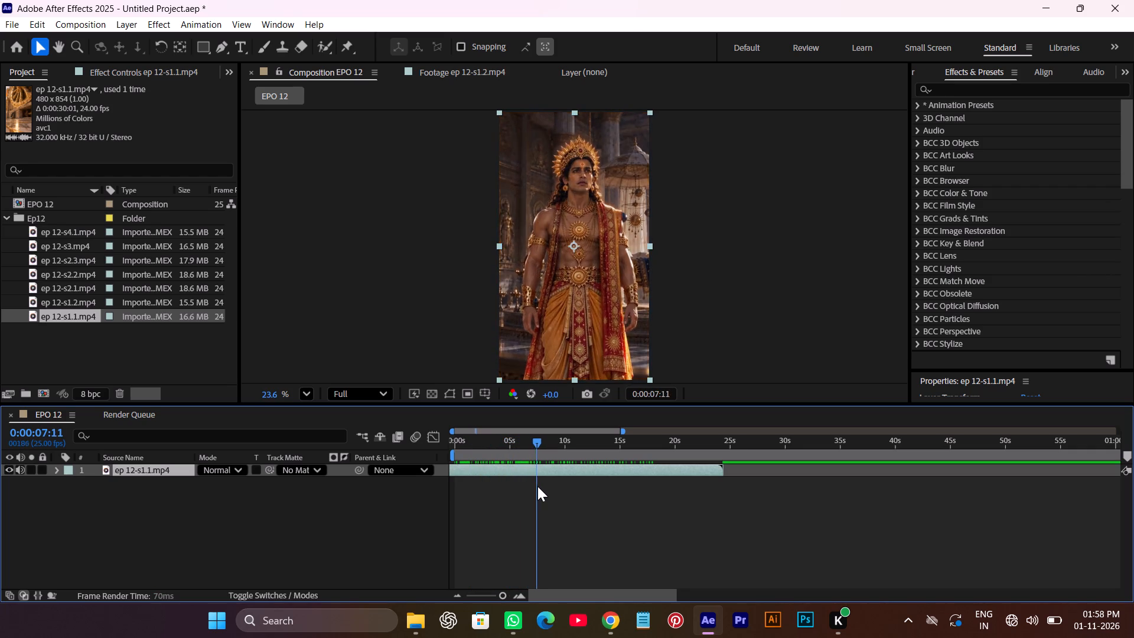
drag(537, 486, 540, 497)
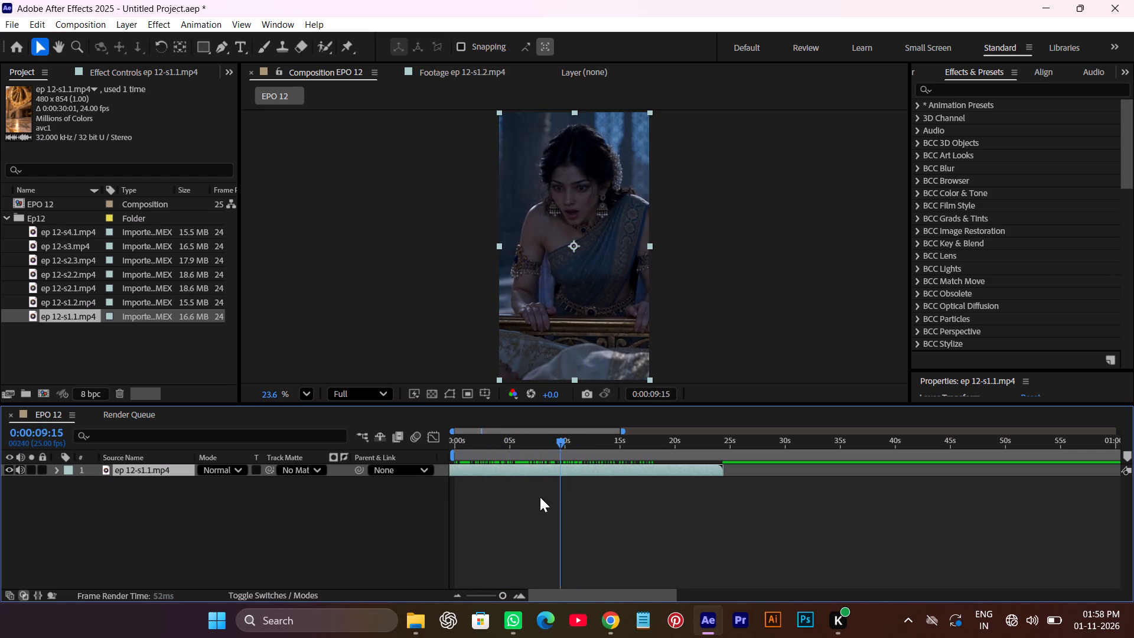
drag(540, 497, 522, 500)
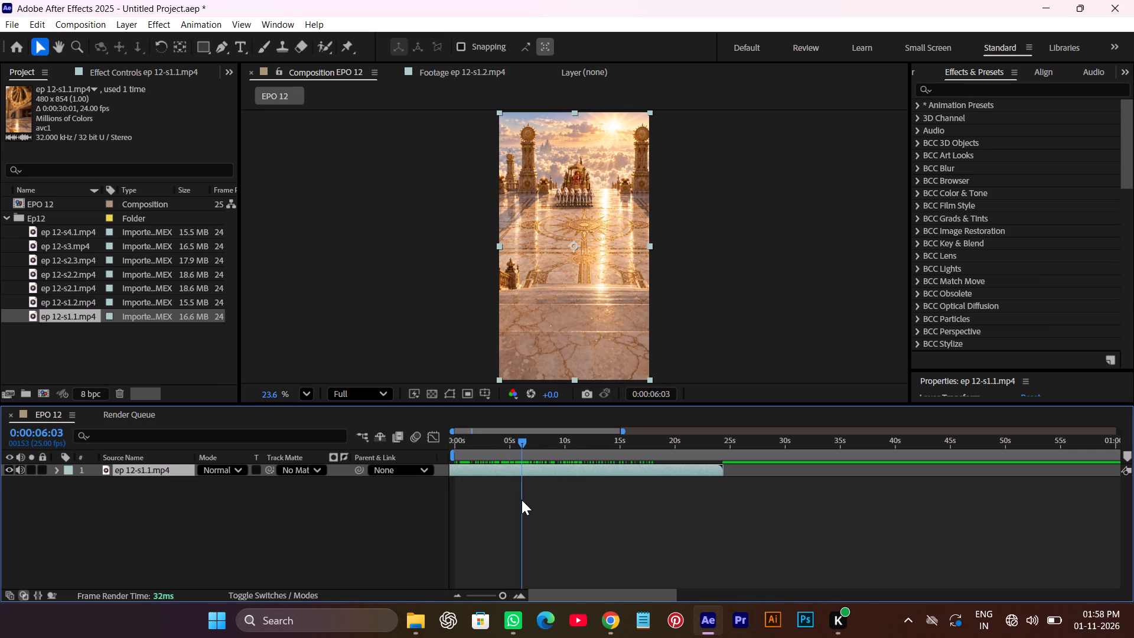
drag(522, 500, 517, 501)
click(515, 471)
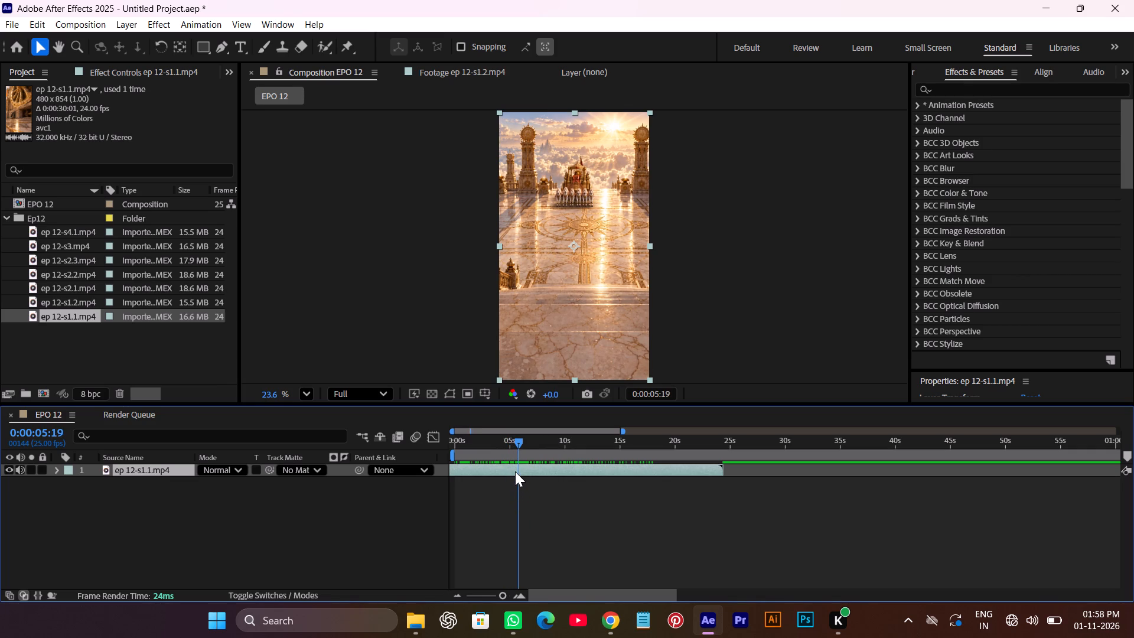
key(ctrl+shift+d)
Trim the second ep 12-s1.1.mp4 segment's beginning to about 0:00:08:20 and slide it back to start at about 0:00:05:13.
drag(518, 441, 530, 446)
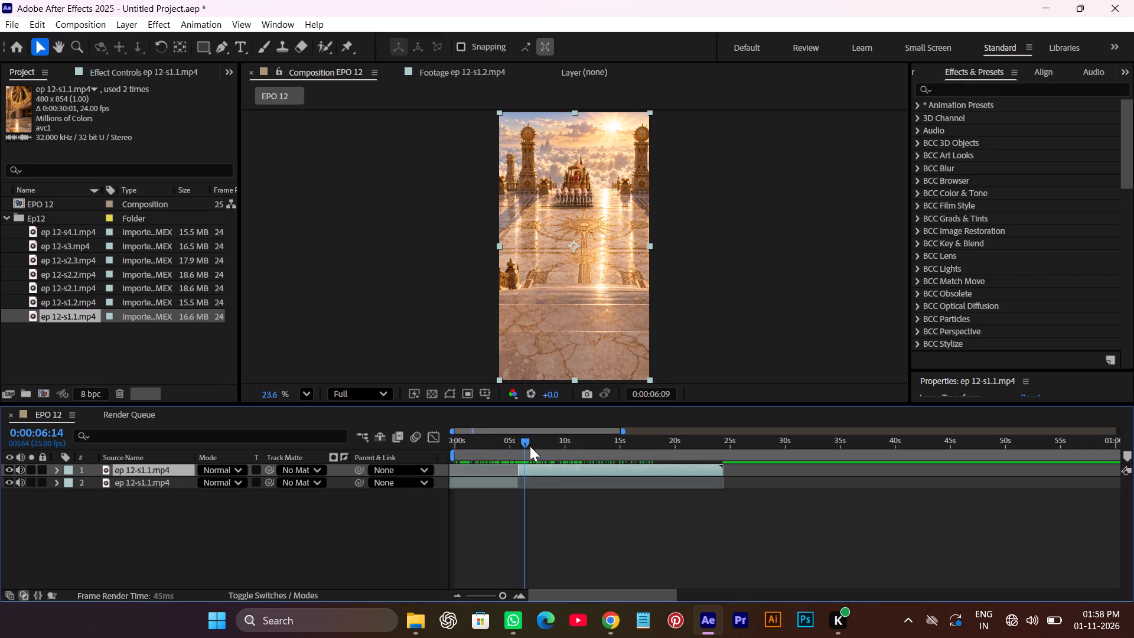
drag(530, 446, 551, 457)
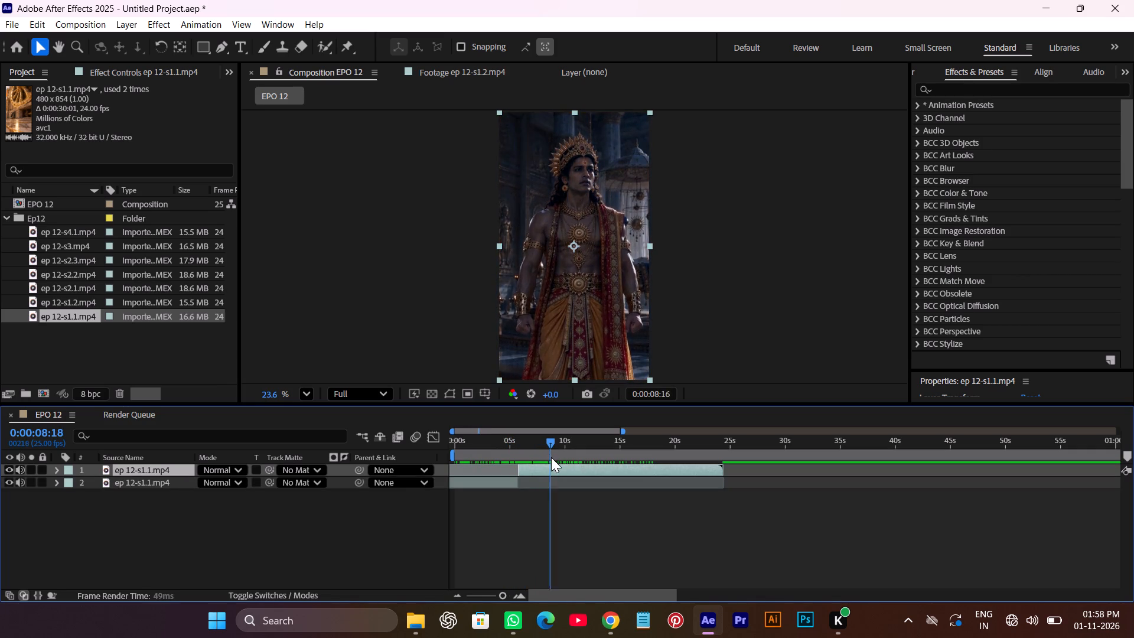
drag(551, 457, 552, 457)
drag(519, 474, 539, 476)
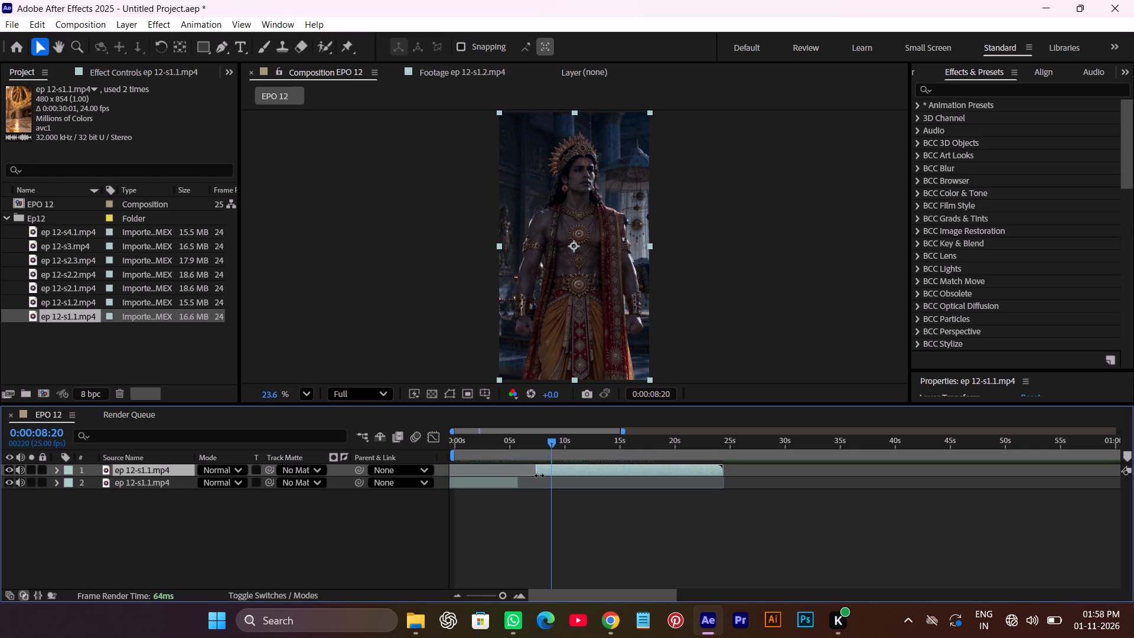
drag(539, 476, 552, 477)
drag(578, 468, 543, 474)
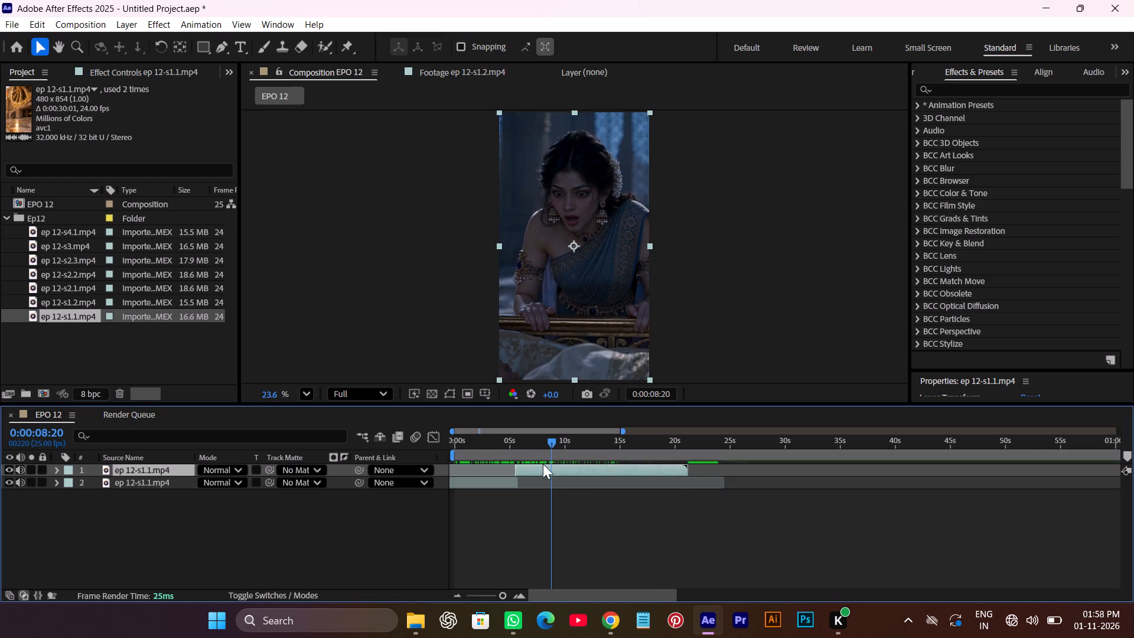
Split the second ep 12-s1.1.mp4 segment at 0:00:09:07, where the baby close-up begins.
drag(552, 442, 516, 448)
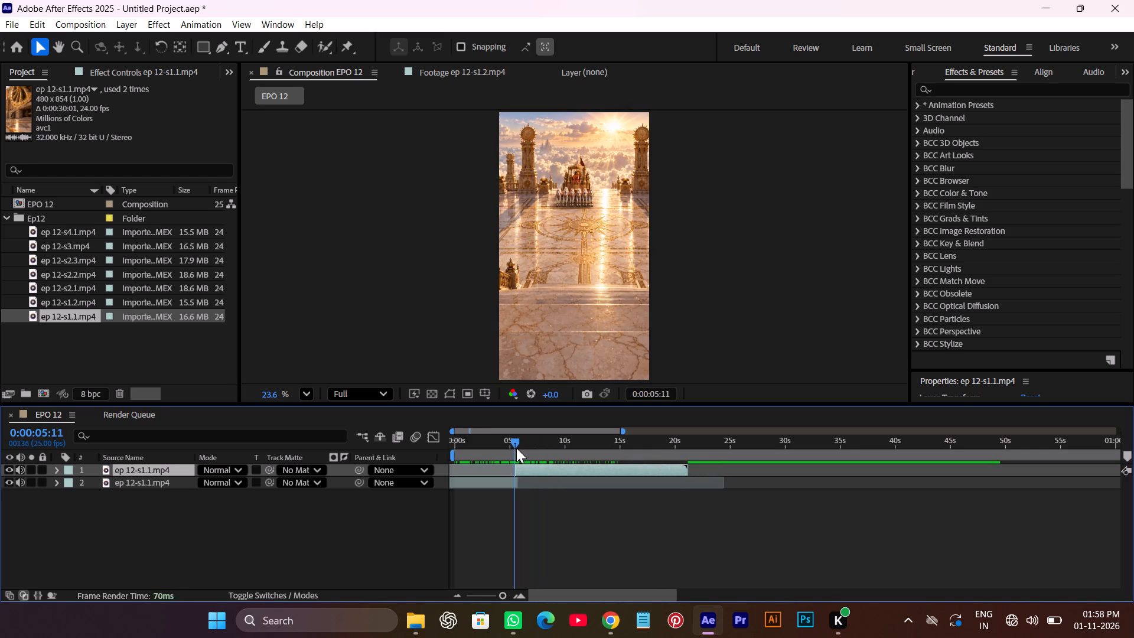
drag(516, 448, 575, 458)
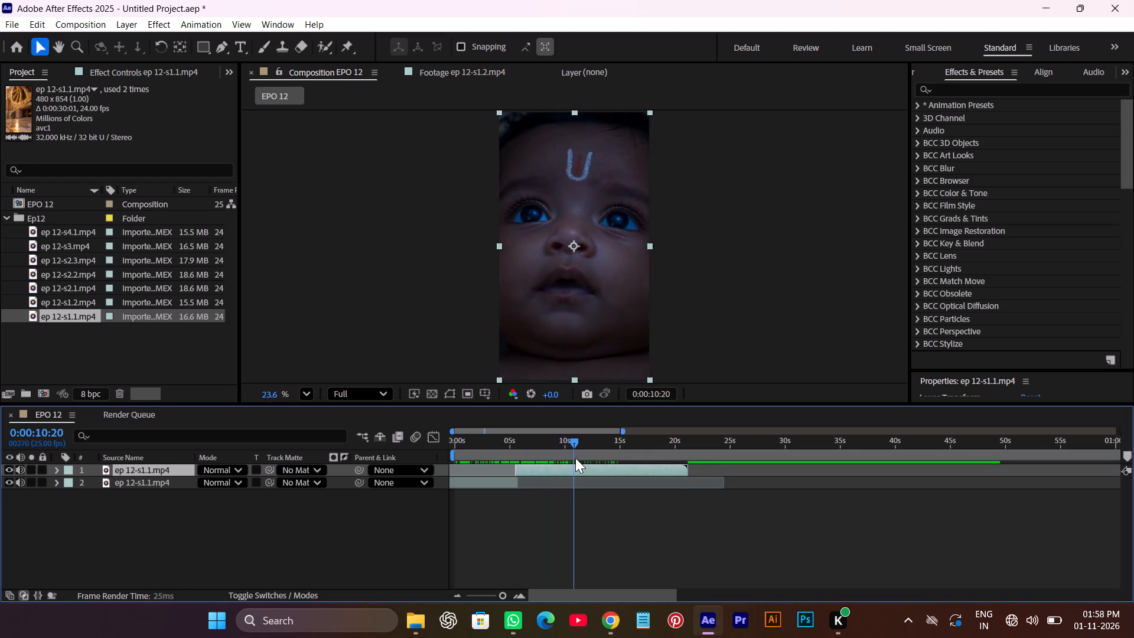
drag(575, 458, 620, 457)
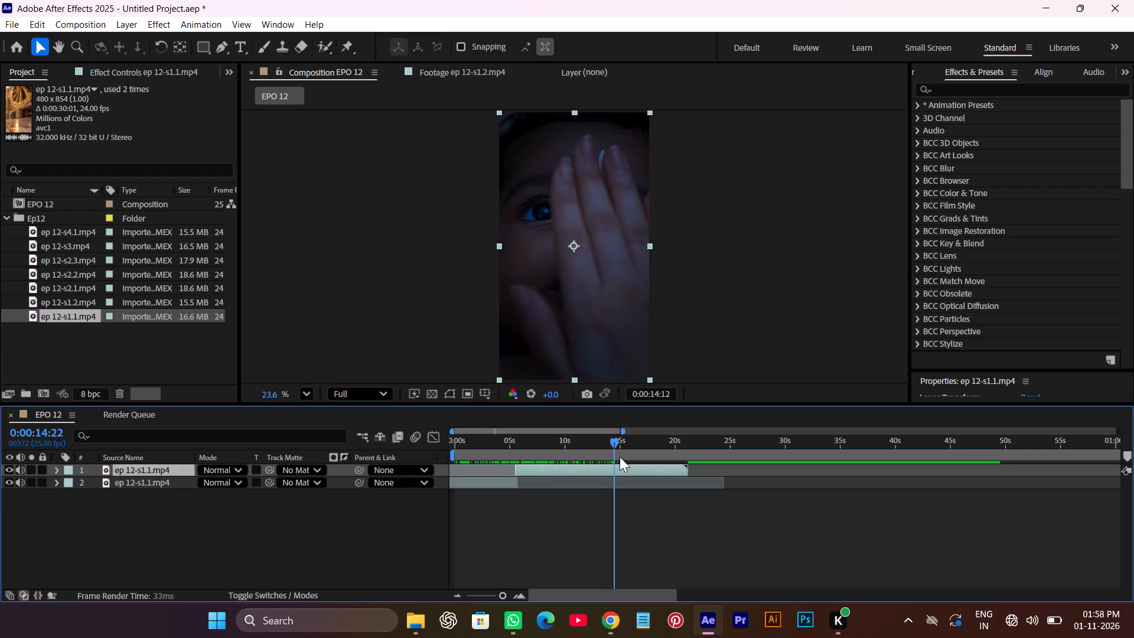
drag(620, 457, 529, 486)
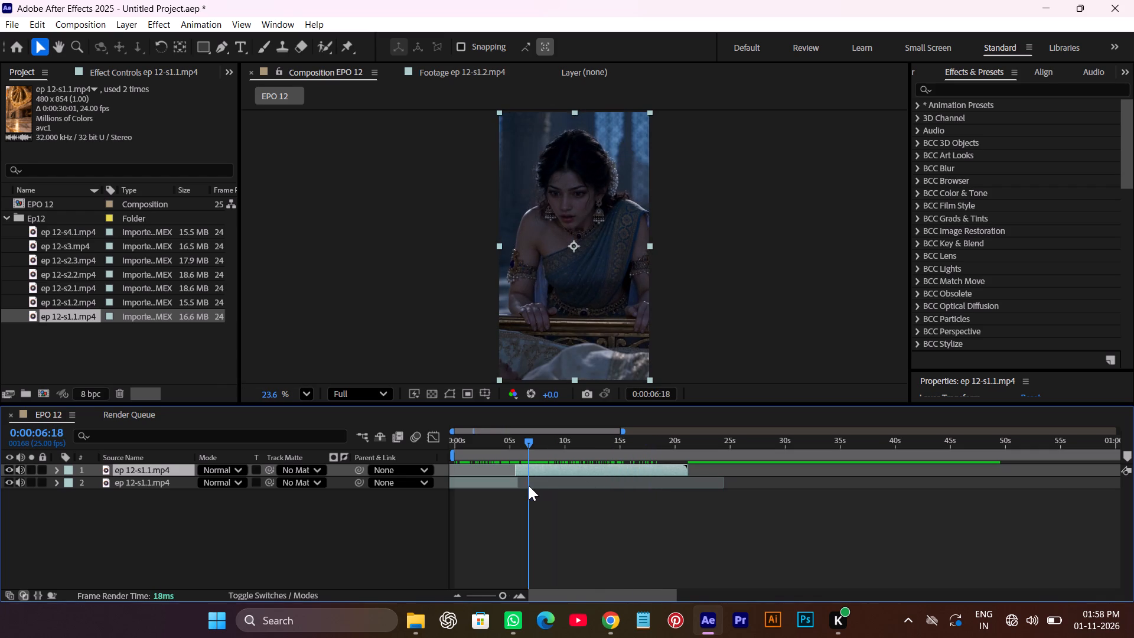
drag(529, 486, 571, 486)
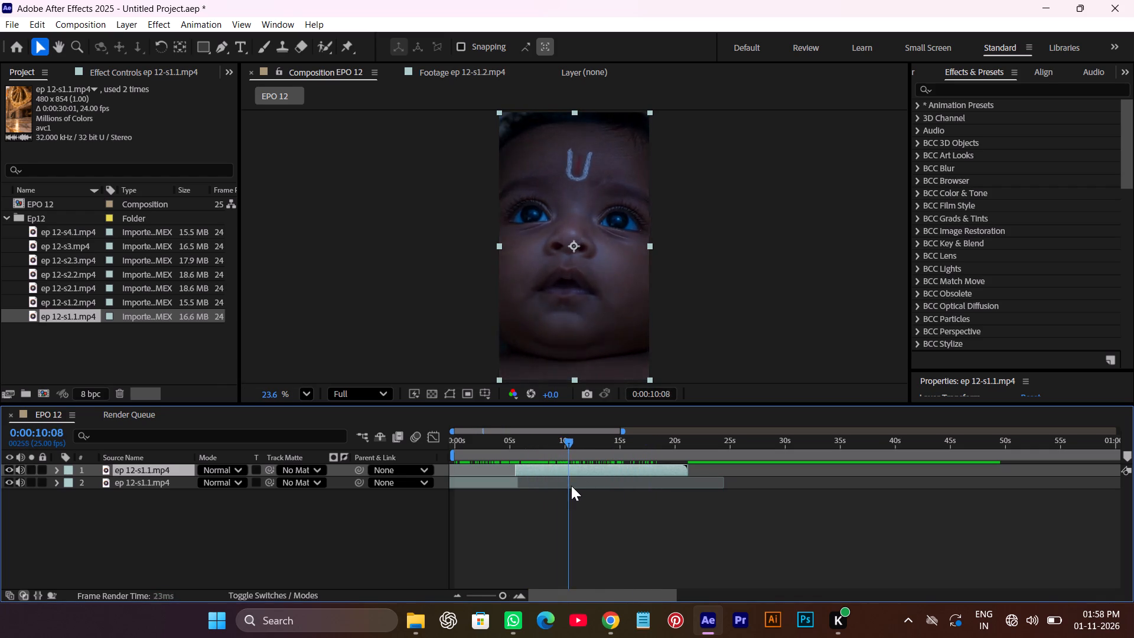
drag(571, 486, 553, 490)
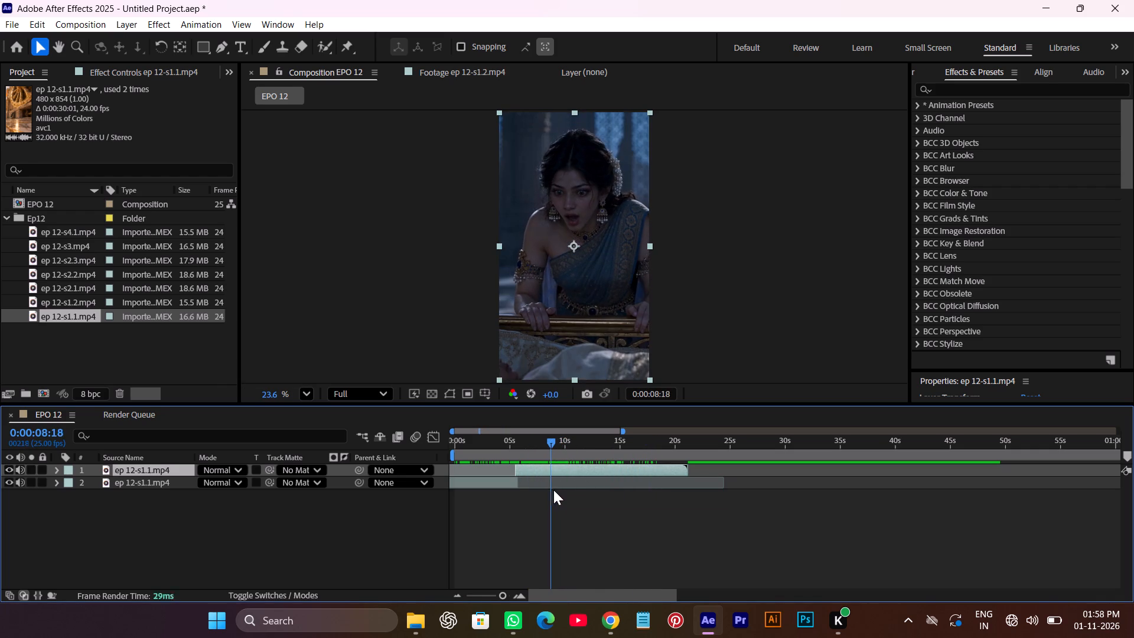
drag(553, 490, 555, 490)
alt+scroll(555, 490, up, 2)
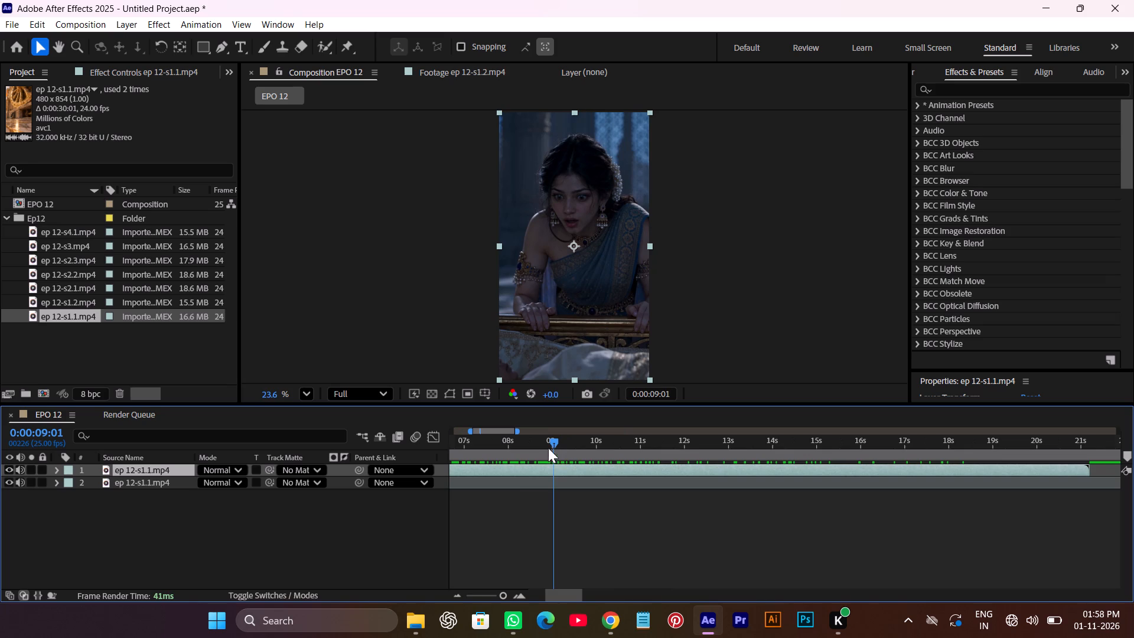
drag(550, 445, 559, 449)
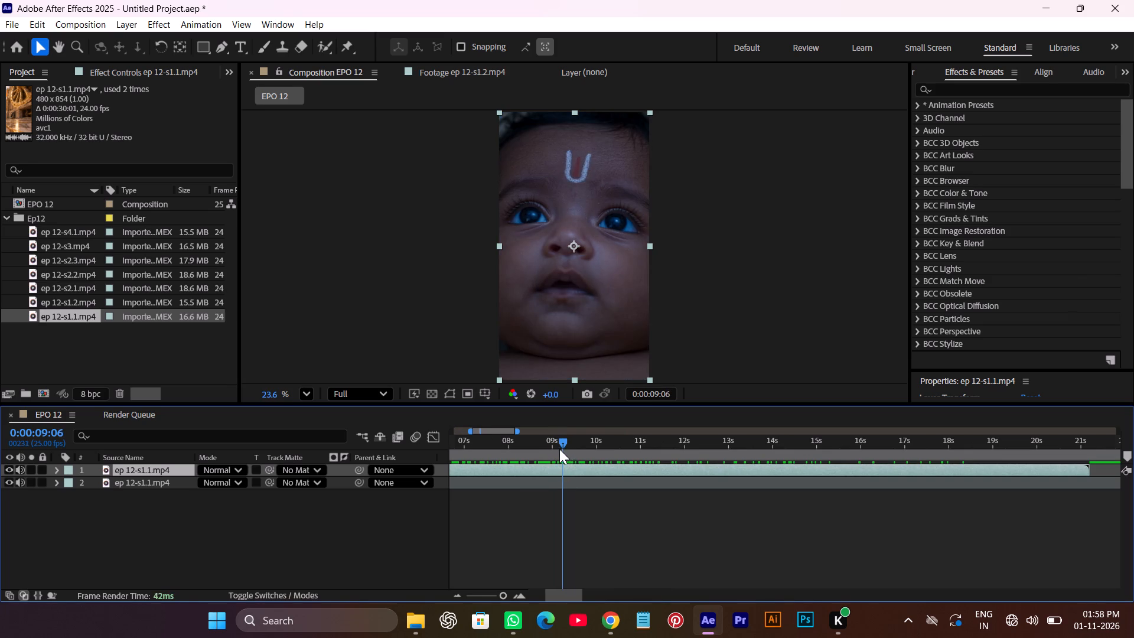
drag(559, 449, 561, 452)
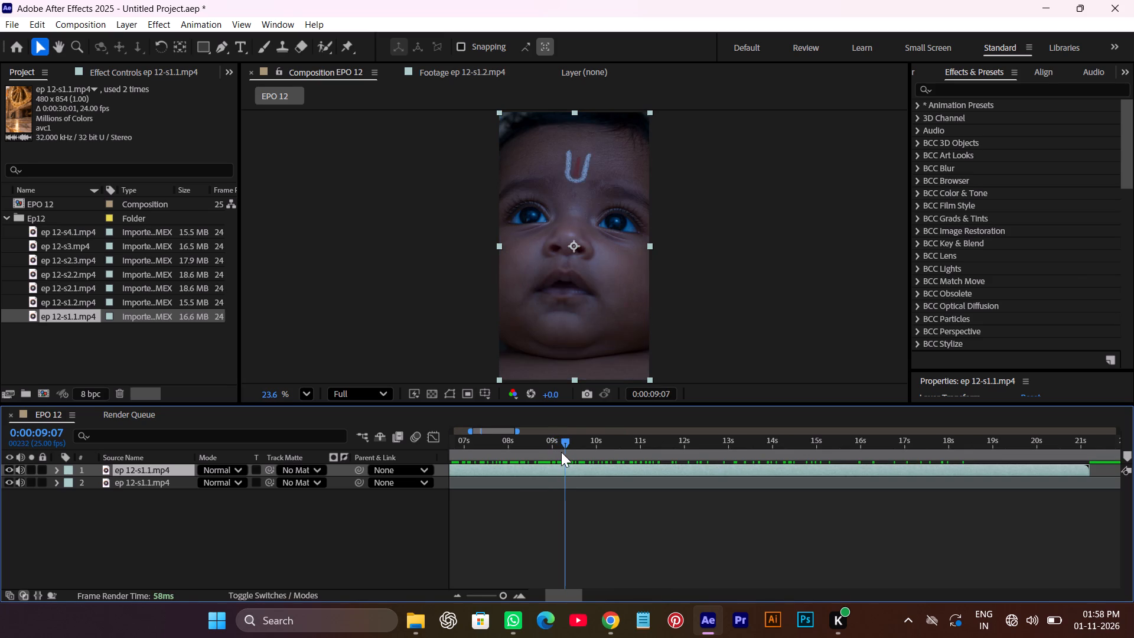
click(561, 466)
key(ctrl+shift+d)
Scale the middle ep 12-s1.1.mp4 segment to about 523% and move it down to frame the woman's face.
key(space)
key(space)
key(space)
key(space)
key(space)
drag(576, 529, 673, 513)
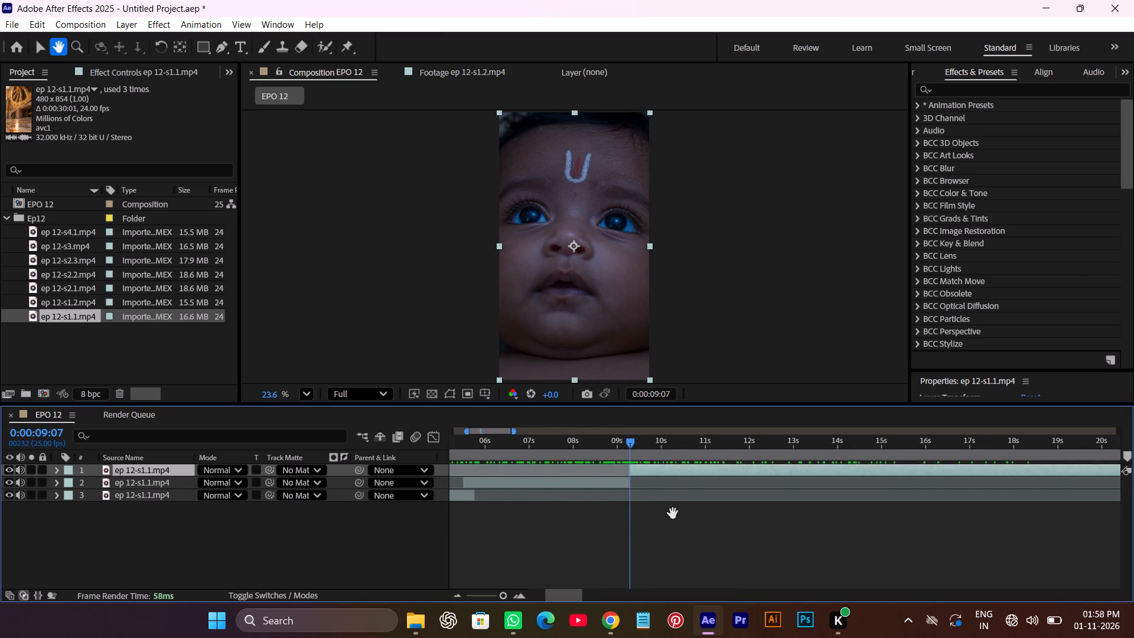
drag(673, 513, 708, 510)
click(657, 480)
drag(685, 443, 627, 457)
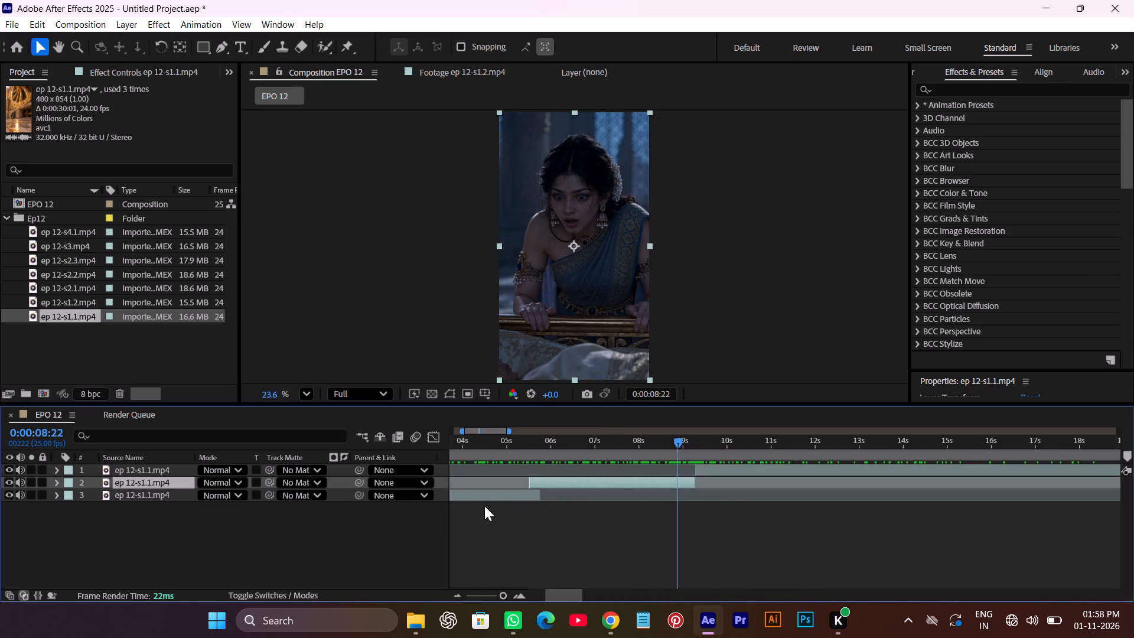
key(s)
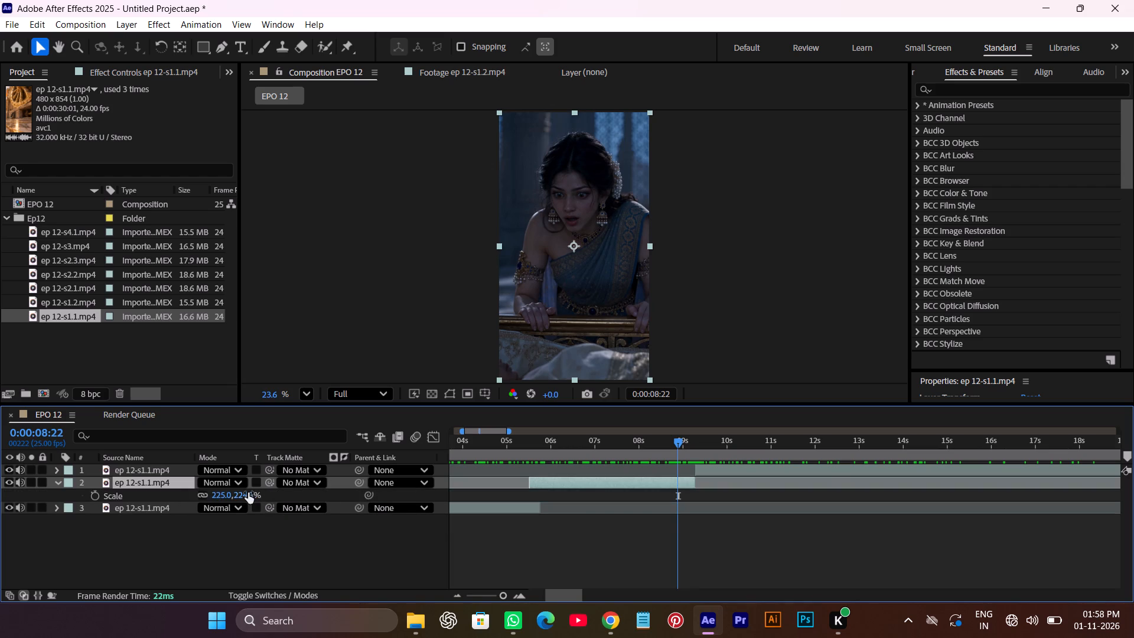
drag(246, 494, 351, 473)
drag(606, 331, 600, 372)
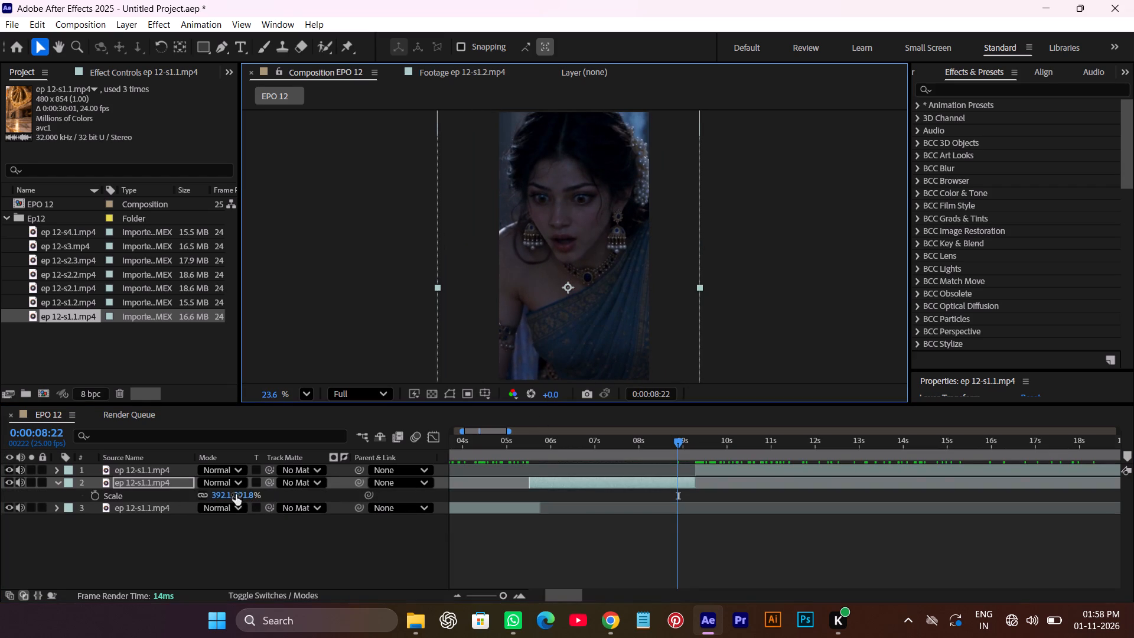
drag(240, 499, 318, 480)
drag(594, 299, 591, 346)
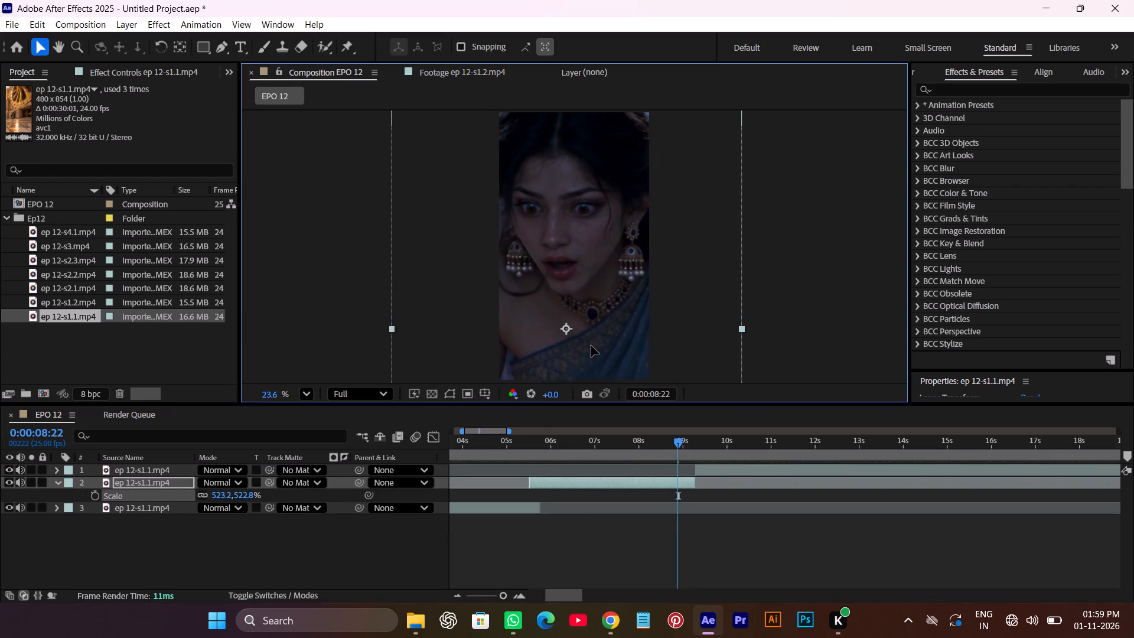
drag(591, 346, 591, 356)
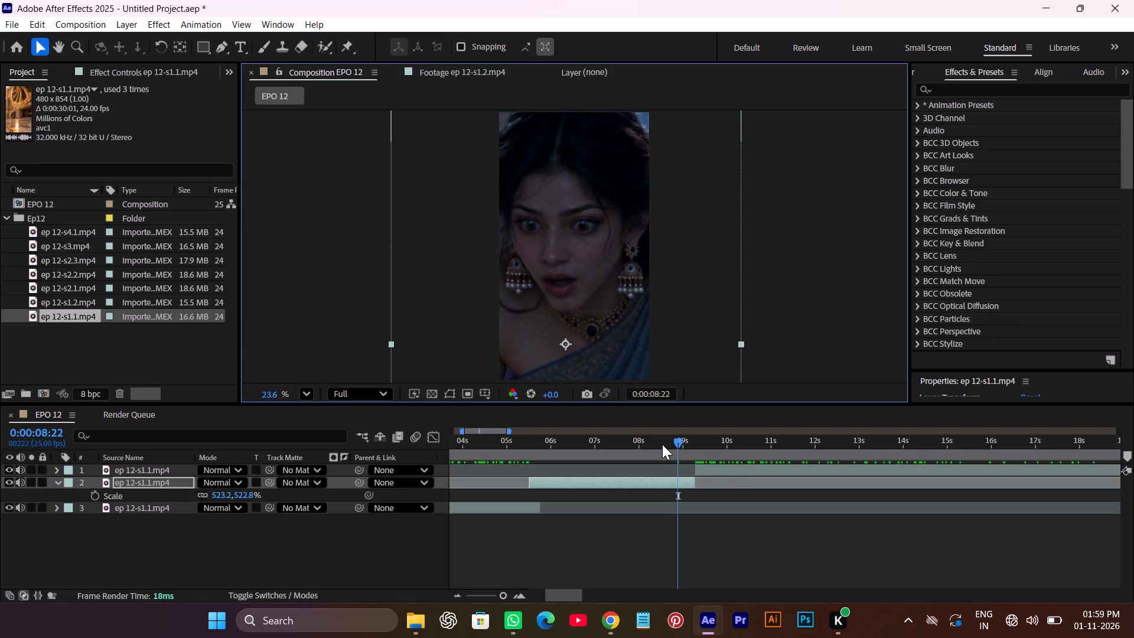
Flip the middle ep 12-s1.1.mp4 segment with the enlarged woman's face horizontally.
drag(674, 438, 542, 454)
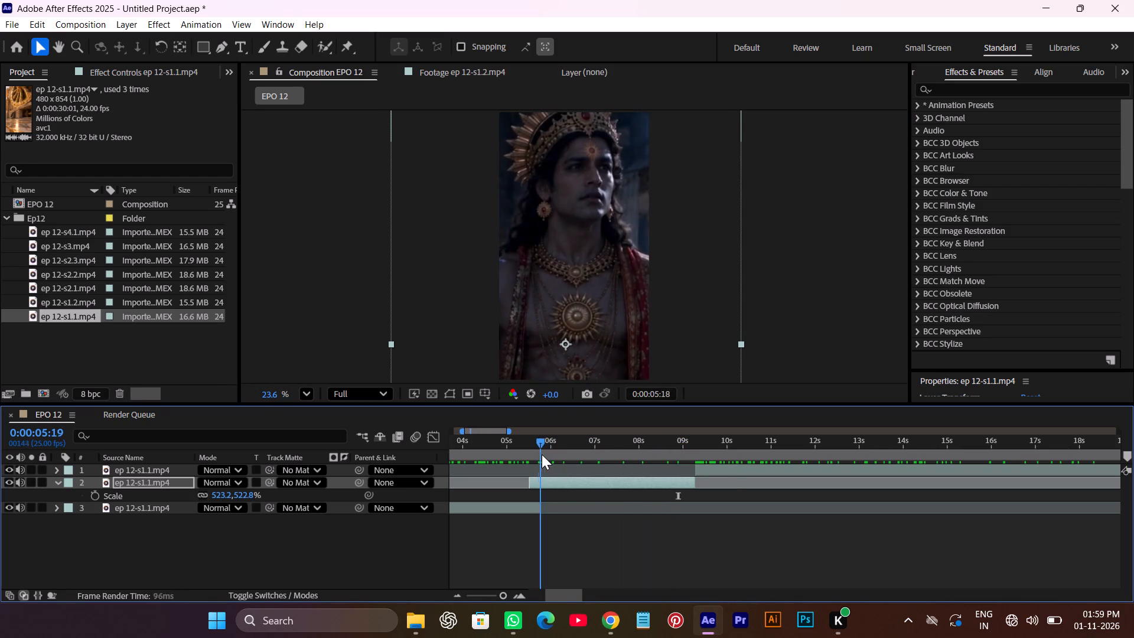
drag(542, 454, 627, 454)
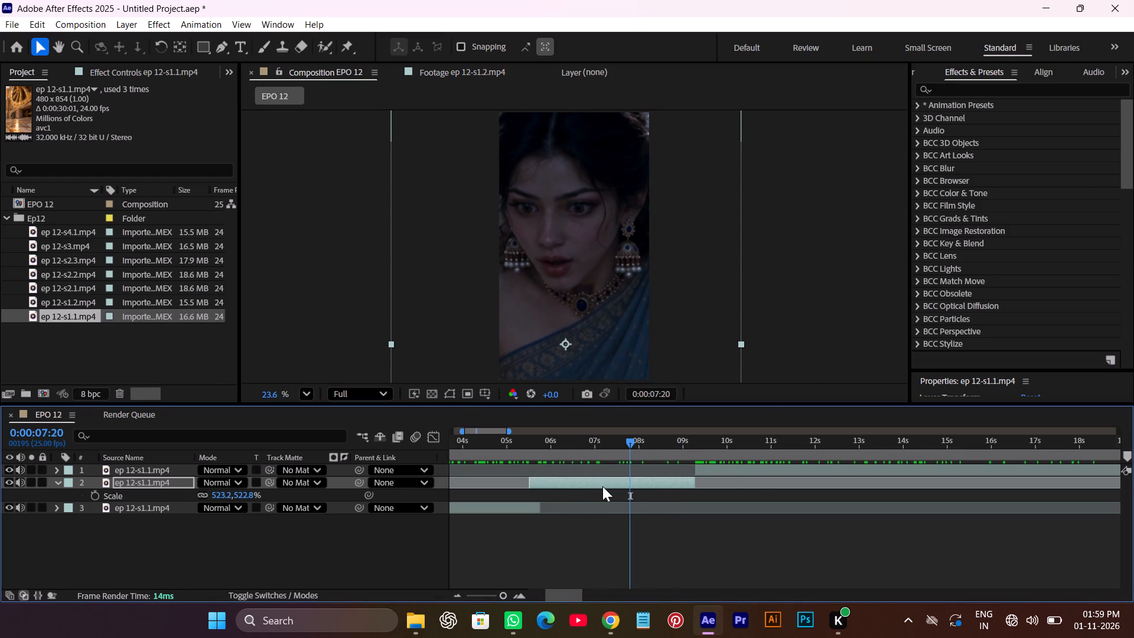
right_click(602, 486)
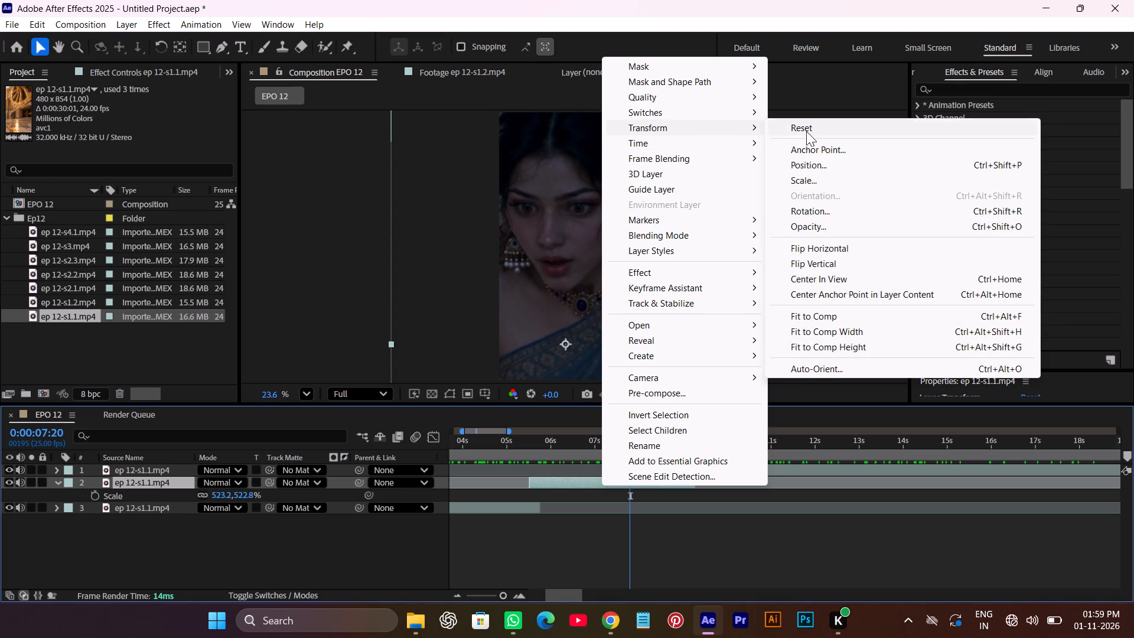
click(830, 247)
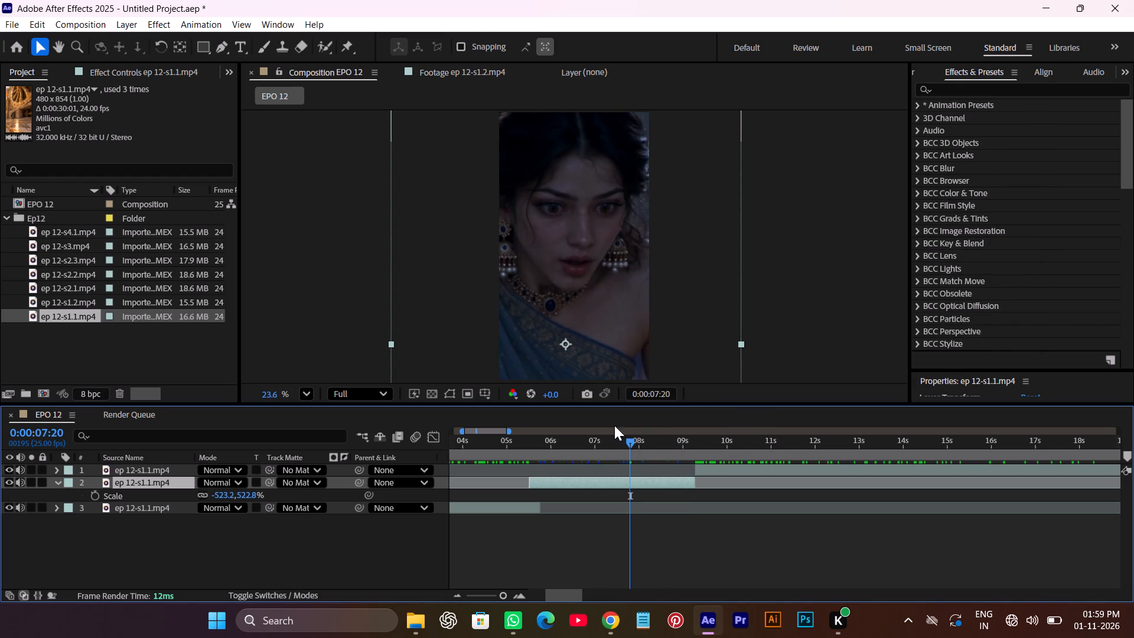
Shift the last ep 12-s1.1.mp4 segment slightly earlier so the baby close-up starts at 0:00:09:06.
drag(631, 445, 537, 460)
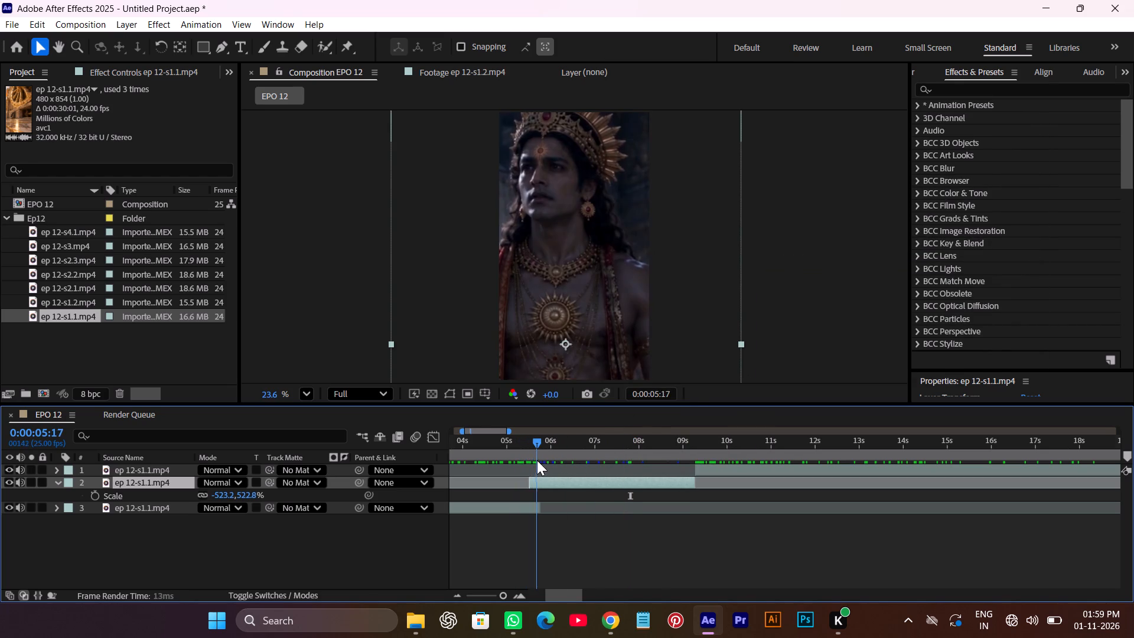
drag(537, 460, 533, 457)
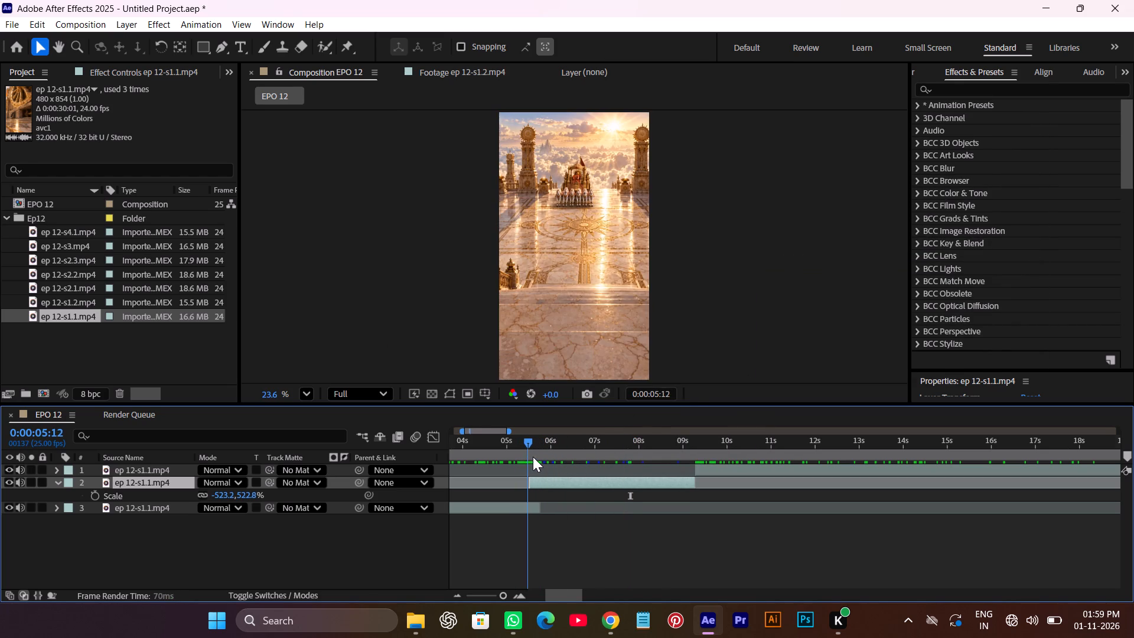
drag(533, 457, 522, 447)
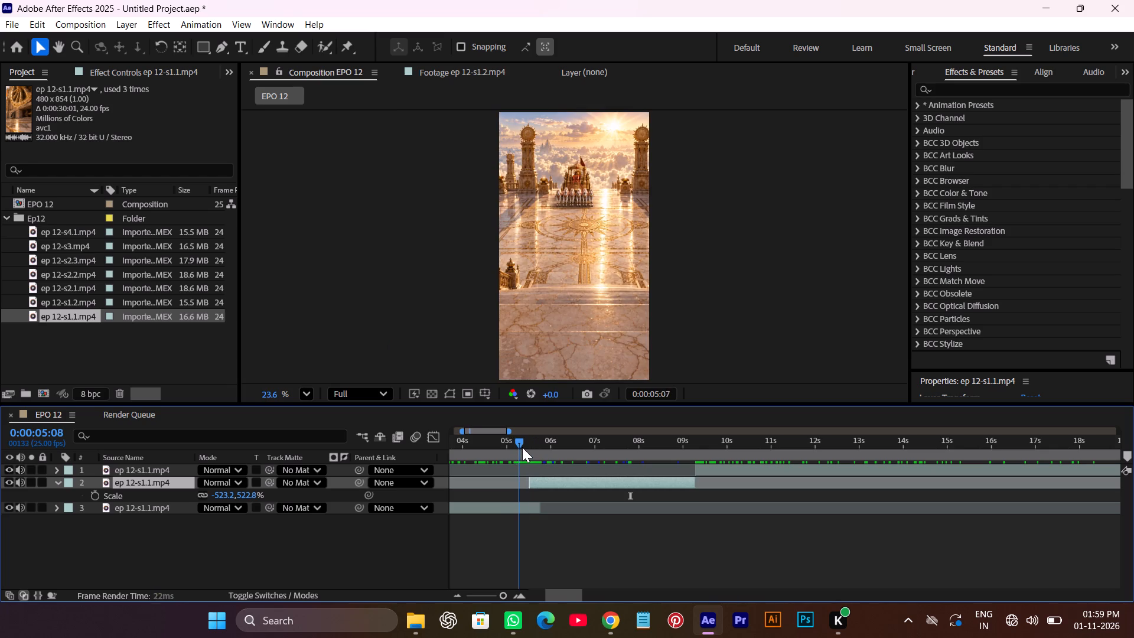
drag(522, 447, 552, 445)
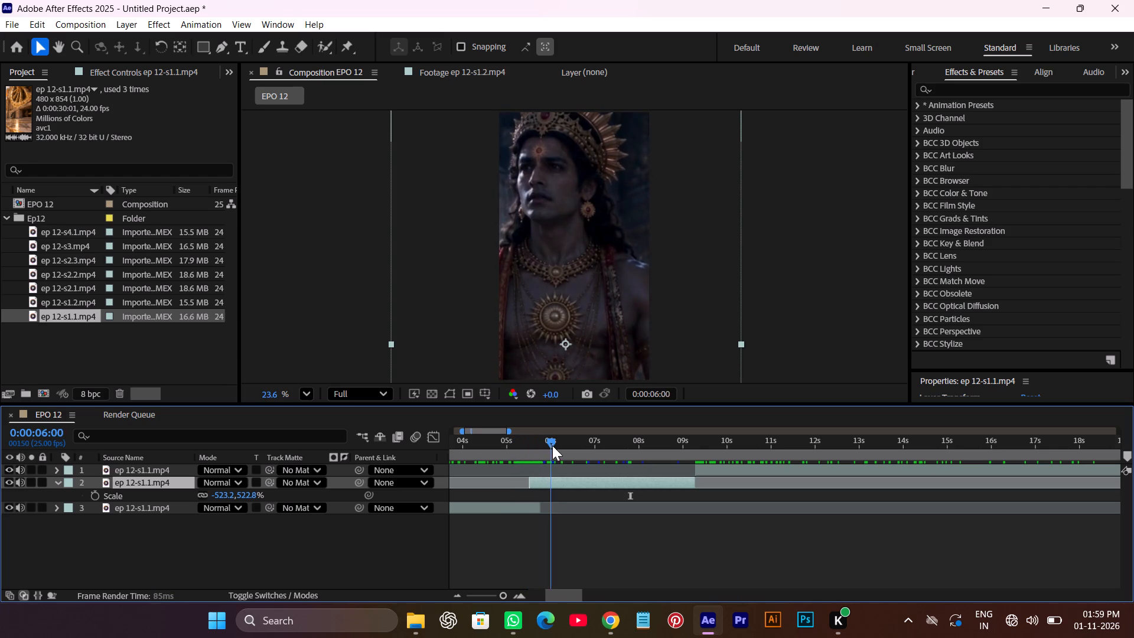
drag(552, 445, 627, 444)
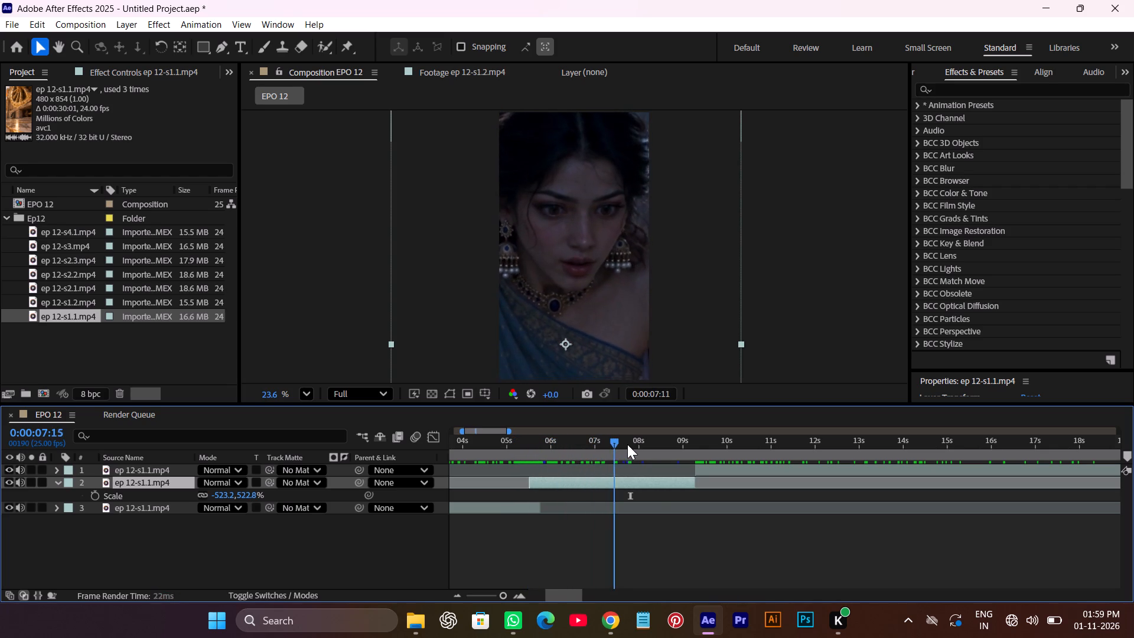
drag(627, 444, 692, 442)
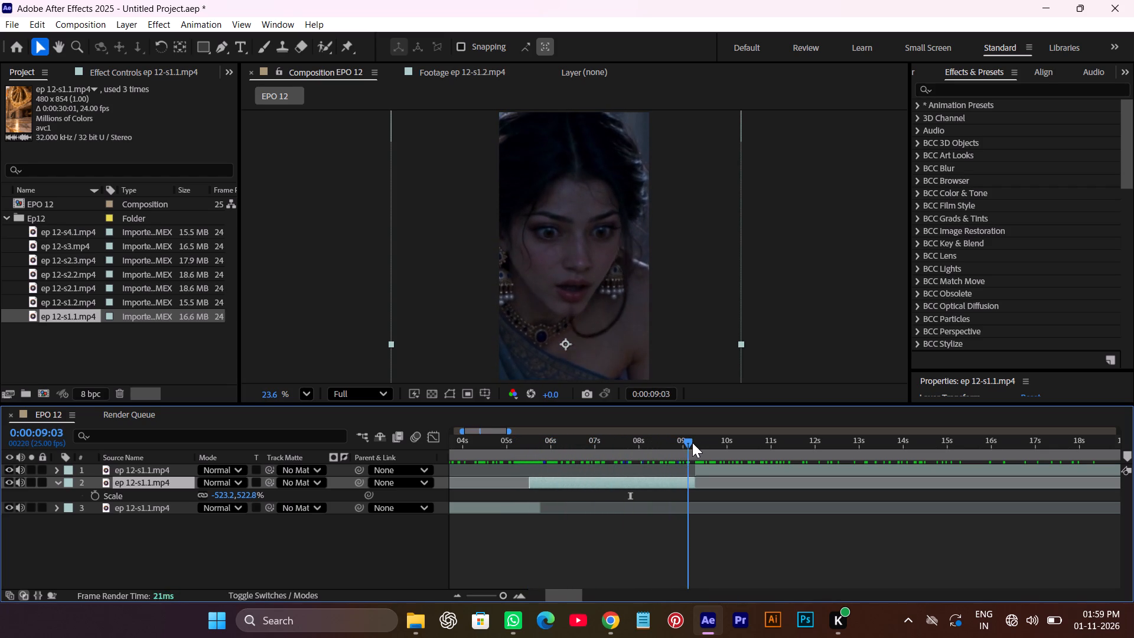
drag(692, 442, 696, 442)
click(695, 468)
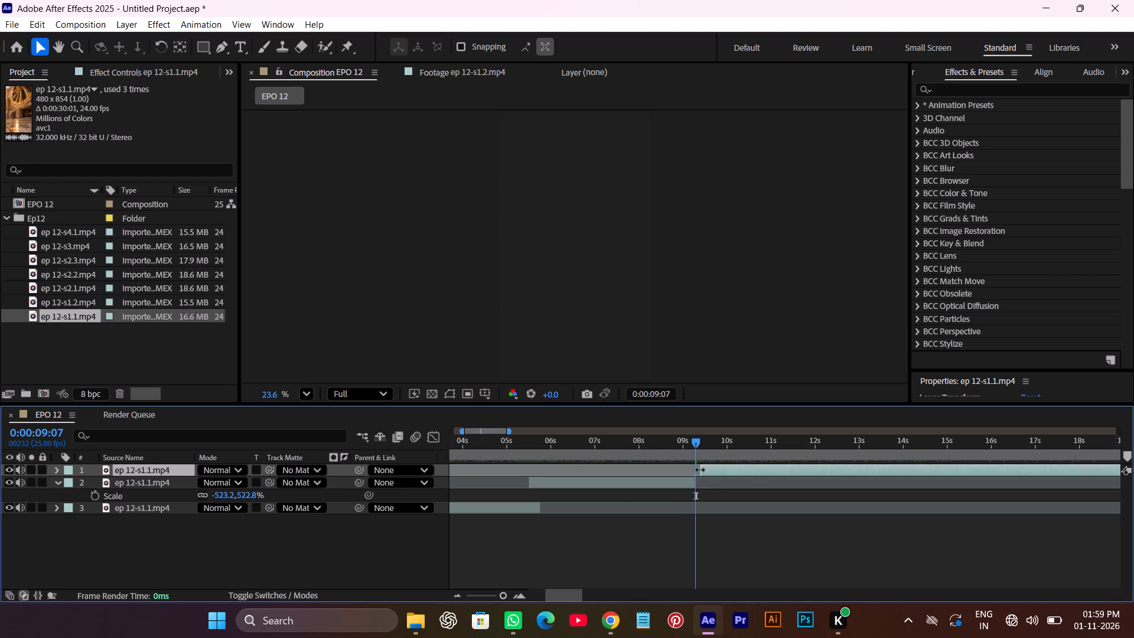
drag(709, 470, 703, 473)
drag(698, 442, 680, 444)
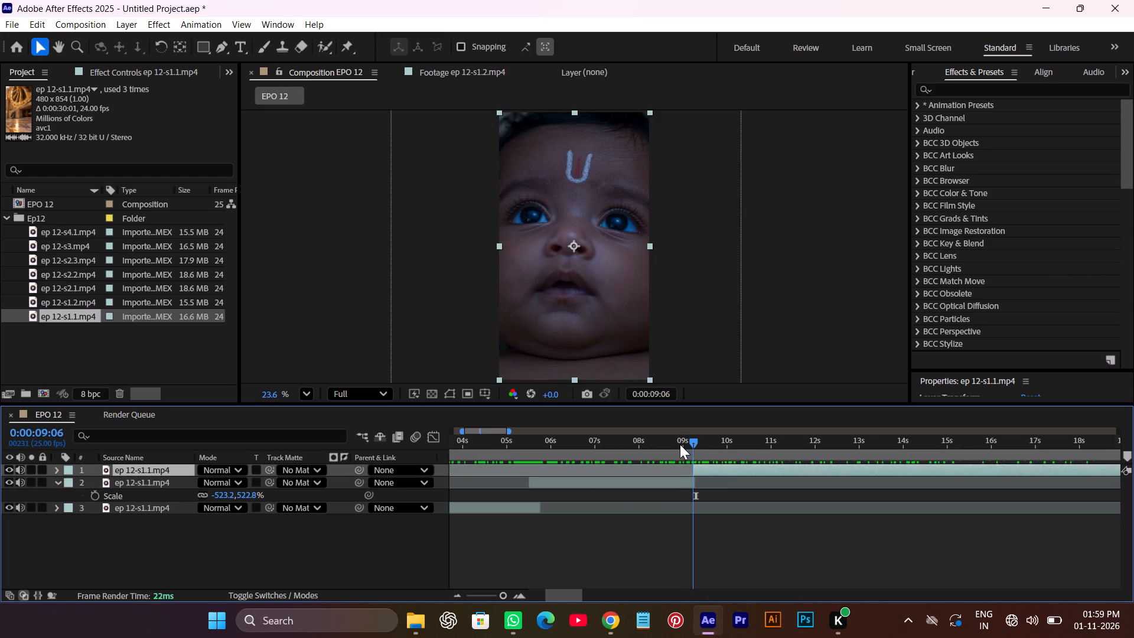
Review the cut into the baby close-up and the rest of the last ep 12-s1.1.mp4 segment up to 0:00:21:00.
drag(680, 444, 680, 454)
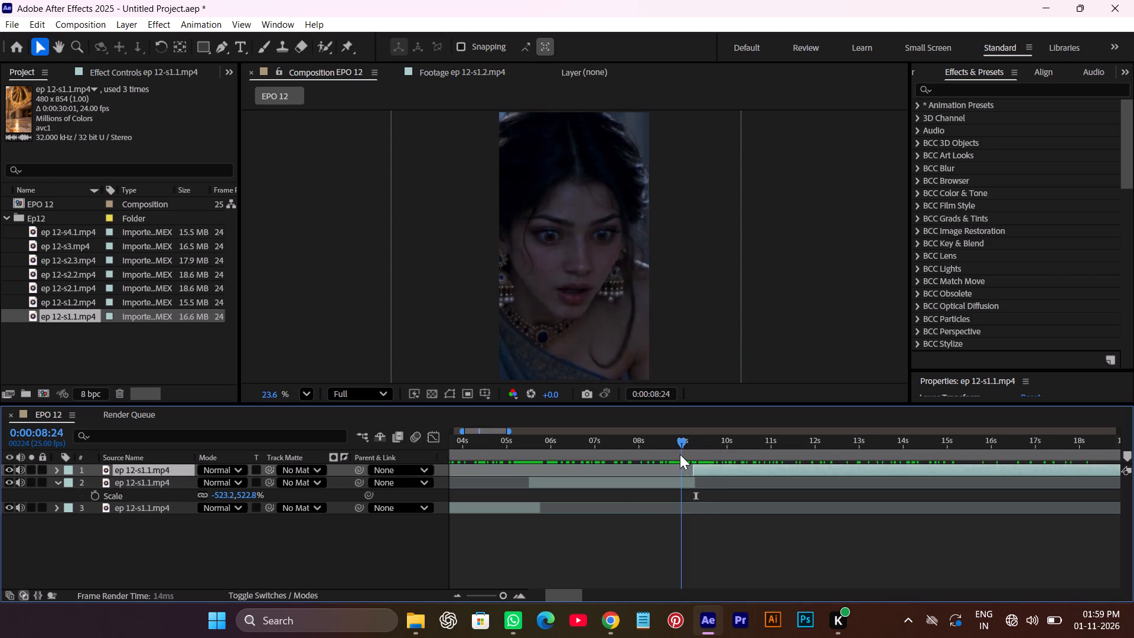
drag(680, 454, 680, 455)
key(space)
click(725, 530)
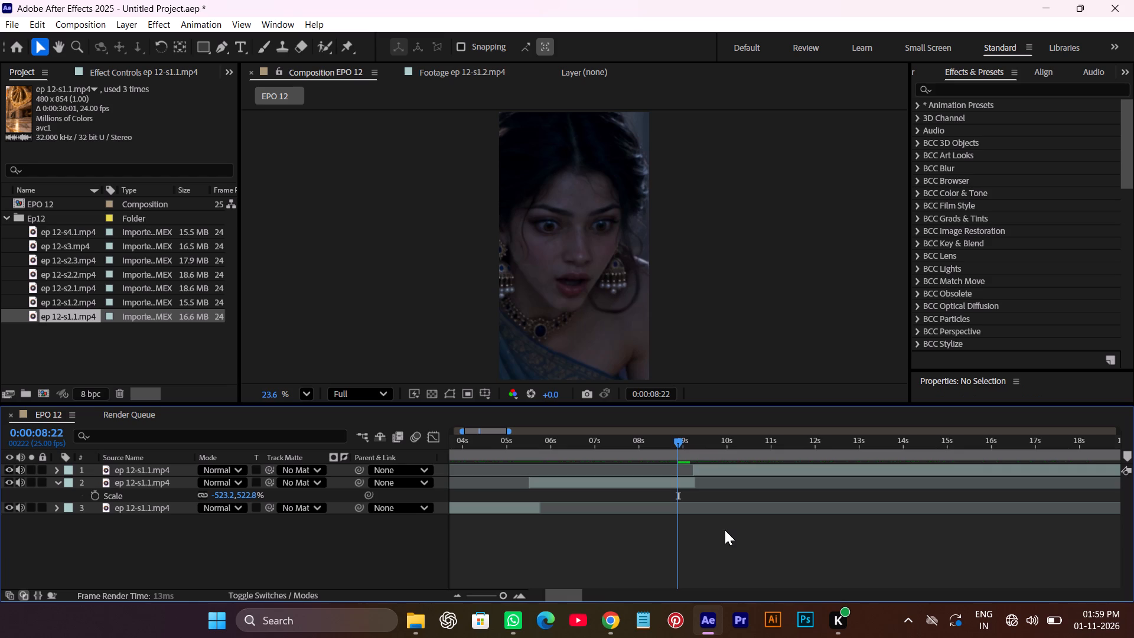
key(space)
drag(679, 442, 708, 442)
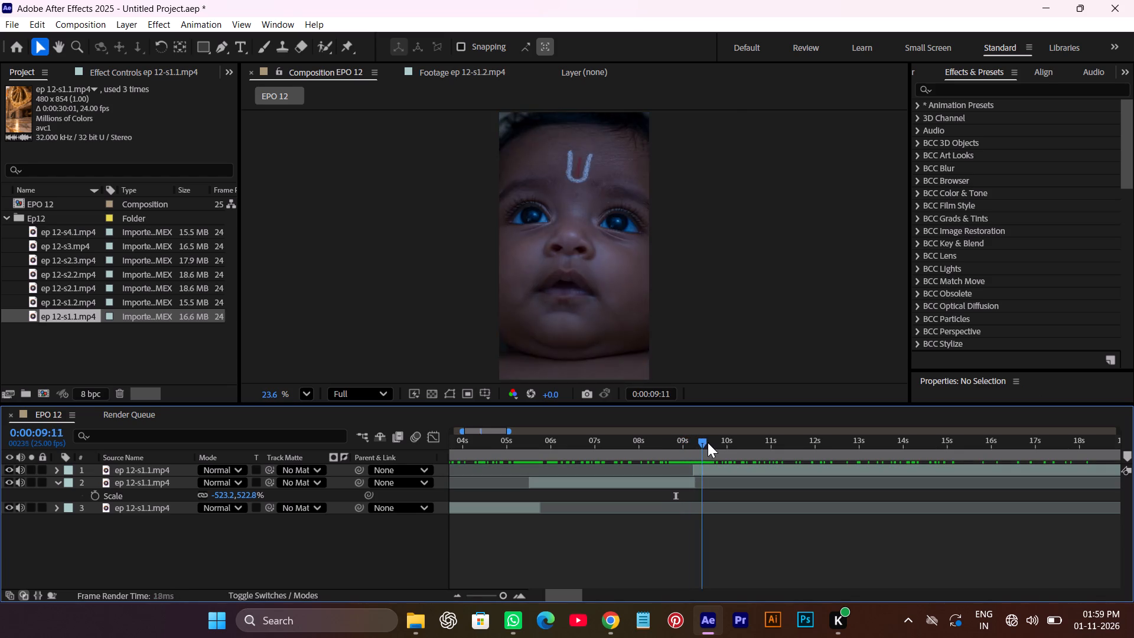
drag(708, 442, 986, 480)
key(space)
key(space)
key(space)
key(space)
key(space)
key(space)
key(space)
key(space)
key(space)
key(space)
key(space)
key(space)
key(space)
key(space)
key(space)
key(space)
key(space)
key(space)
key(space)
key(space)
drag(1031, 512, 633, 563)
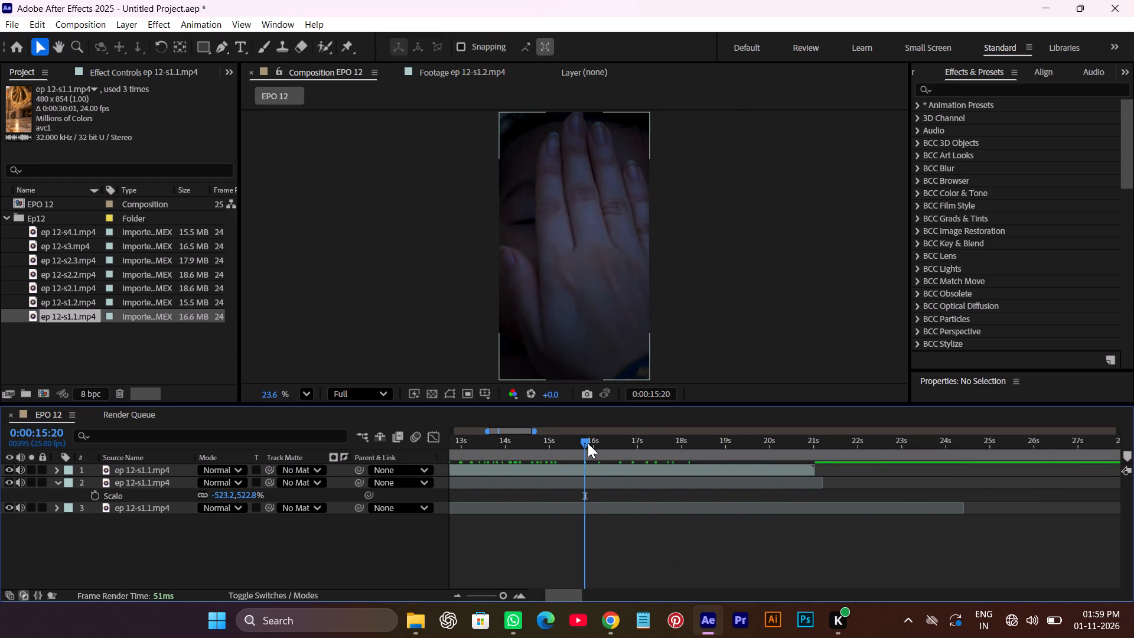
drag(588, 443, 796, 497)
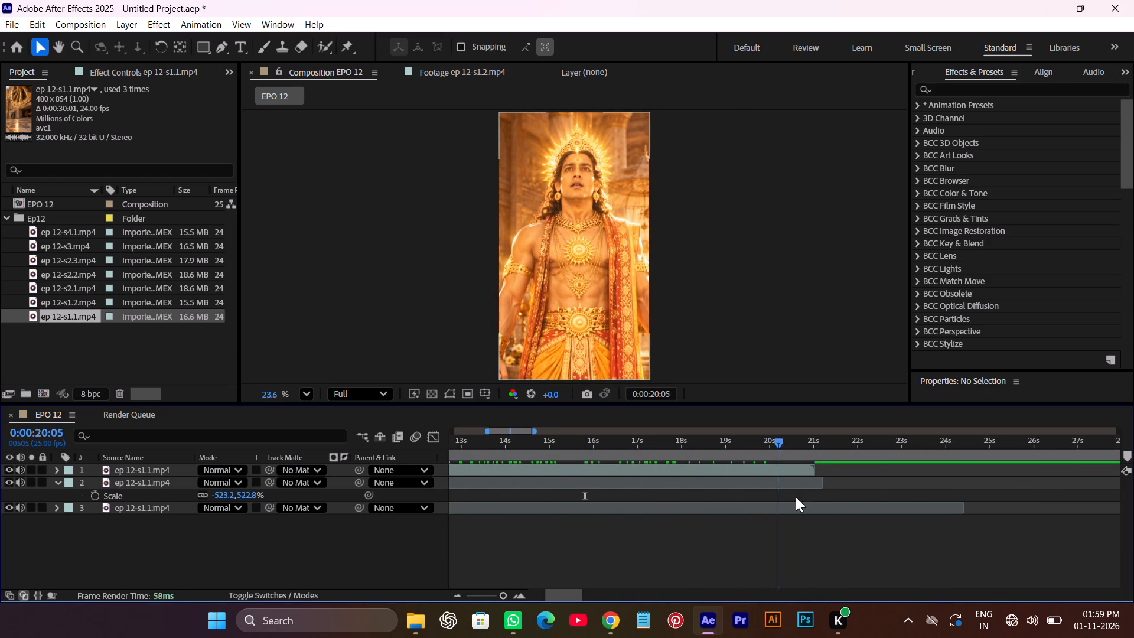
drag(796, 497, 813, 499)
click(836, 486)
key(c)
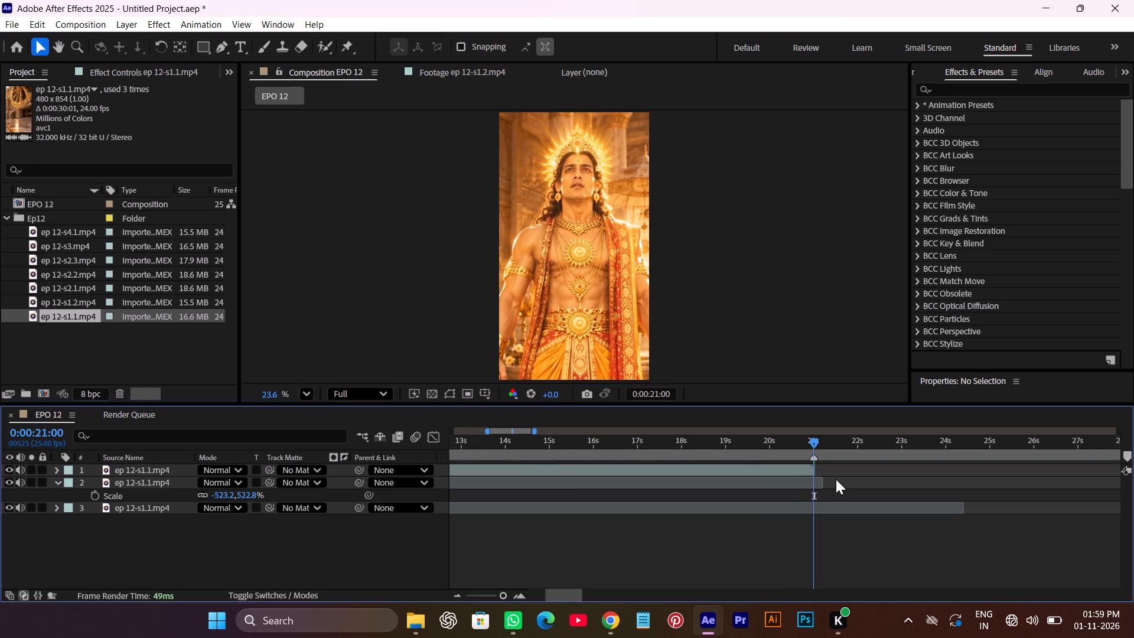
drag(792, 536, 789, 542)
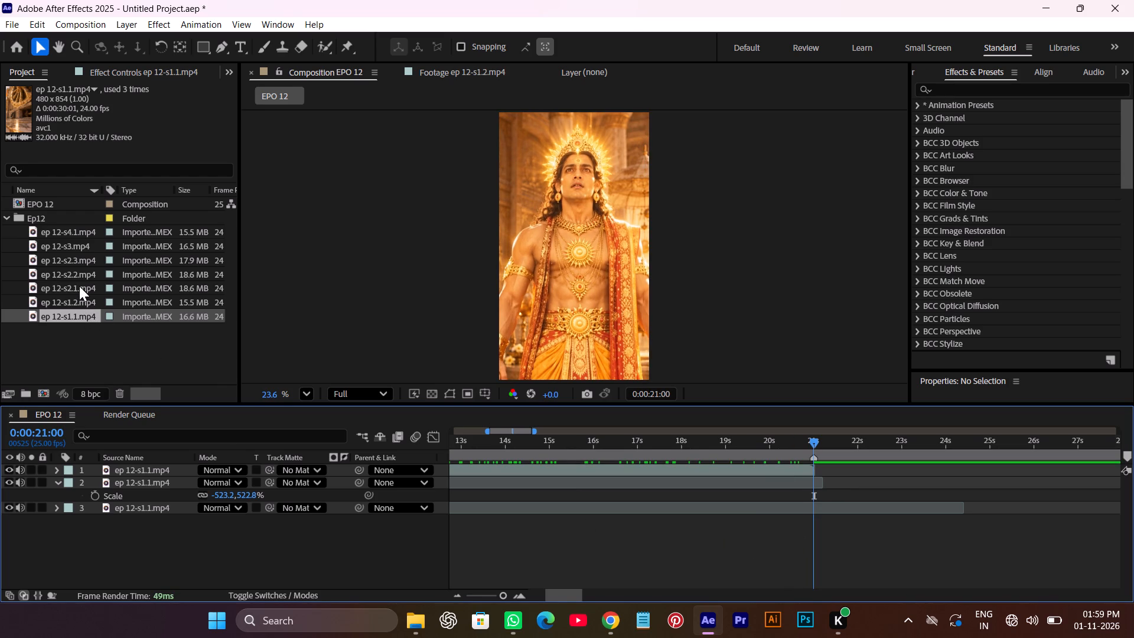
Preview the ep 12-s2.1.mp4 source footage from its beginning.
double_click(79, 284)
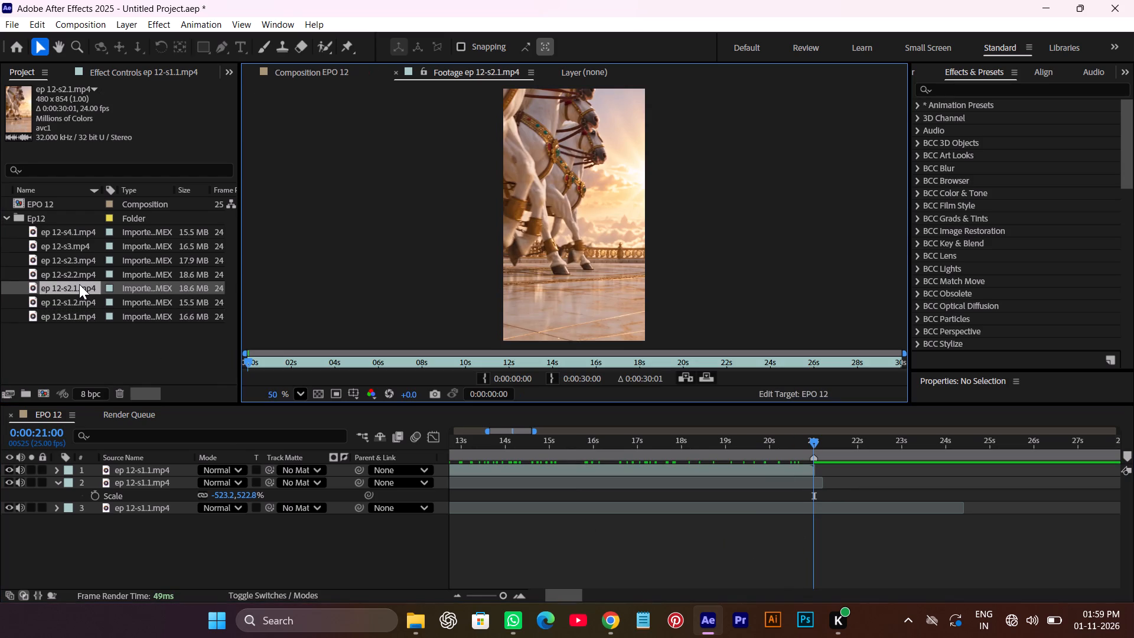
key(space)
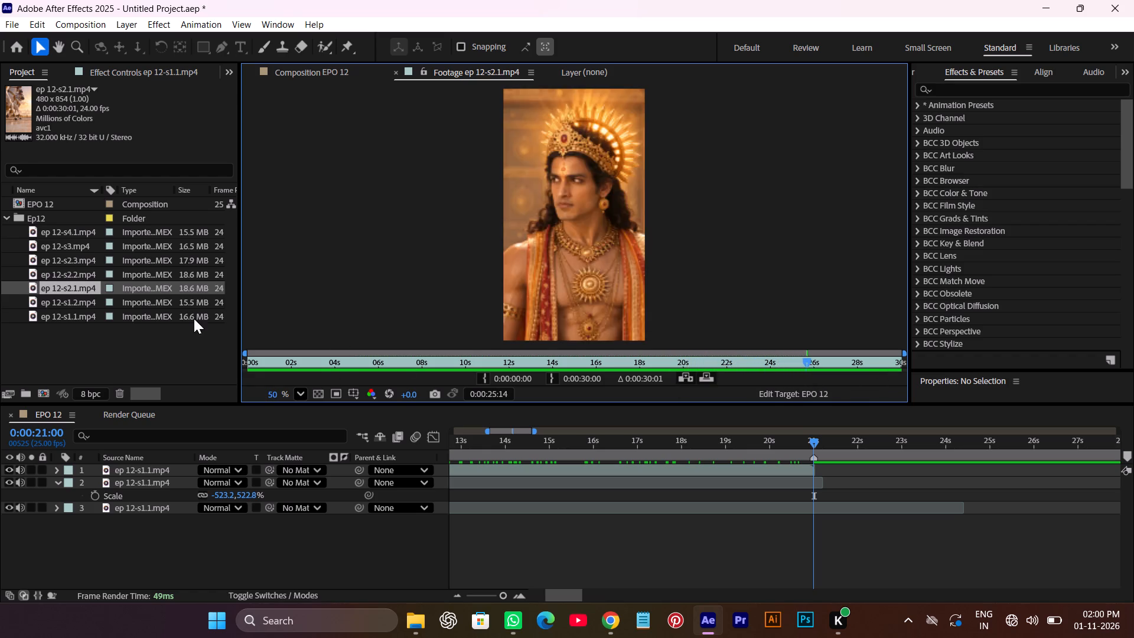
Look through the whole ep 12-s1.2.mp4 source footage, comparing its shots of the woman, the baby and the crowned man.
double_click(66, 302)
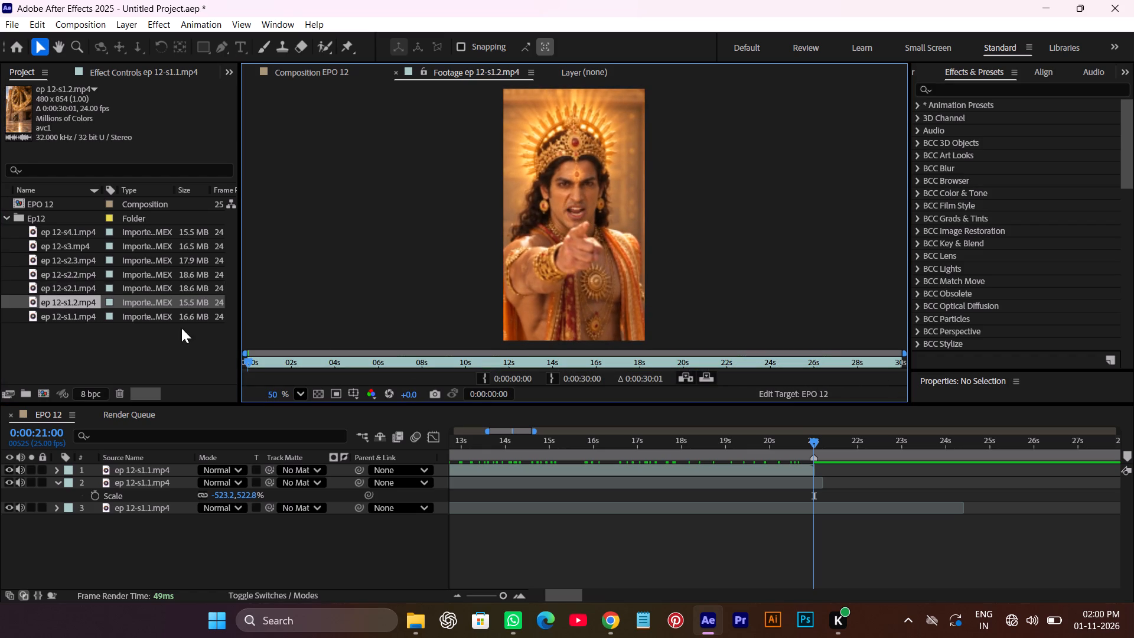
drag(359, 367, 698, 374)
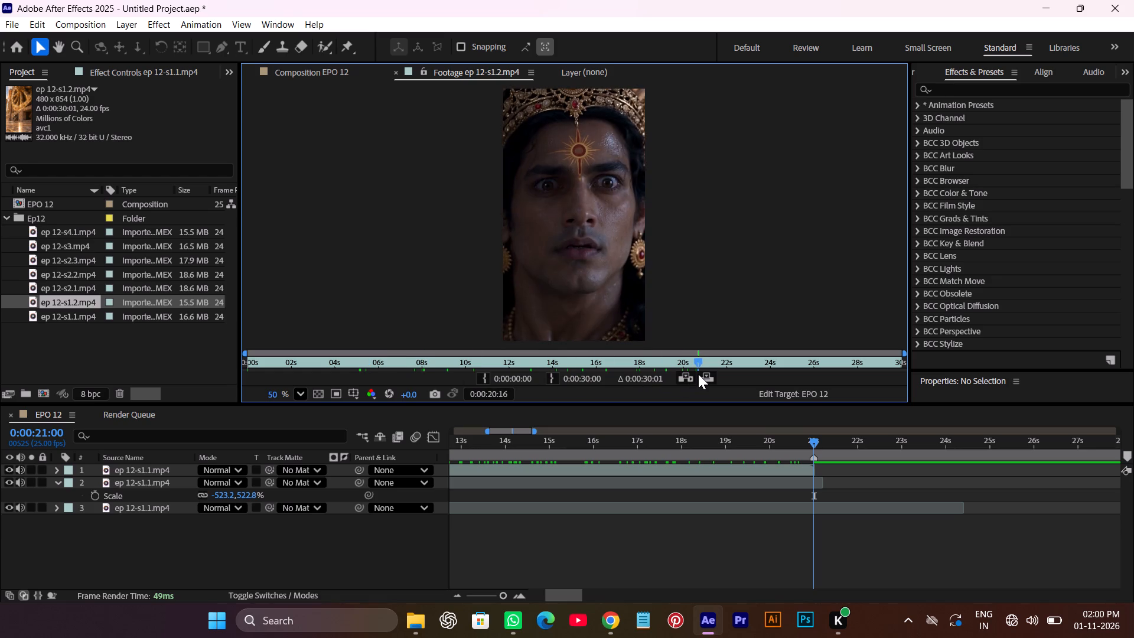
drag(698, 374, 657, 403)
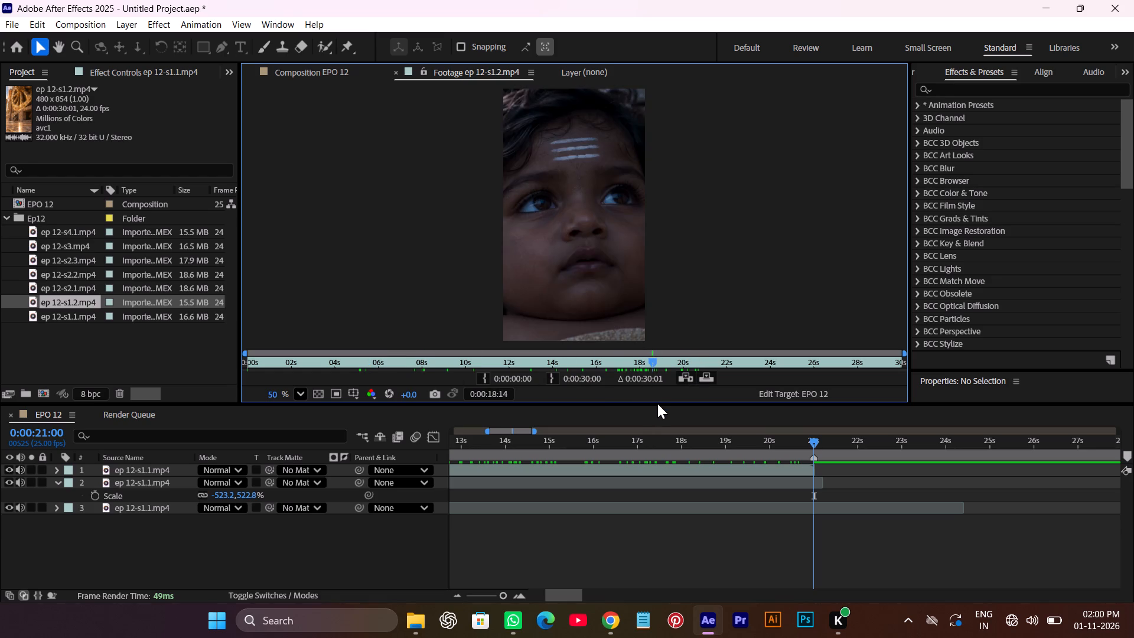
drag(657, 403, 760, 382)
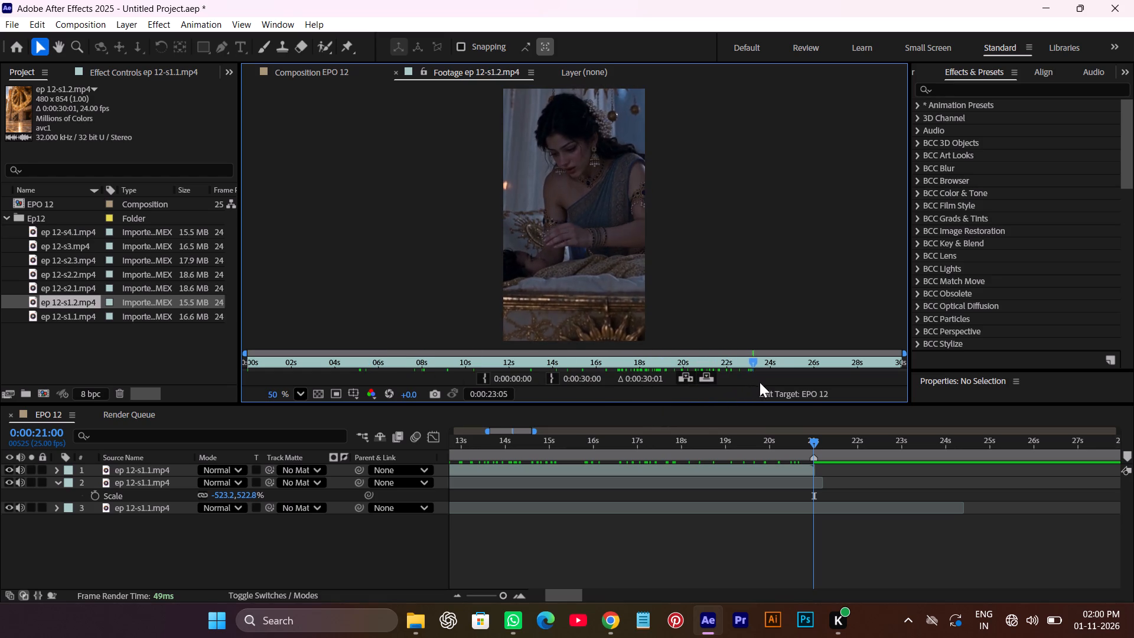
drag(760, 382, 607, 376)
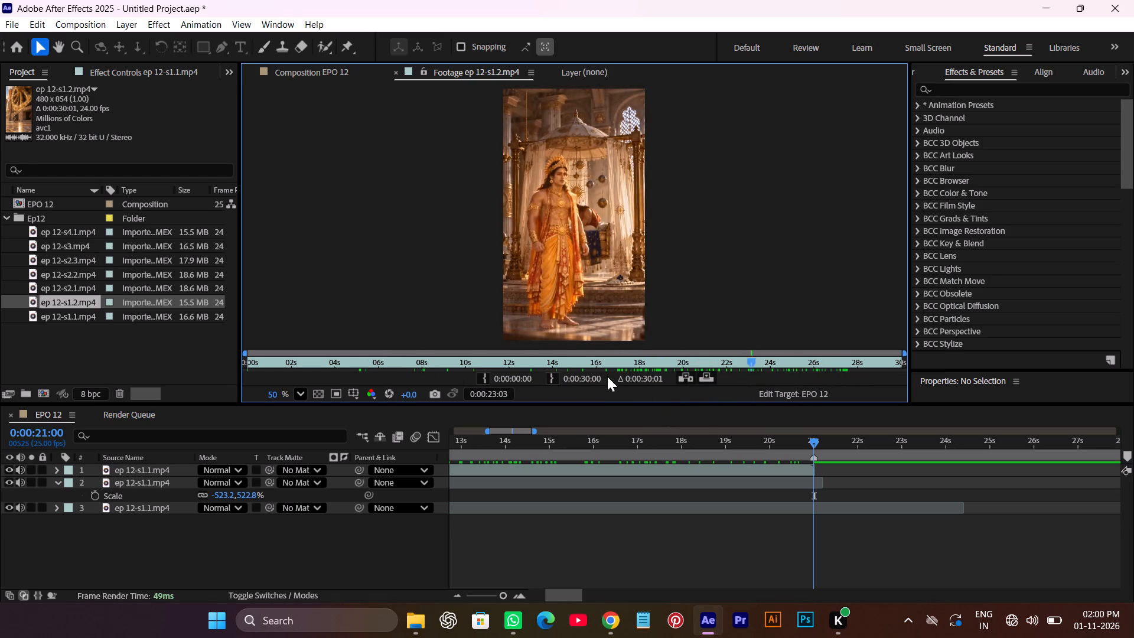
drag(607, 376, 636, 367)
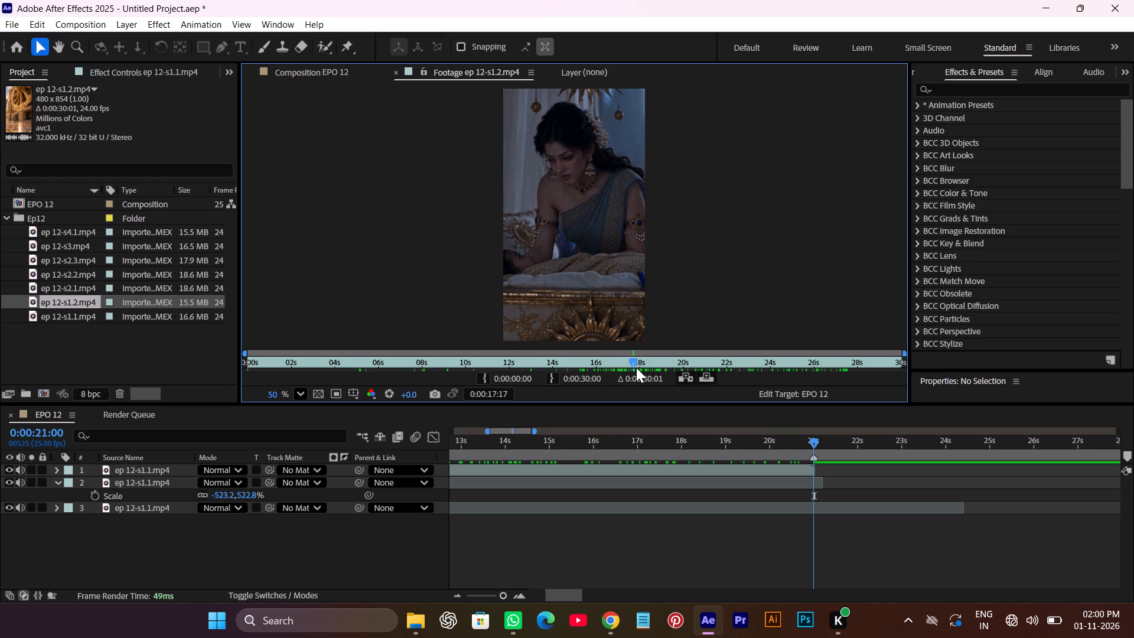
drag(636, 367, 795, 354)
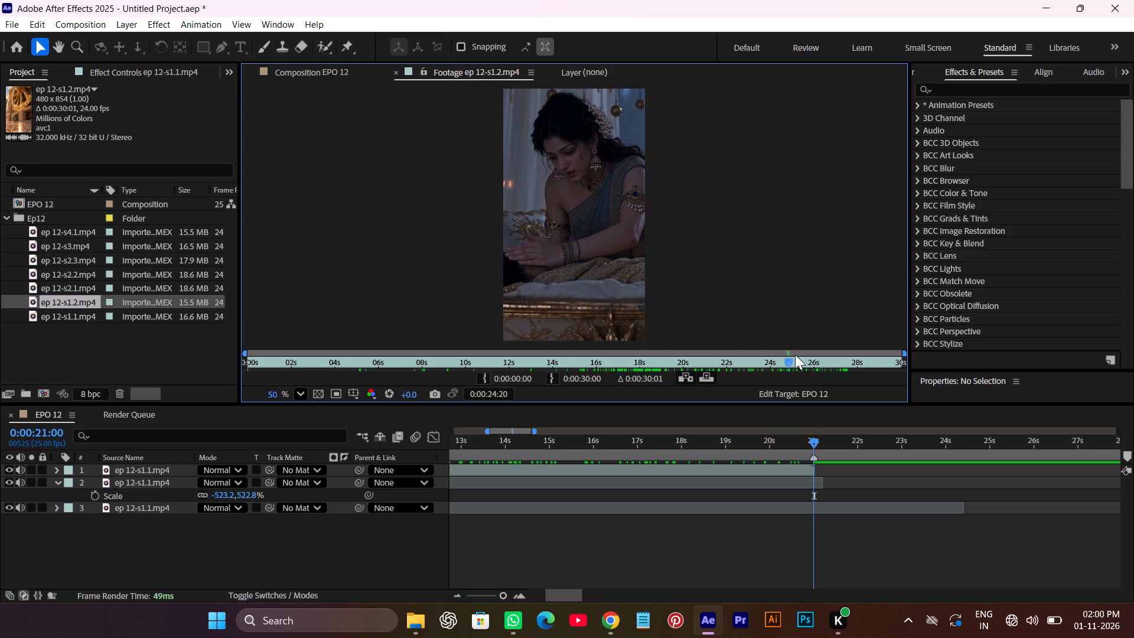
drag(795, 354, 911, 361)
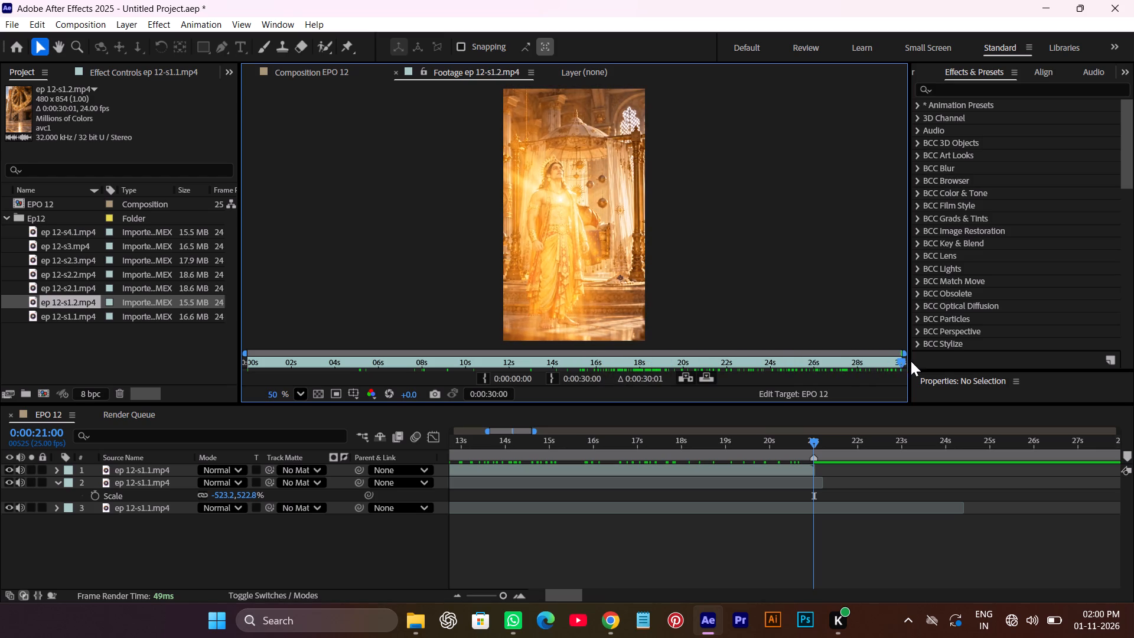
drag(911, 361, 402, 345)
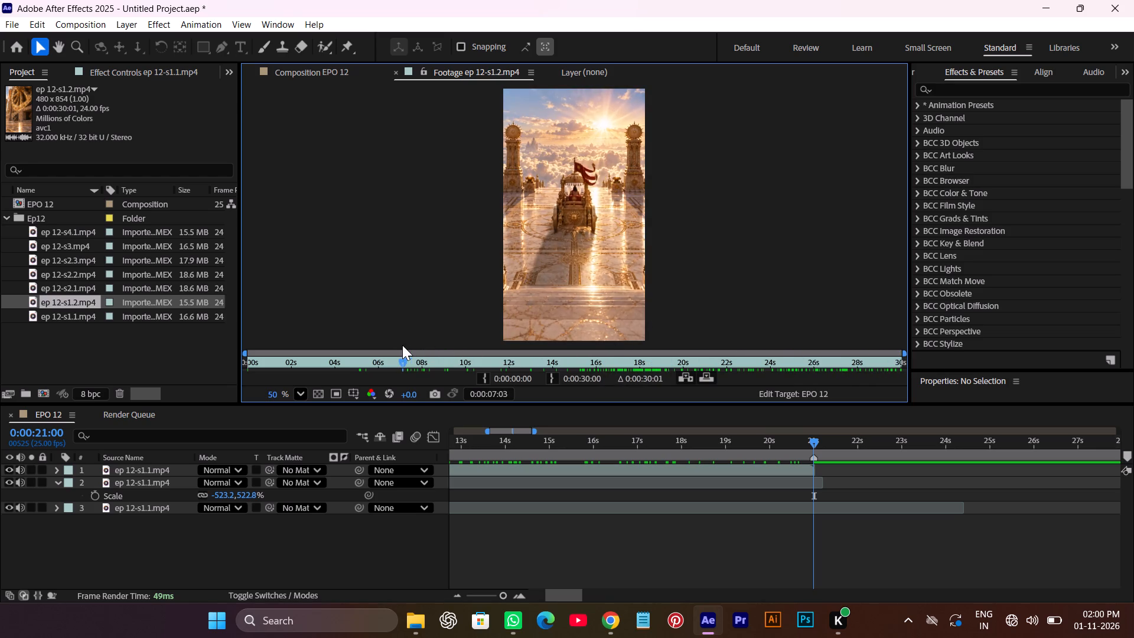
drag(402, 345, 612, 358)
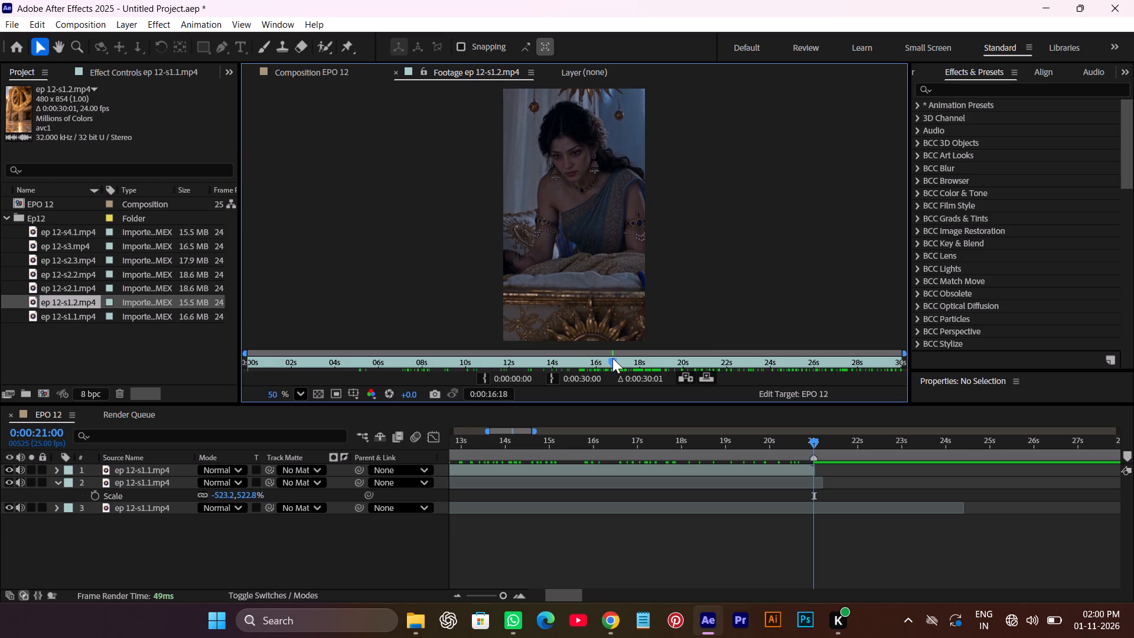
drag(612, 358, 691, 356)
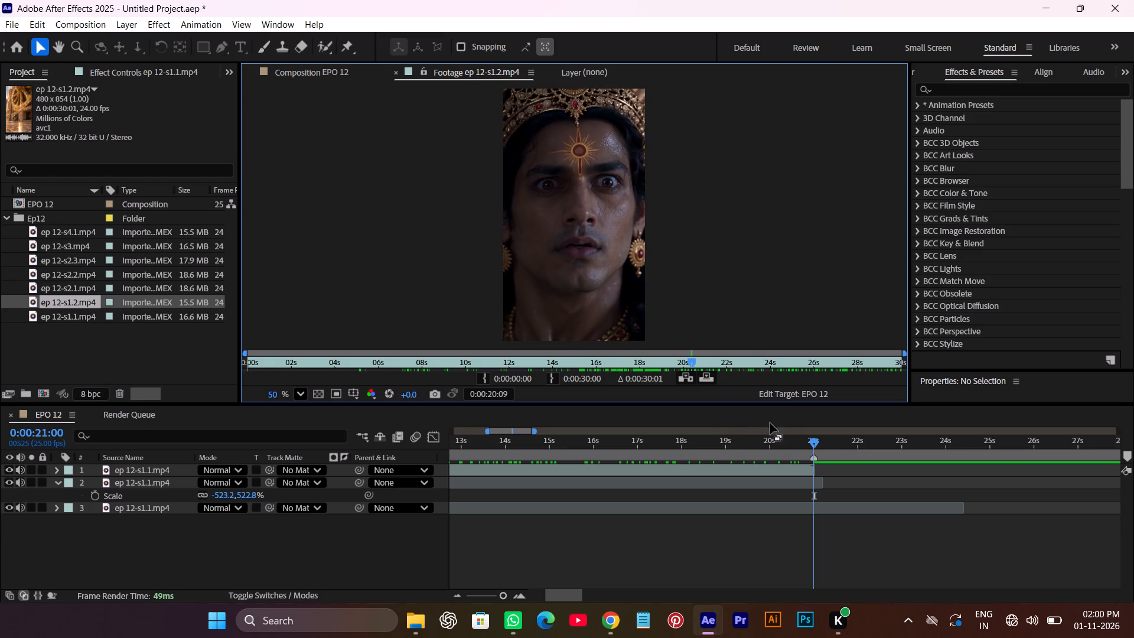
Review the three ep 12-s1.1.mp4 segments in EPO 12, checking the palace, woman, baby and crowned man shots.
key(space)
key(space)
key(space)
key(space)
key(space)
key(space)
key(space)
drag(573, 531, 871, 582)
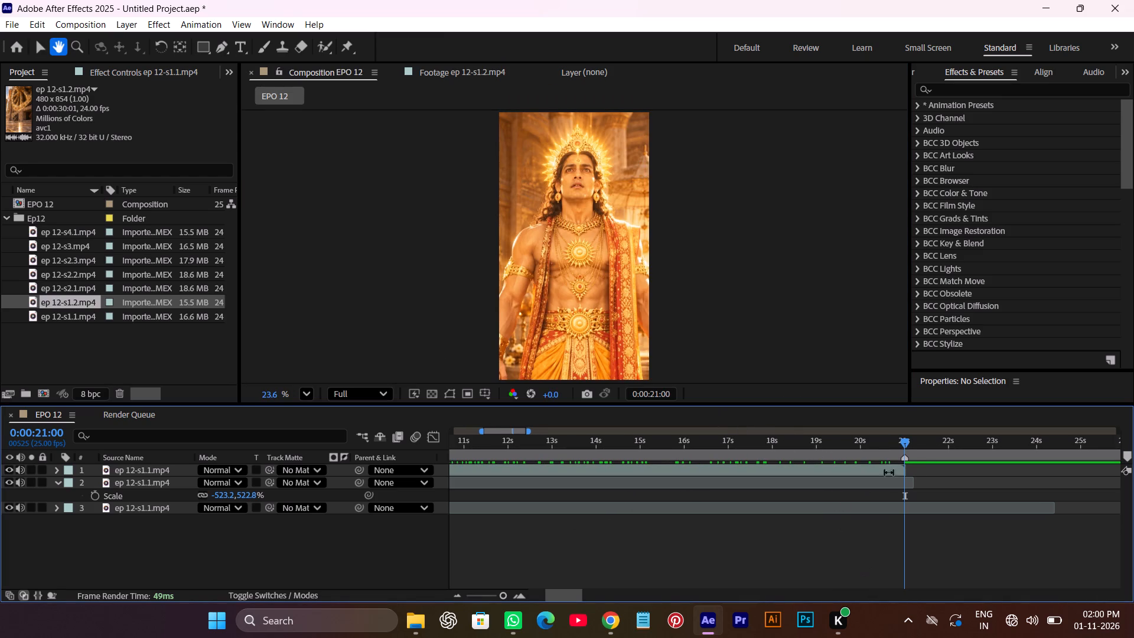
drag(907, 440, 595, 490)
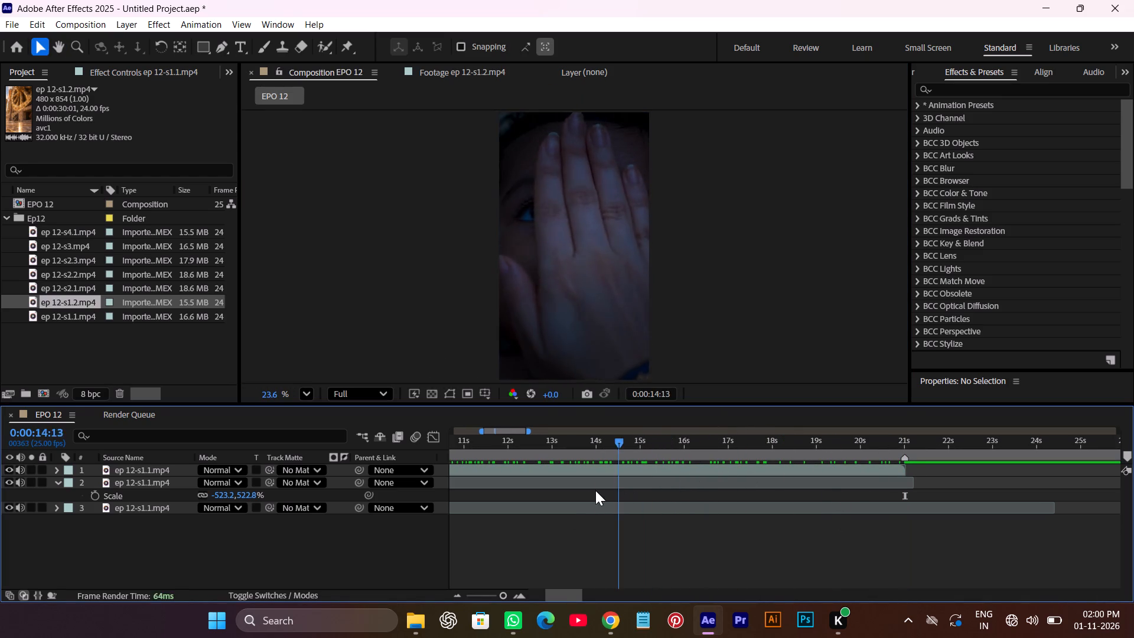
drag(595, 490, 516, 498)
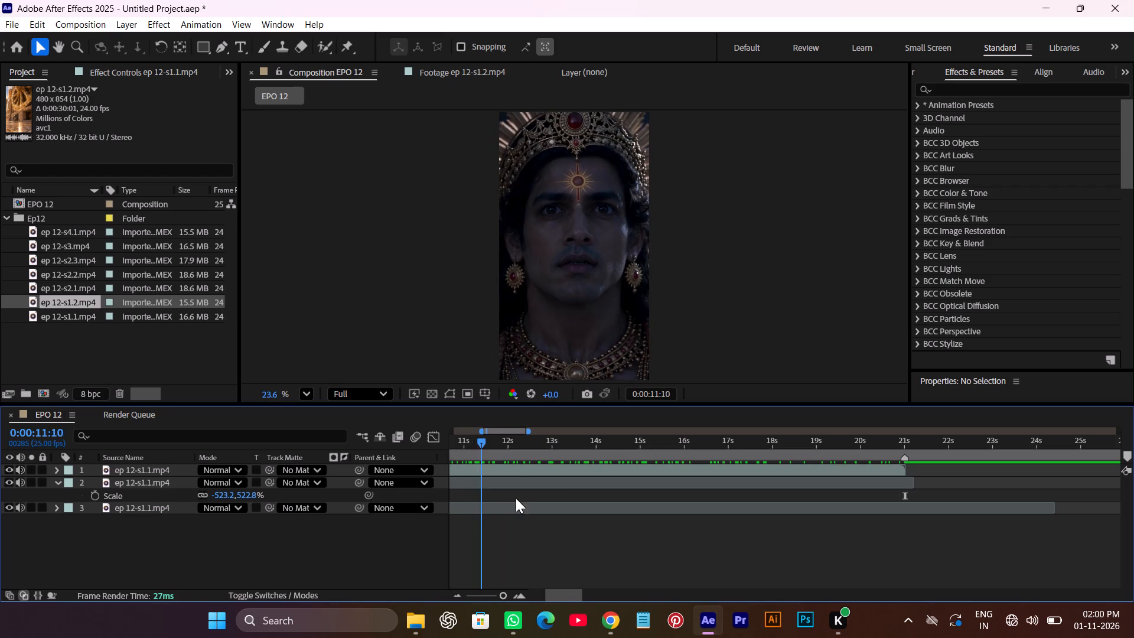
drag(516, 498, 720, 518)
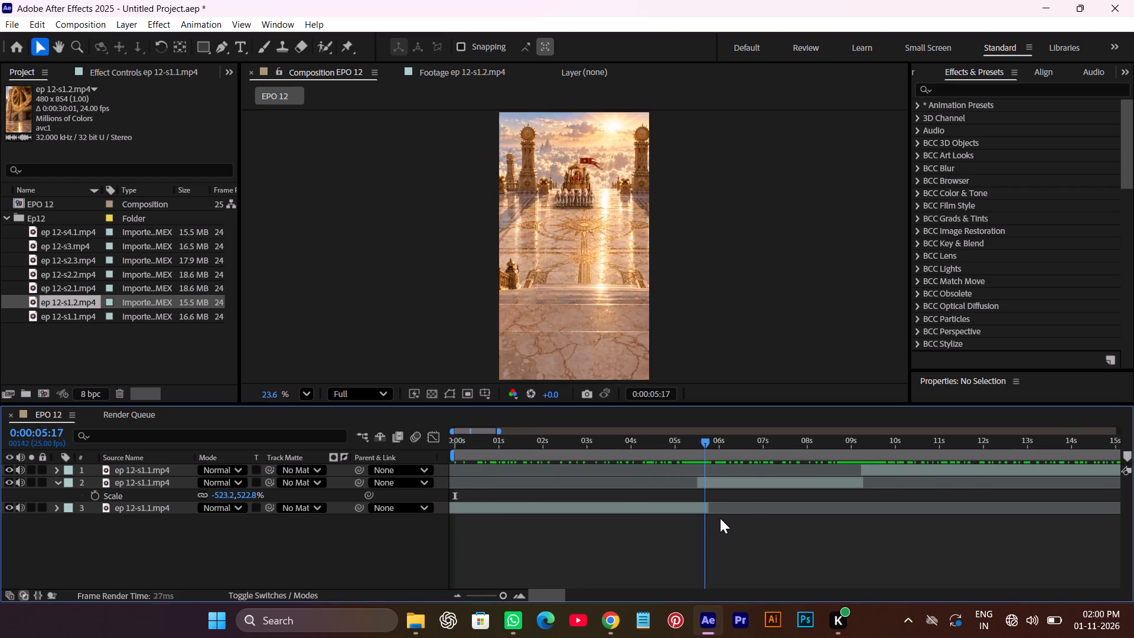
drag(720, 518, 807, 513)
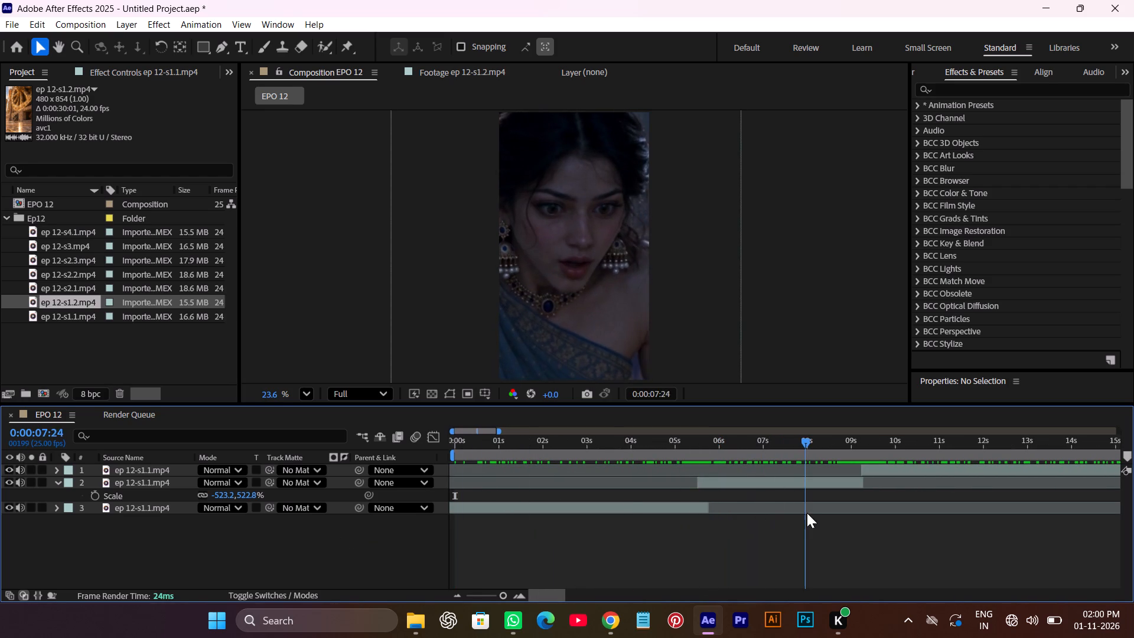
drag(807, 513, 915, 495)
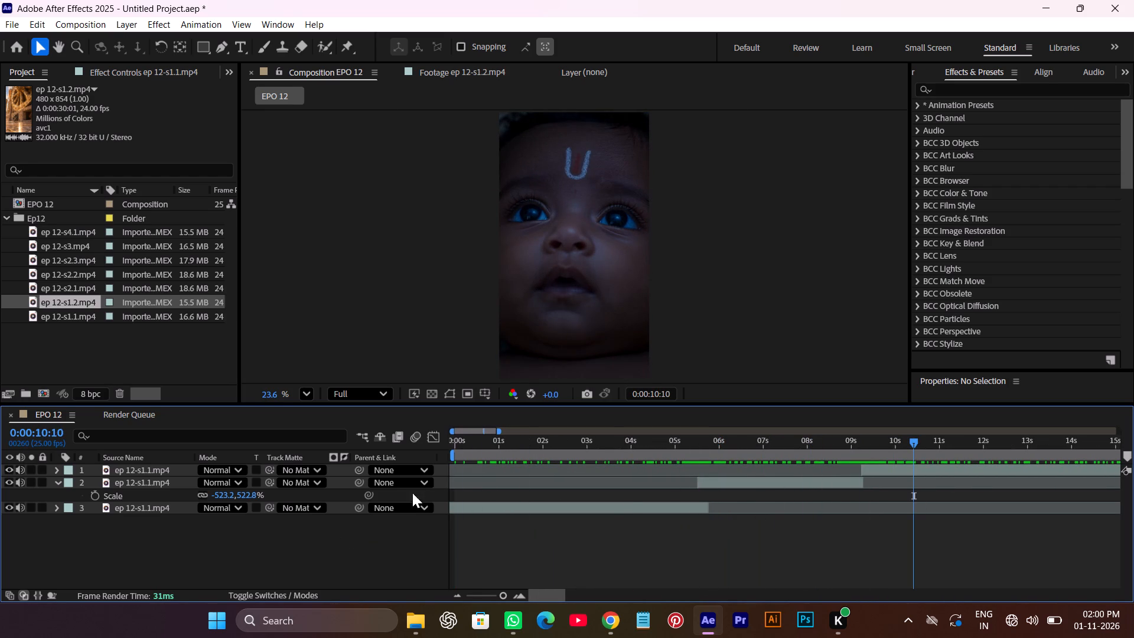
Delete the second and third ep 12-s1.1.mp4 segments from EPO 12, keeping only the opening palace segment.
click(158, 481)
shift+click(162, 466)
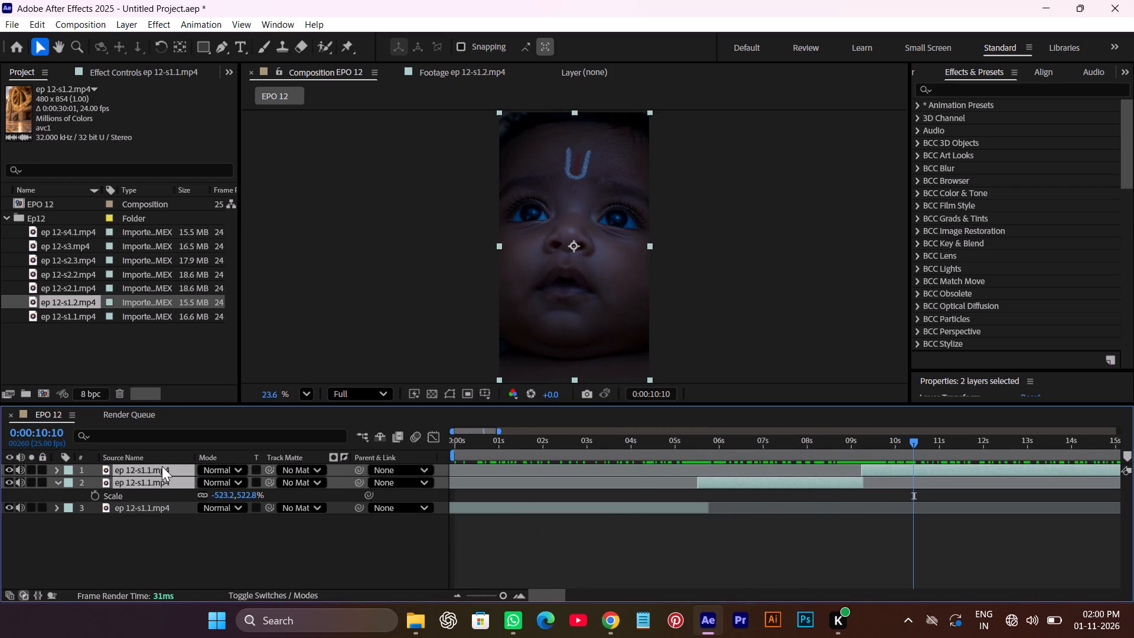
key(Delete)
Trim the start of the ep 12-s1.2.mp4 source footage to 0:00:13:21, at the standing crowned man shot.
drag(904, 448, 707, 487)
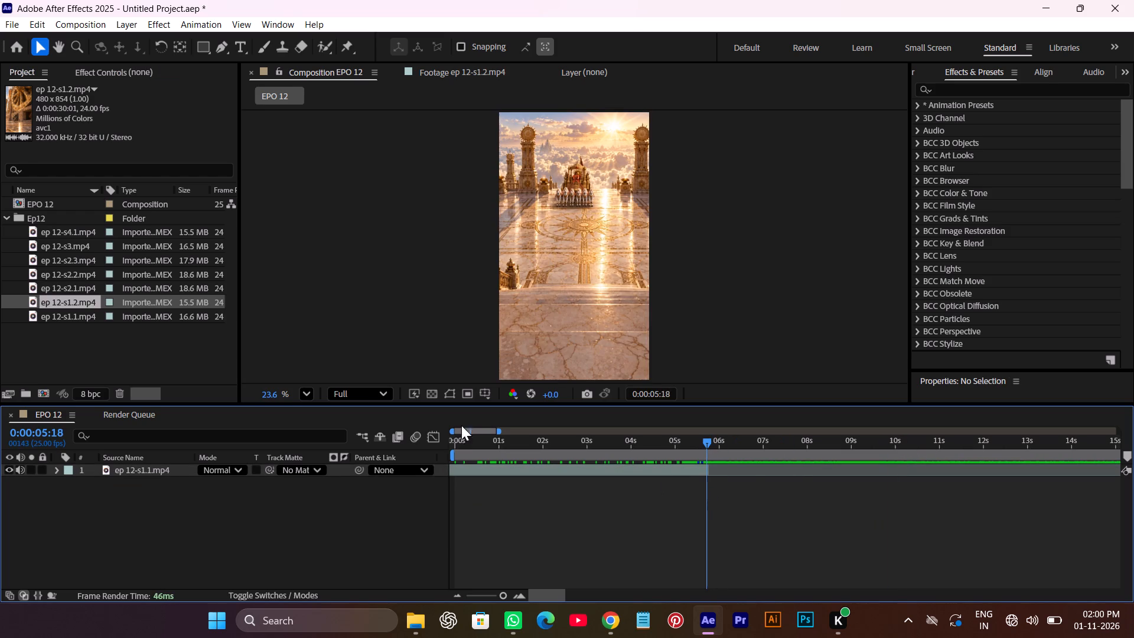
double_click(73, 300)
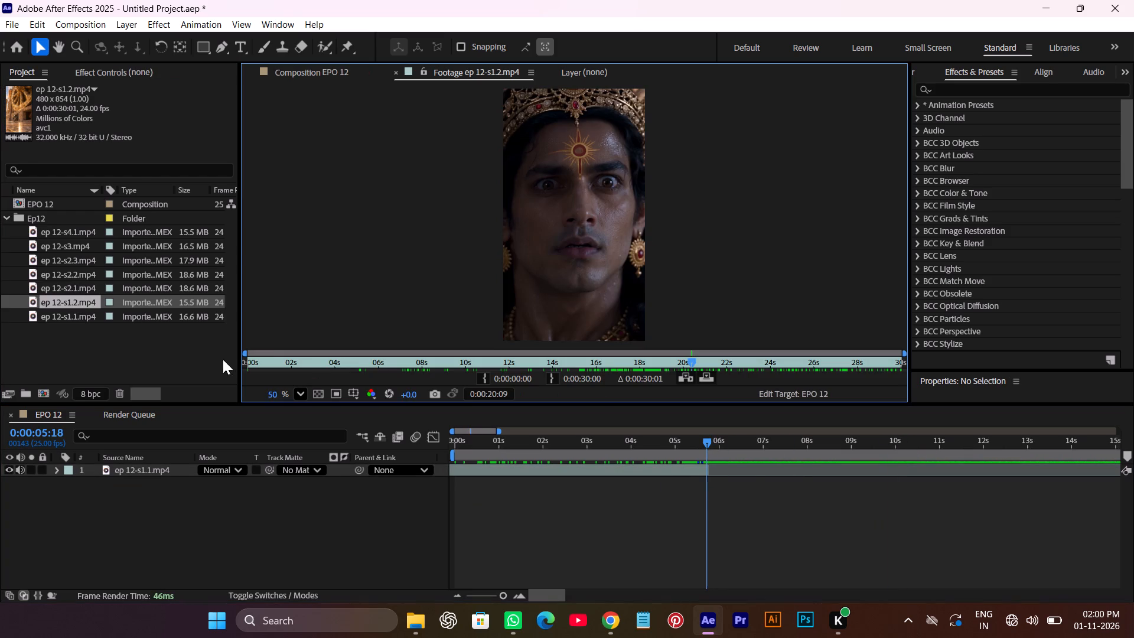
drag(246, 364, 411, 366)
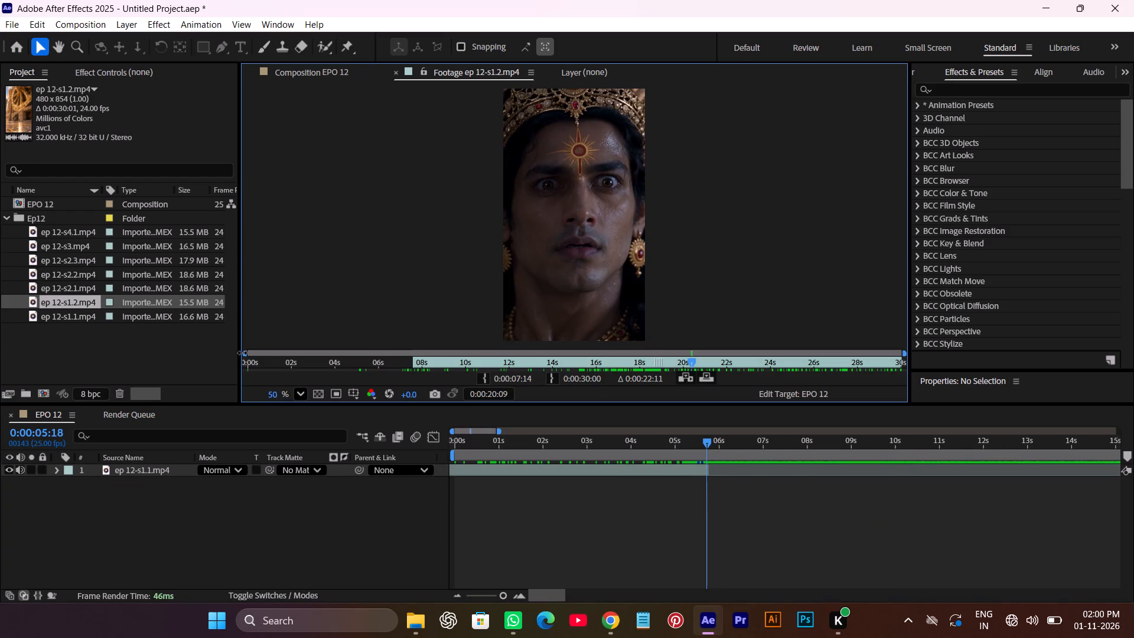
drag(474, 367, 441, 372)
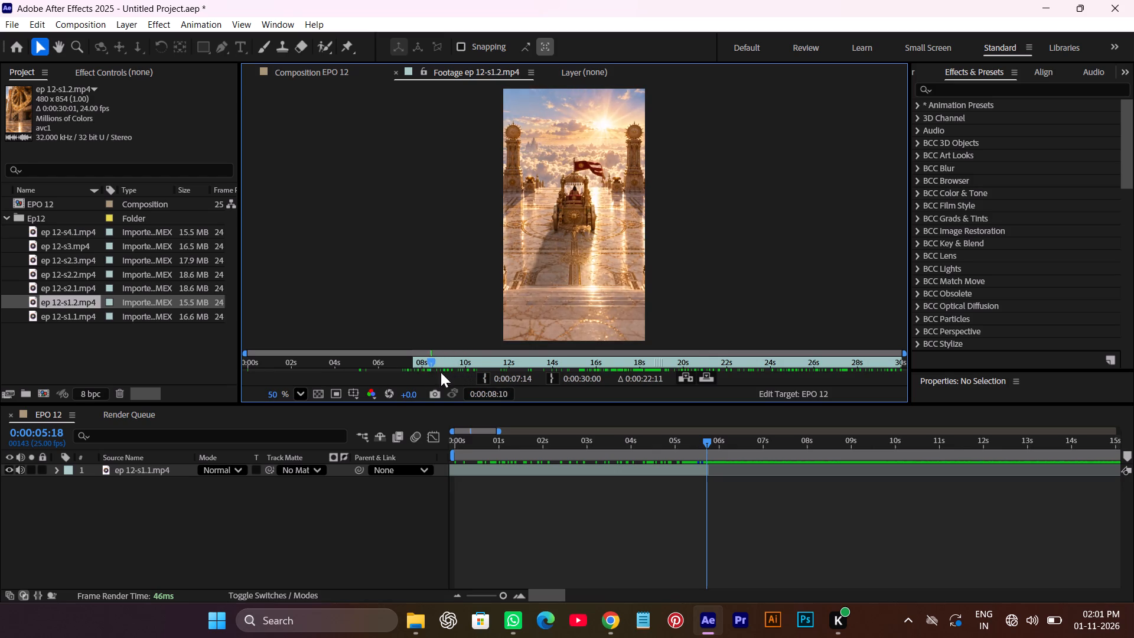
drag(441, 372, 541, 381)
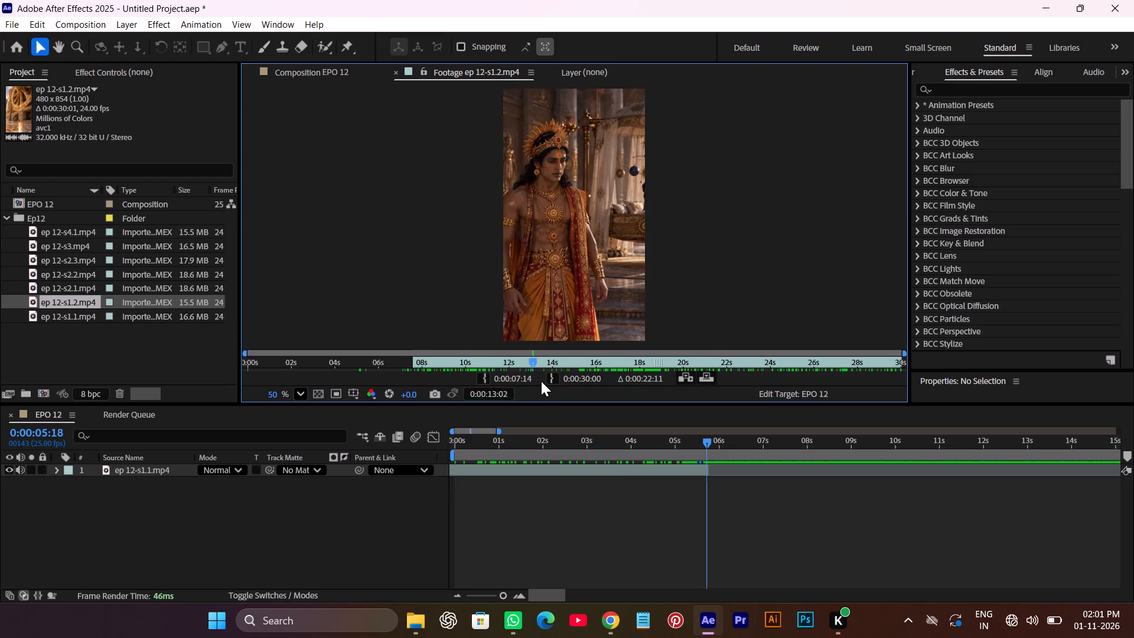
drag(541, 381, 550, 379)
drag(412, 364, 469, 375)
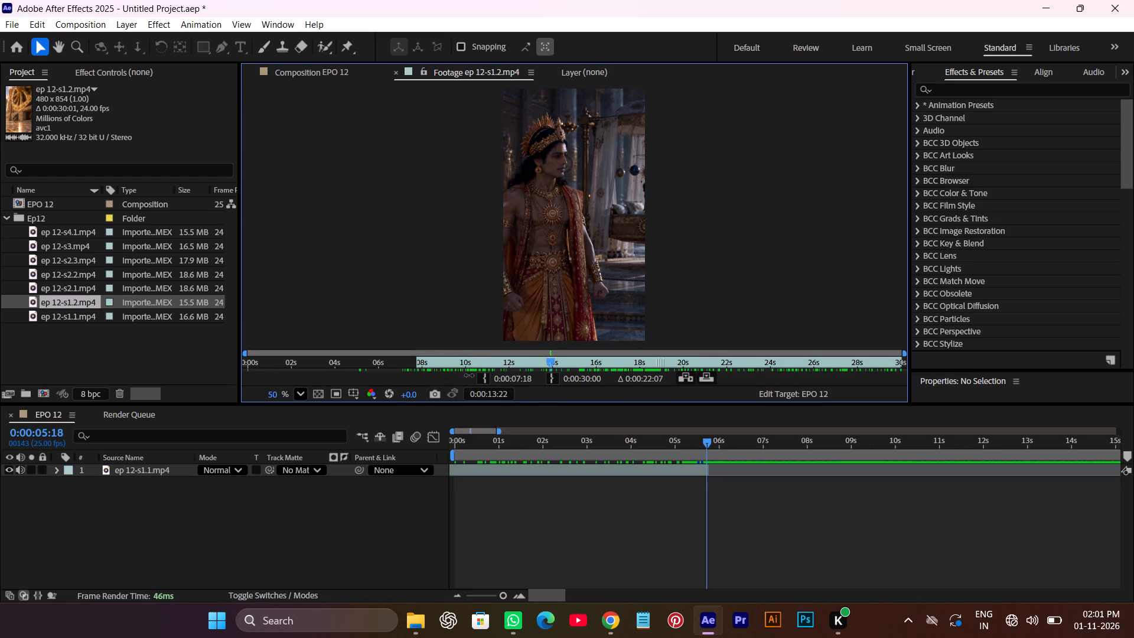
drag(469, 375, 548, 390)
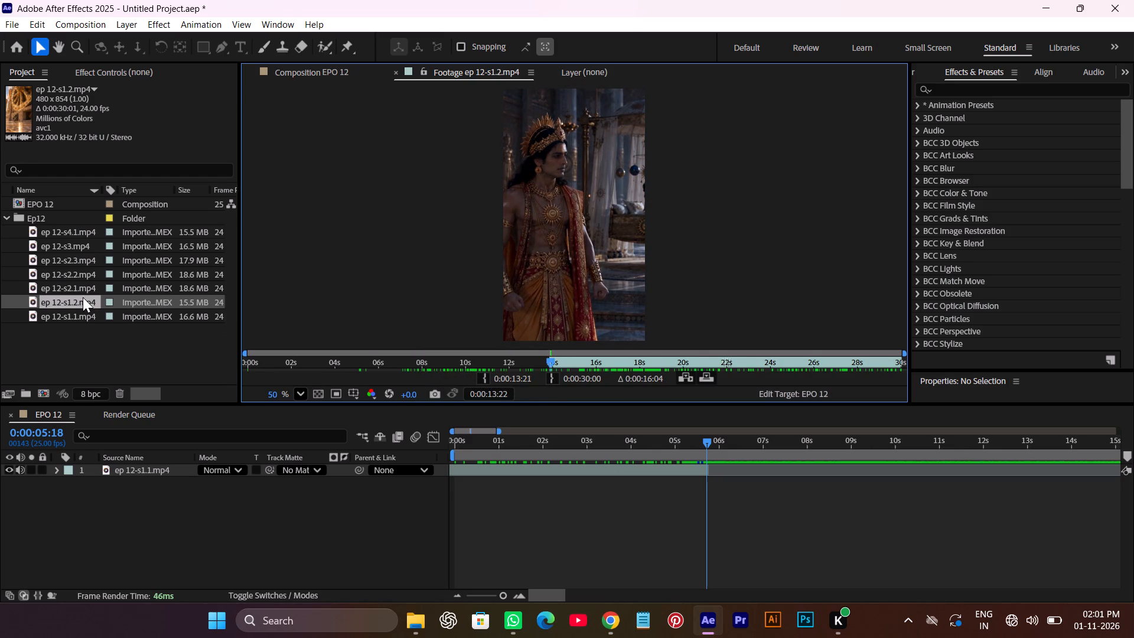
Add the trimmed ep 12-s1.2.mp4 to EPO 12 right after the opening segment, around 0:00:05:18, and fit it to the composition.
drag(83, 299, 711, 467)
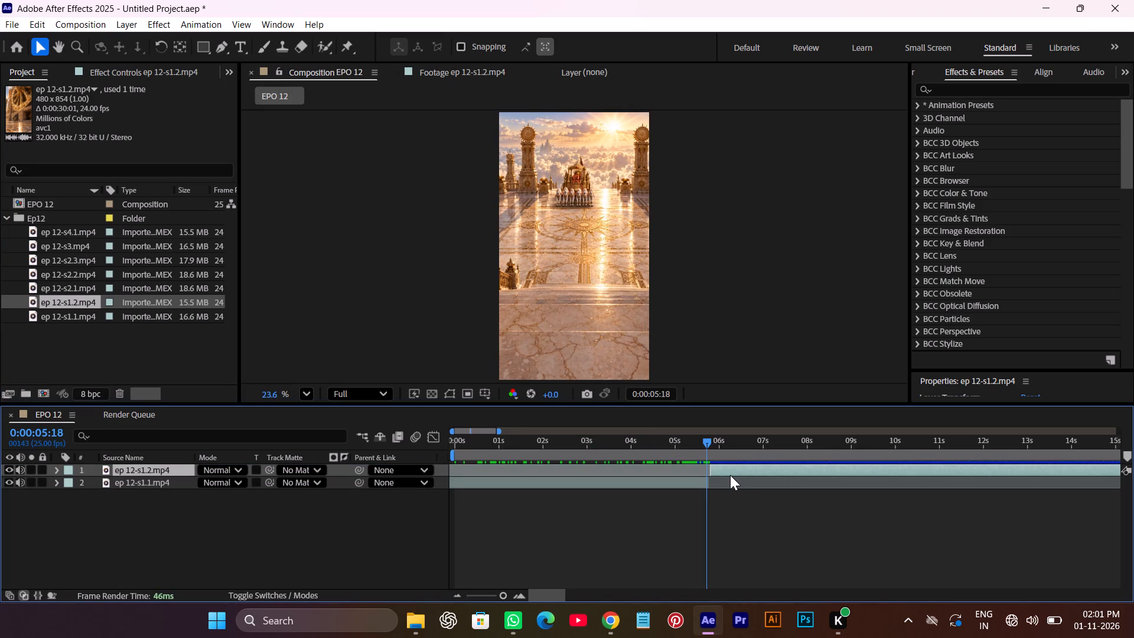
drag(729, 470, 724, 470)
key(ctrl+alt+f)
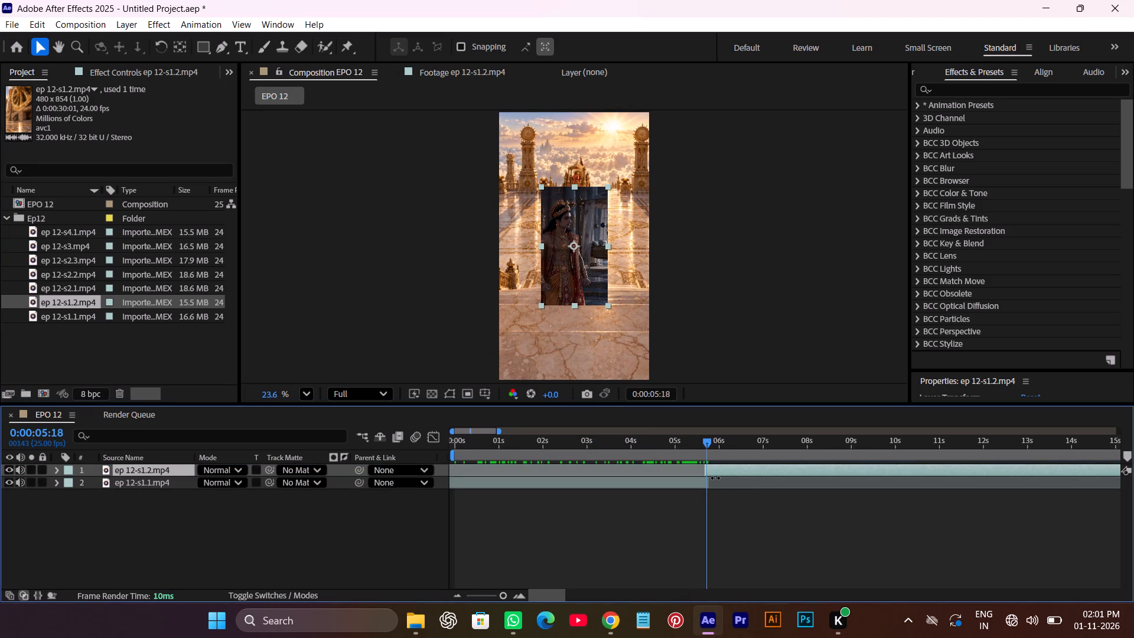
Review the placed ep 12-s1.2.mp4 clip in EPO 12 up to about 0:00:19:03.
key(space)
key(space)
key(space)
key(space)
drag(842, 530, 574, 520)
drag(488, 445, 488, 444)
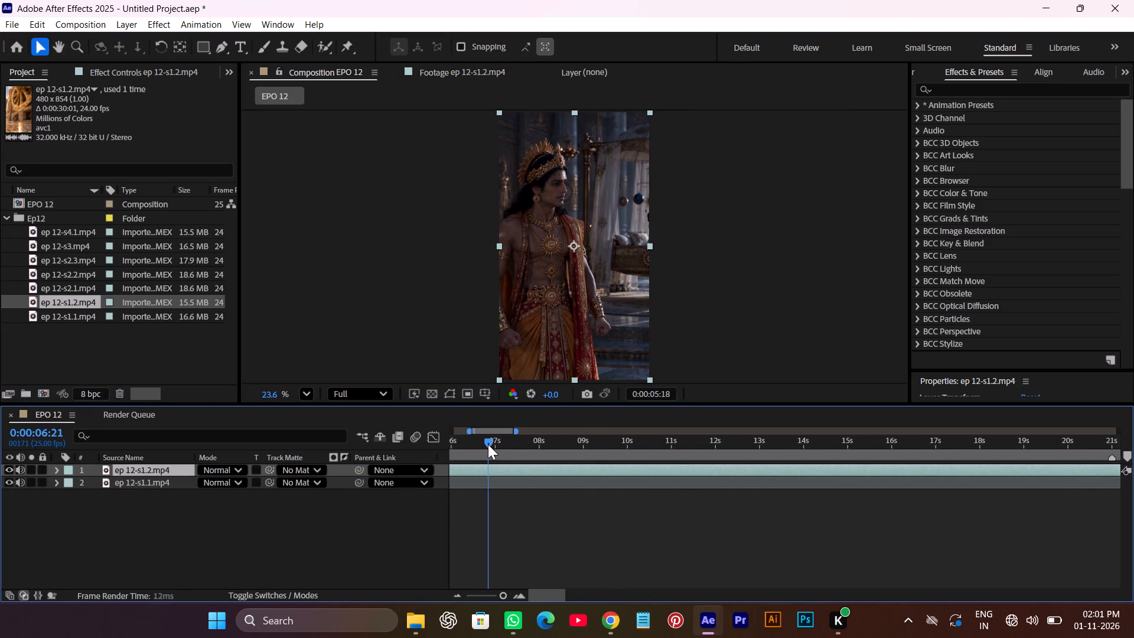
drag(488, 444, 717, 468)
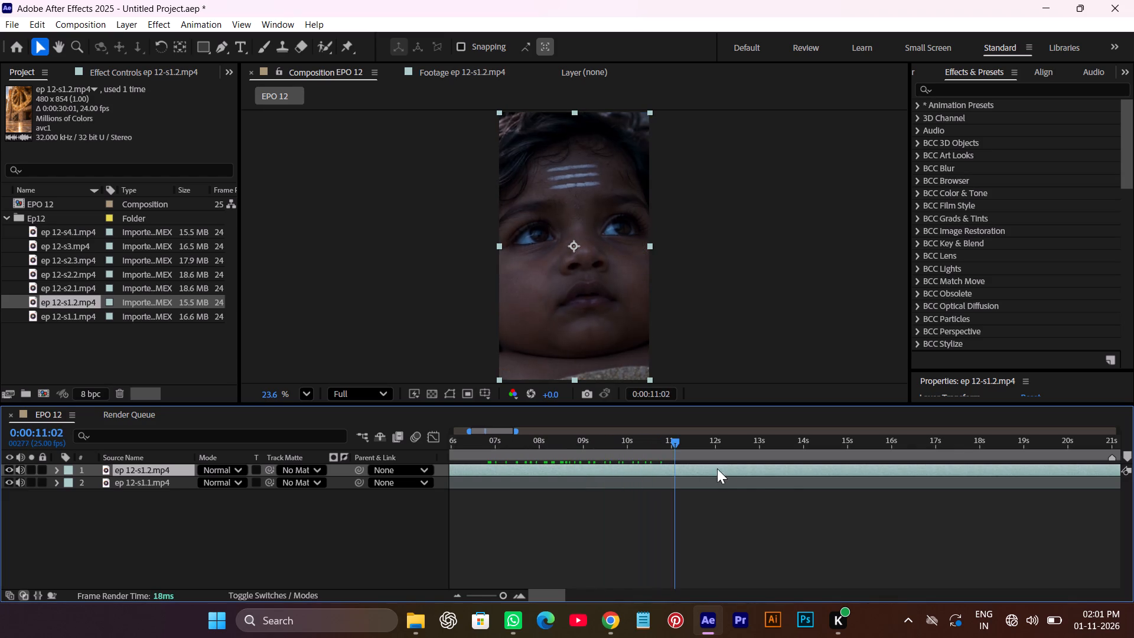
drag(717, 468, 1040, 493)
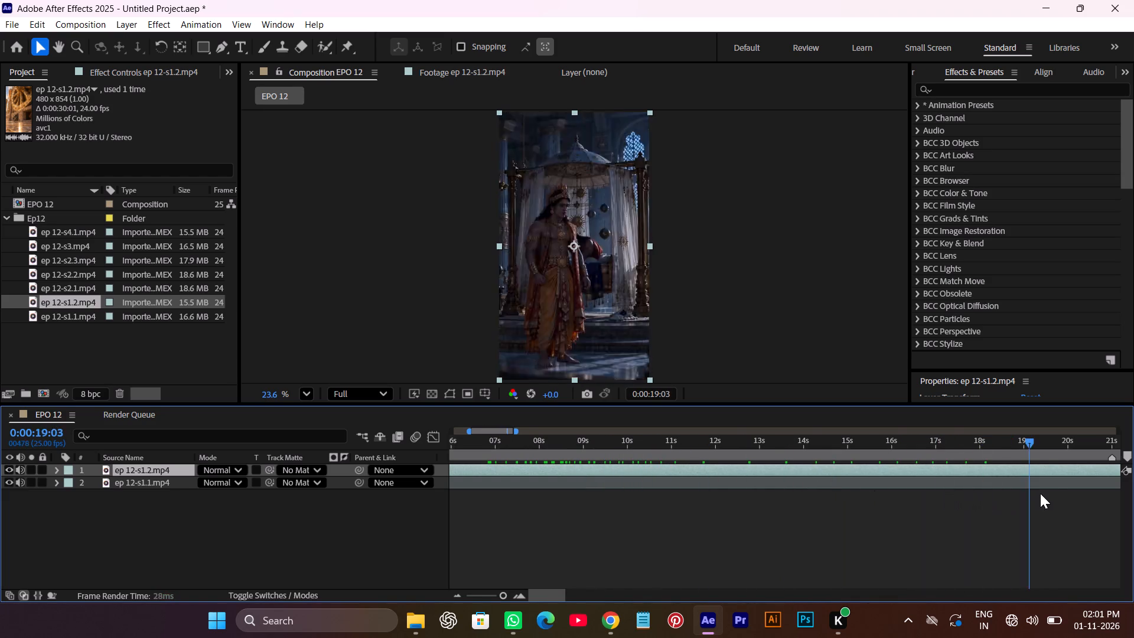
drag(1040, 493, 1048, 493)
Find the change to the standing crowned man shot in ep 12-s1.2.mp4 and split the layer at 0:00:18:00.
key(space)
key(space)
key(space)
key(space)
key(space)
key(space)
key(space)
key(space)
key(space)
key(space)
key(space)
key(space)
key(space)
key(space)
key(space)
key(space)
key(space)
key(space)
key(space)
key(space)
drag(1046, 525, 581, 563)
drag(586, 445, 648, 449)
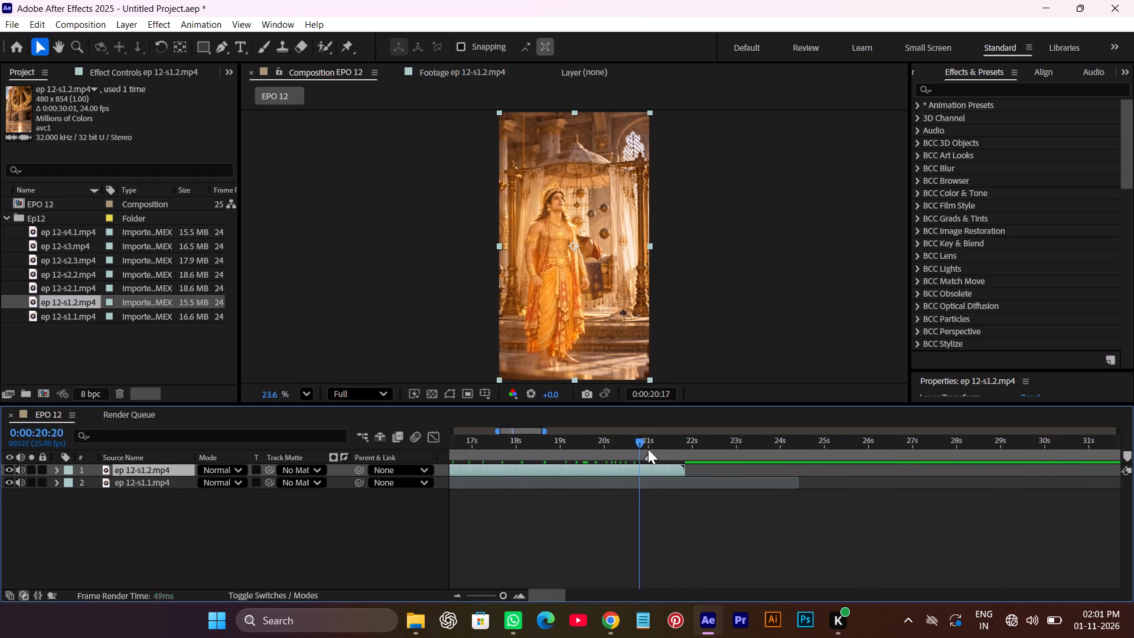
drag(648, 449, 591, 453)
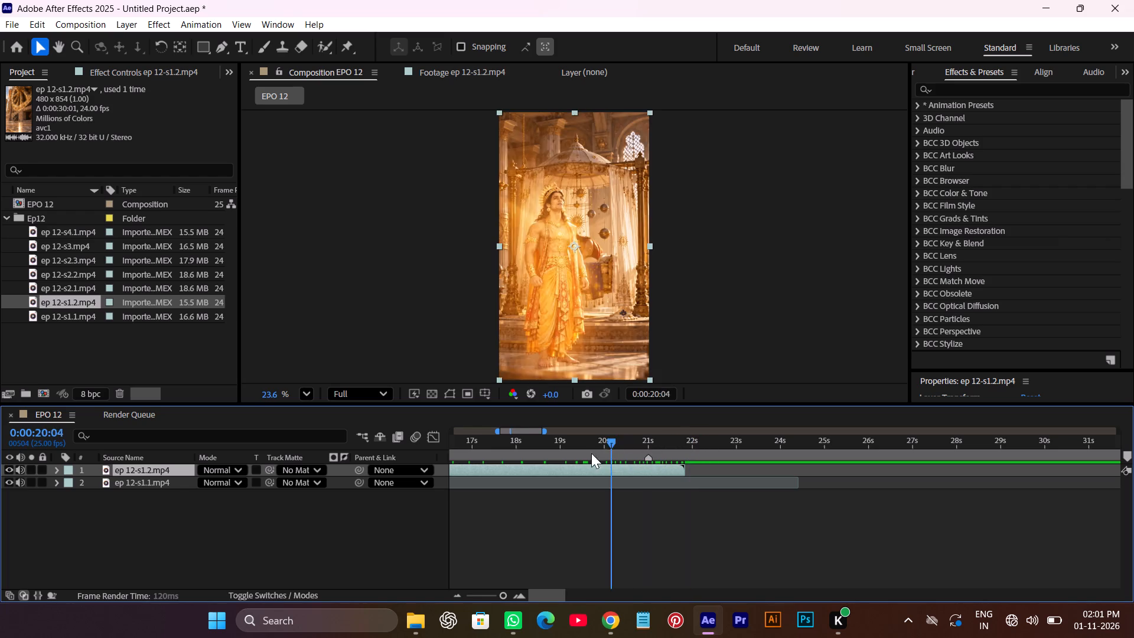
drag(591, 453, 523, 455)
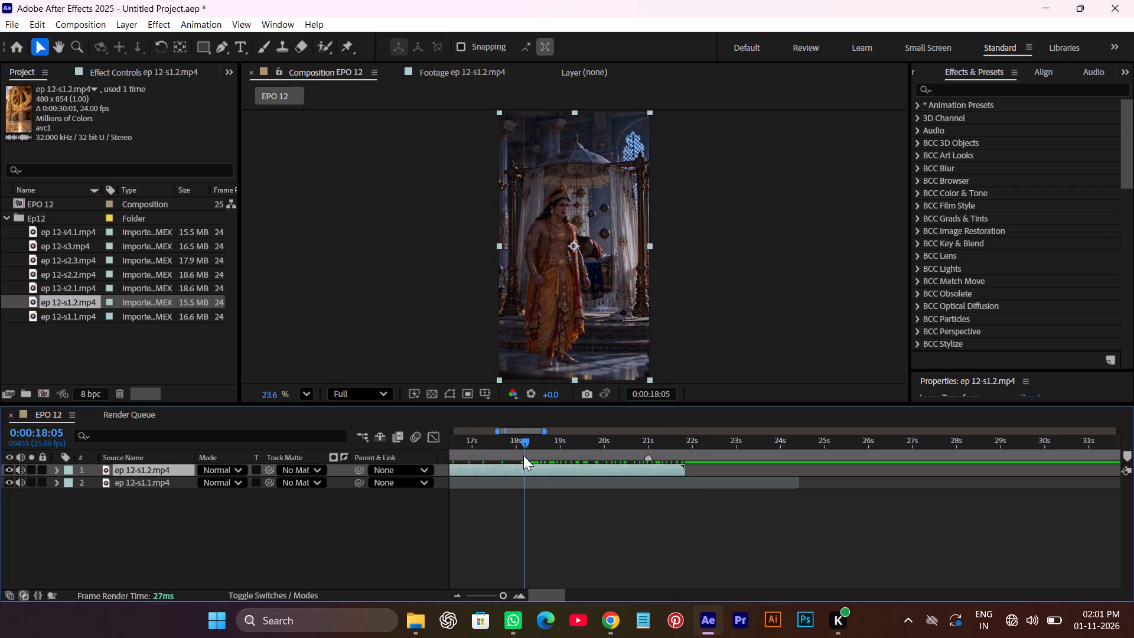
drag(523, 455, 518, 455)
click(522, 468)
key(ctrl+shift+d)
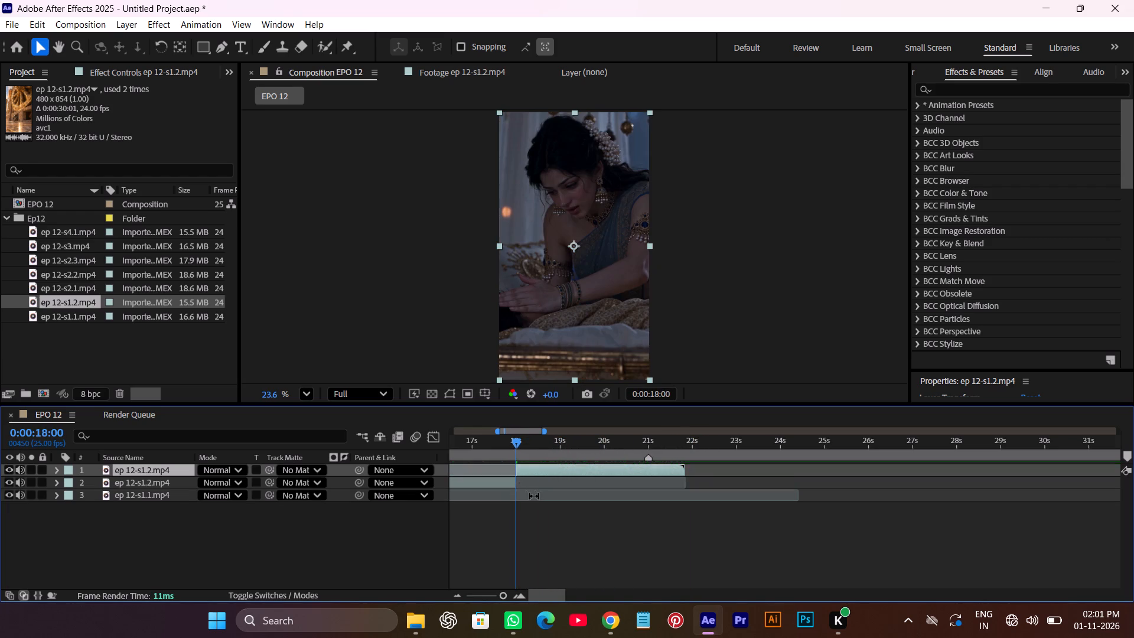
Shift the second ep 12-s1.2.mp4 segment a few frames earlier so it overlaps the end of the preceding segment.
key(space)
drag(527, 525, 590, 517)
click(582, 443)
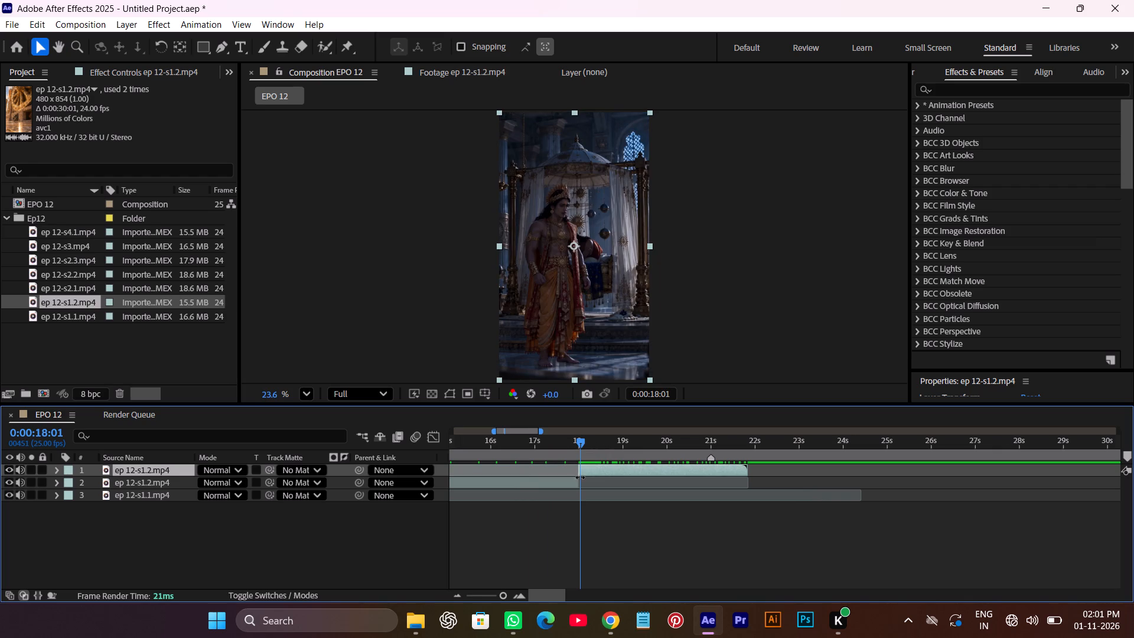
click(578, 471)
drag(593, 470, 584, 472)
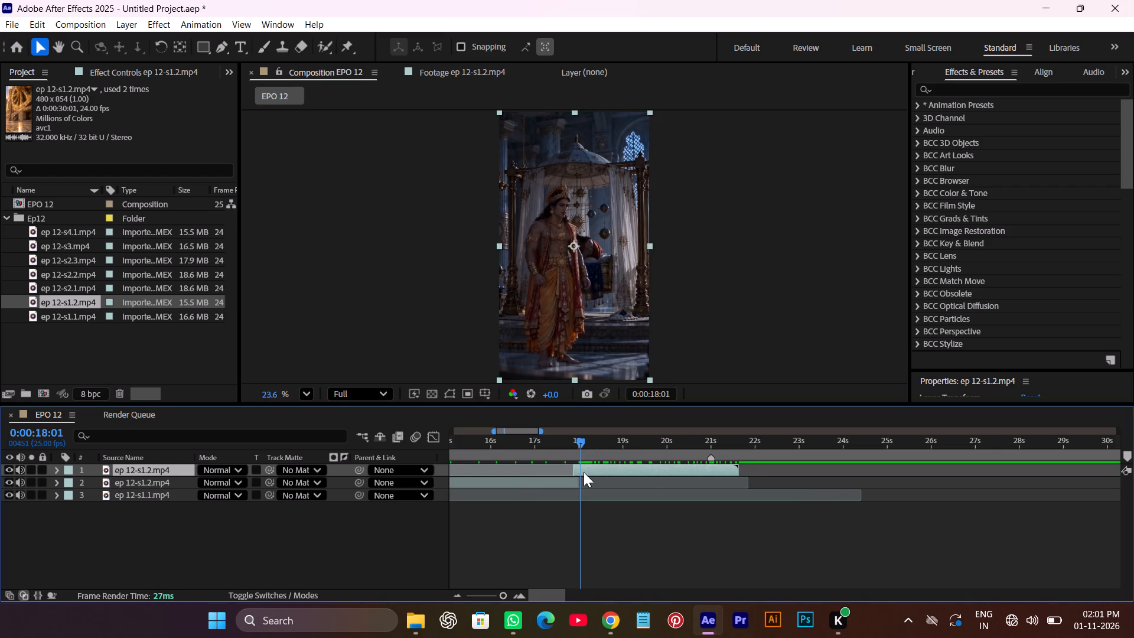
Scale the last ep 12-s1.2.mp4 segment to 494.2, 493.8% and reposition it to frame the crowned man closer.
drag(579, 442, 592, 447)
key(s)
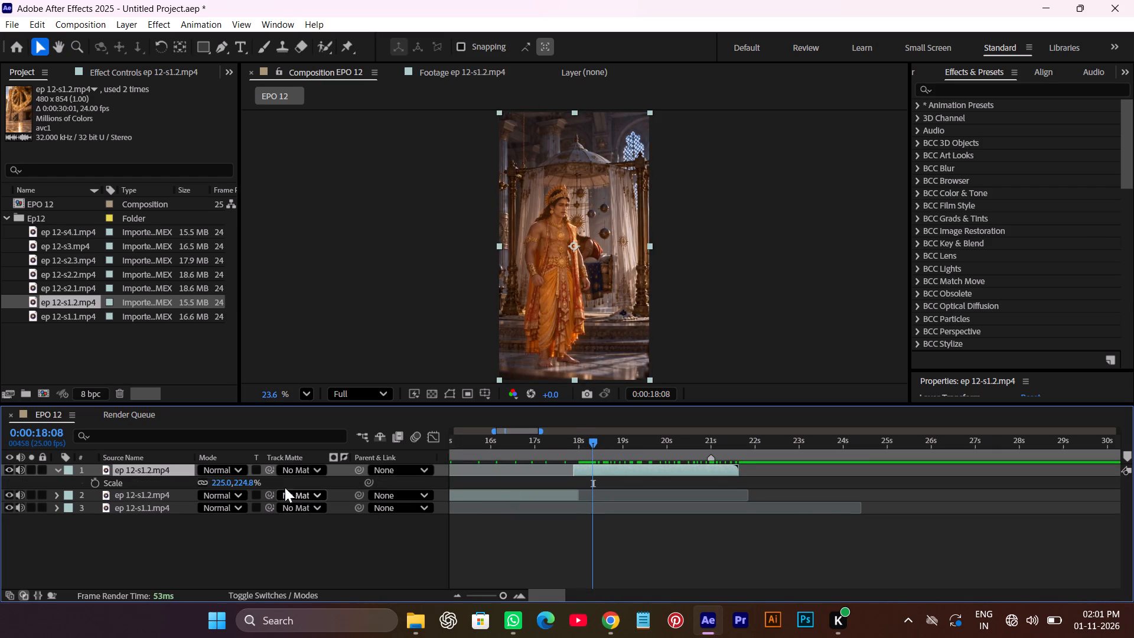
drag(245, 484, 431, 471)
drag(598, 331, 653, 330)
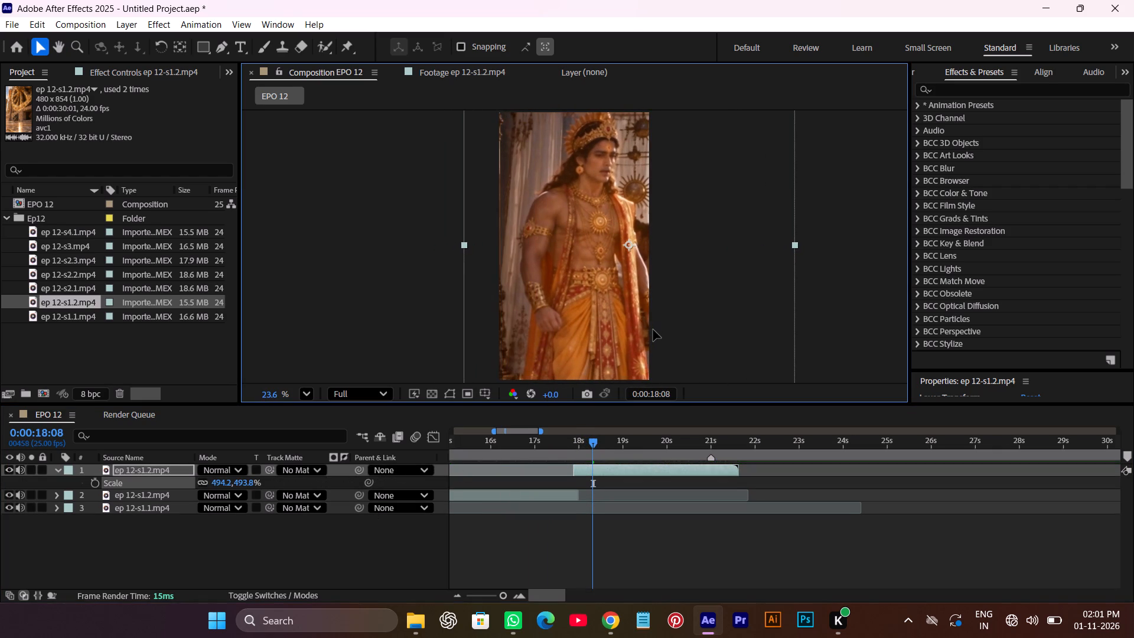
drag(653, 330, 666, 337)
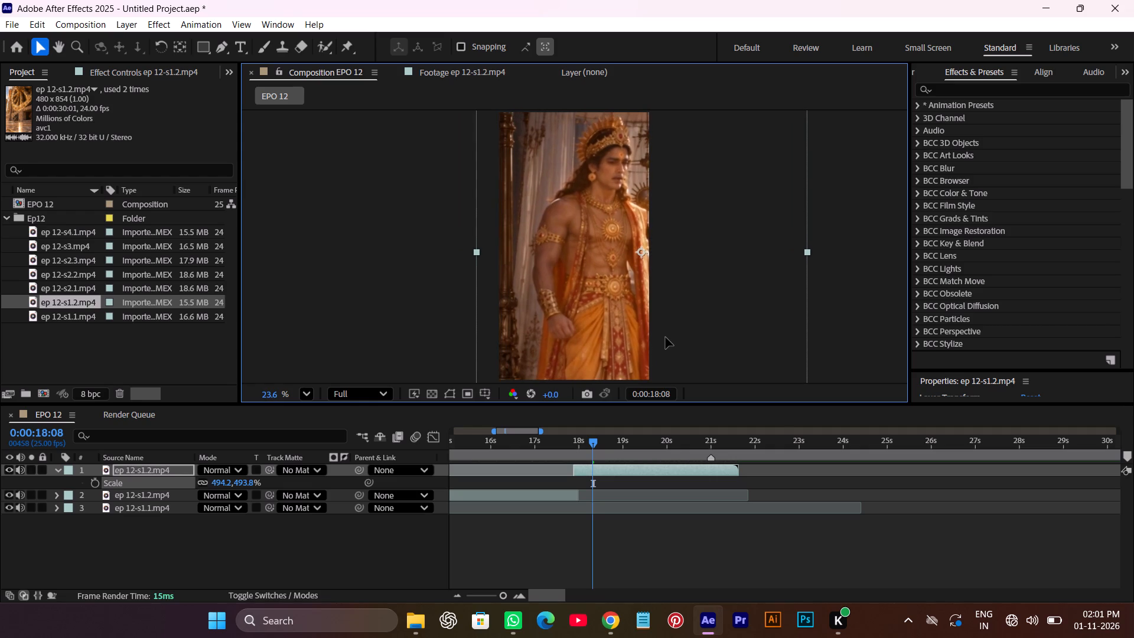
drag(666, 337, 662, 338)
Preview the cut into the enlarged crowned man shot and the rest of that segment.
drag(590, 440, 575, 443)
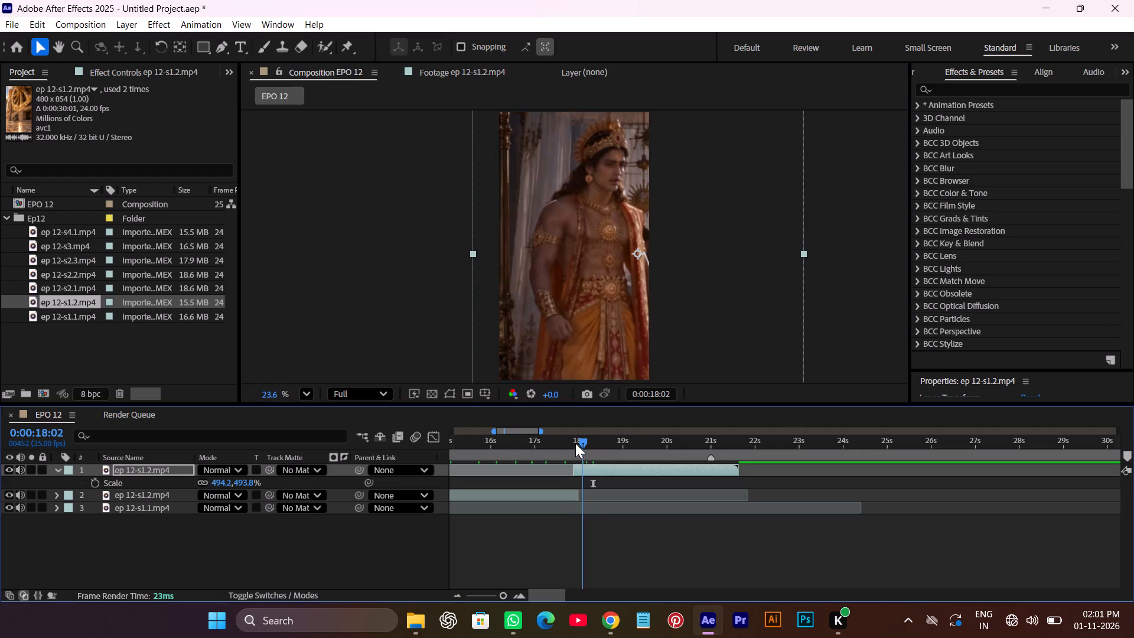
drag(575, 443, 558, 447)
key(space)
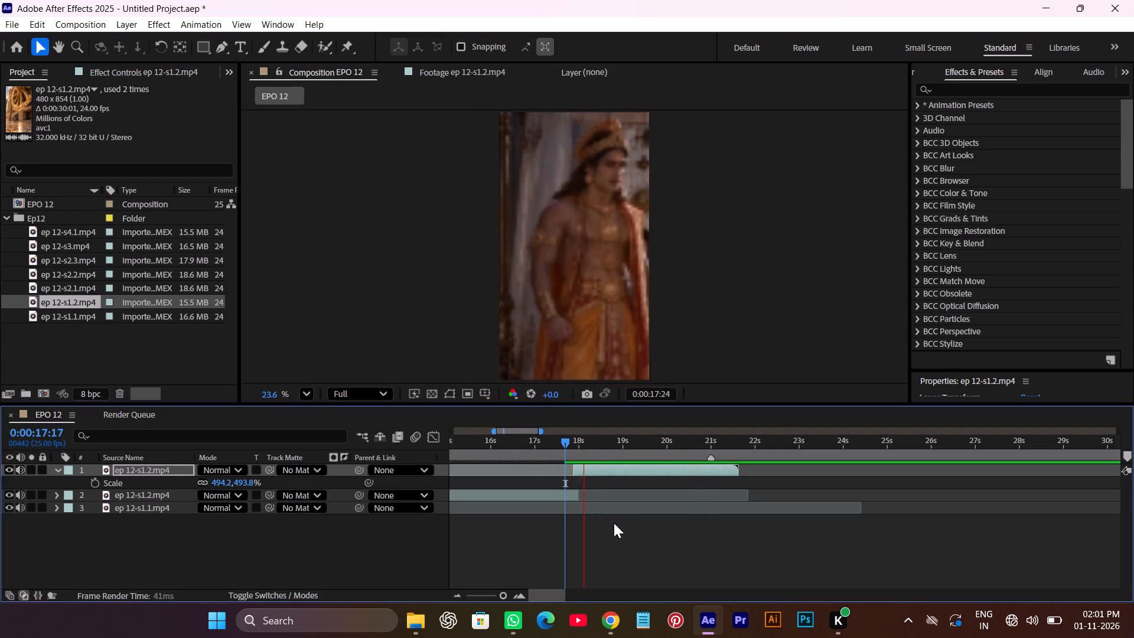
key(space)
key(space)
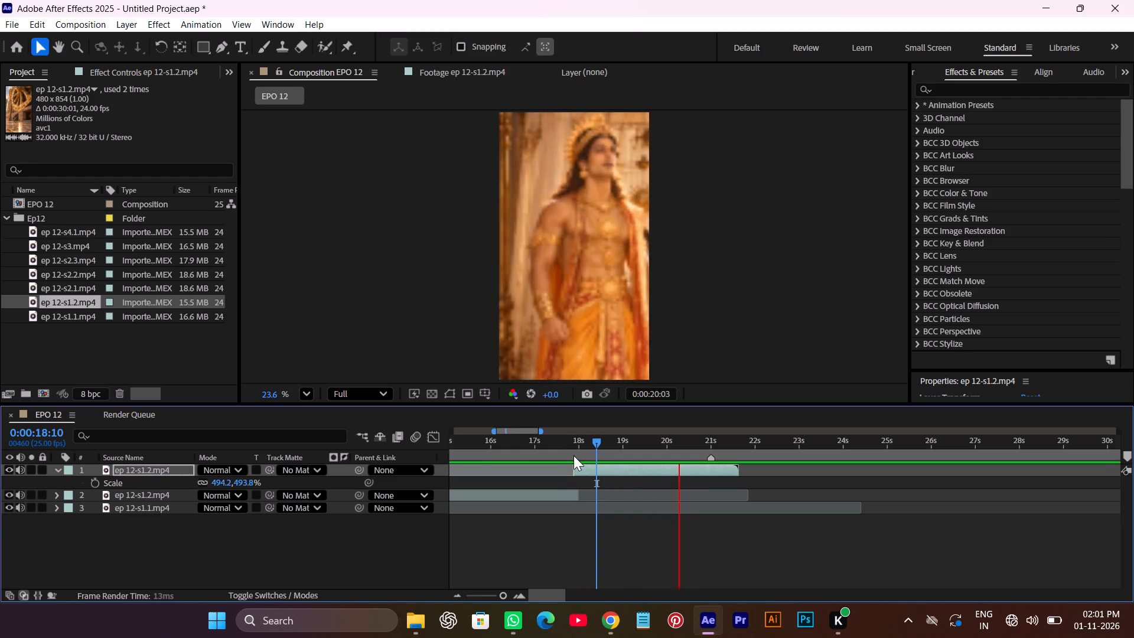
key(space)
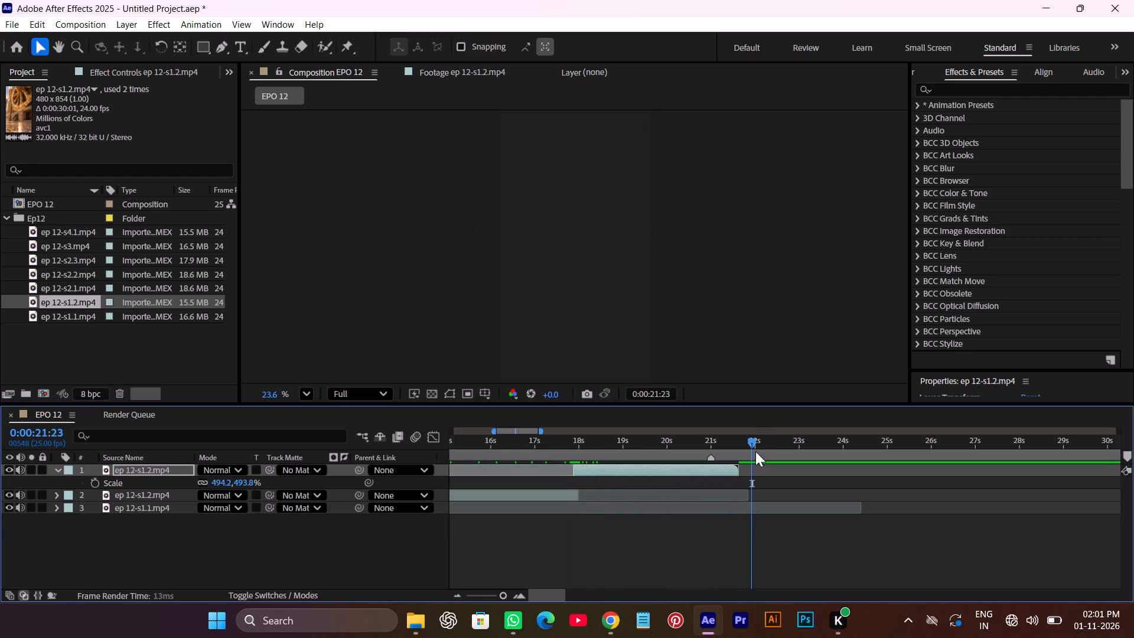
At 0:00:21:13, nudge the enlarged crowned man segment left within the frame to centre him better.
drag(749, 437, 735, 452)
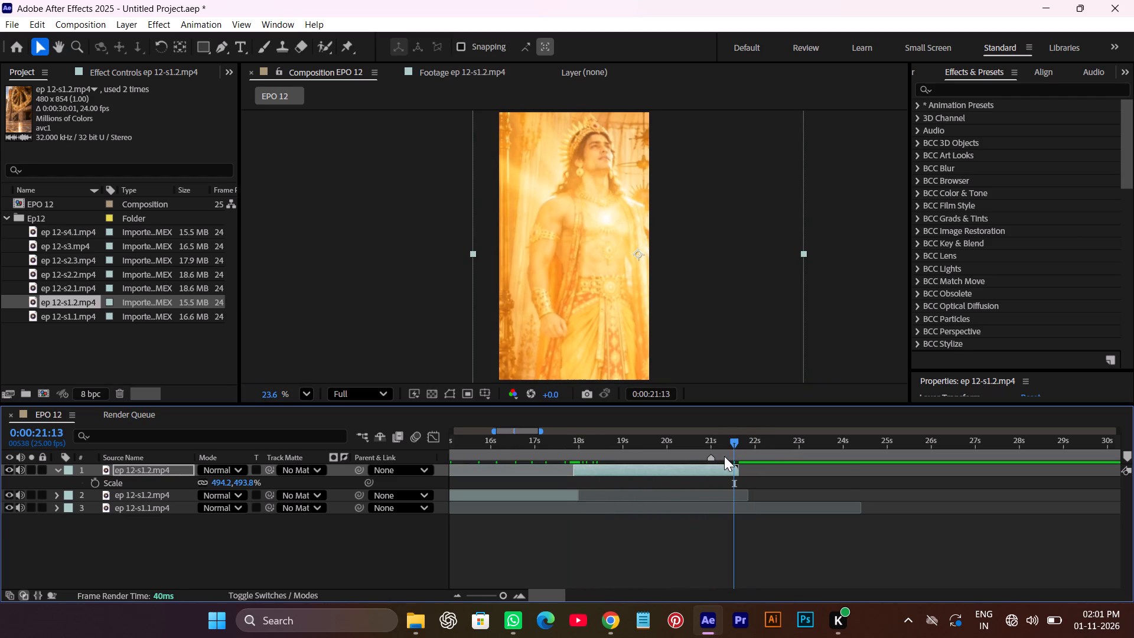
key(Left)
key(Left)
key(Left)
key(Left)
key(Left)
key(Left)
key(Left)
key(Left)
key(Left)
key(Left)
key(Left)
key(Left)
key(Left)
key(Left)
key(Left)
key(Left)
key(Left)
key(Left)
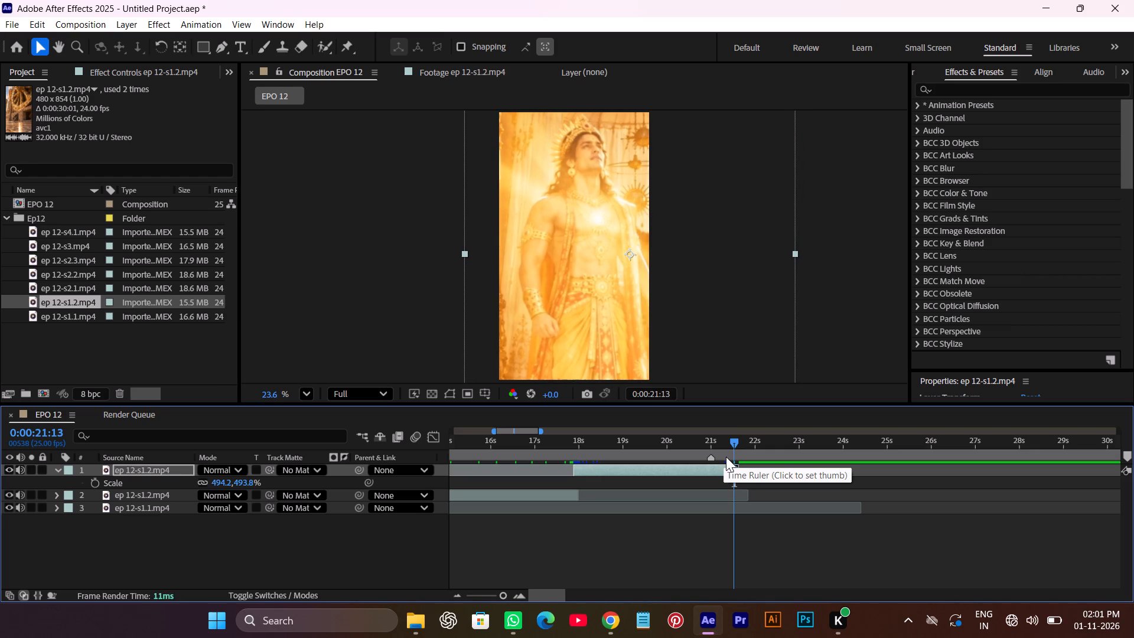
key(Left)
key(Left)
key(Left)
key(Left)
key(Left)
key(Left)
key(Left)
key(Left)
key(Left)
key(Left)
key(Left)
key(Left)
key(Left)
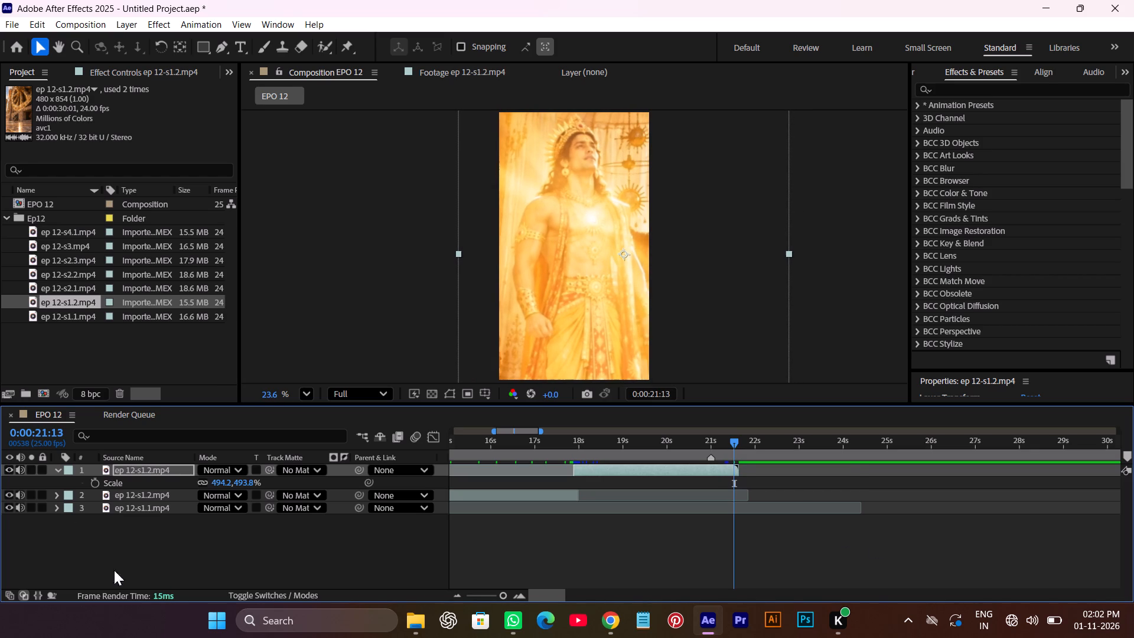
click(58, 470)
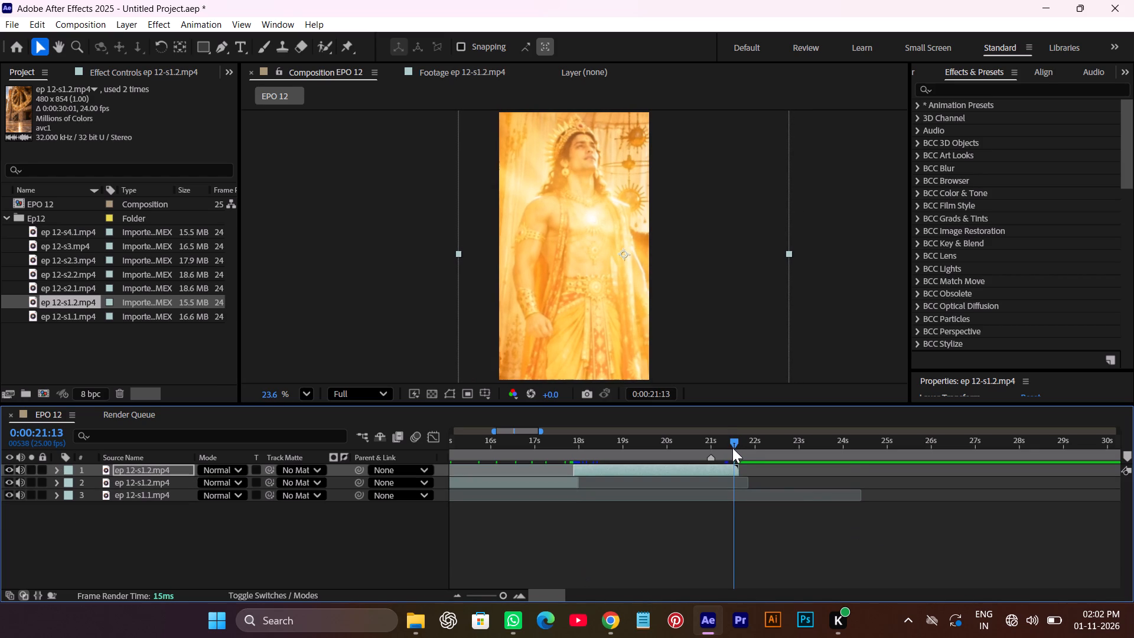
Set the current time to the sequence's end at 0:00:21:16 and preview the ep 12-s2.2.mp4 source footage from its beginning.
click(732, 446)
click(747, 510)
key(c)
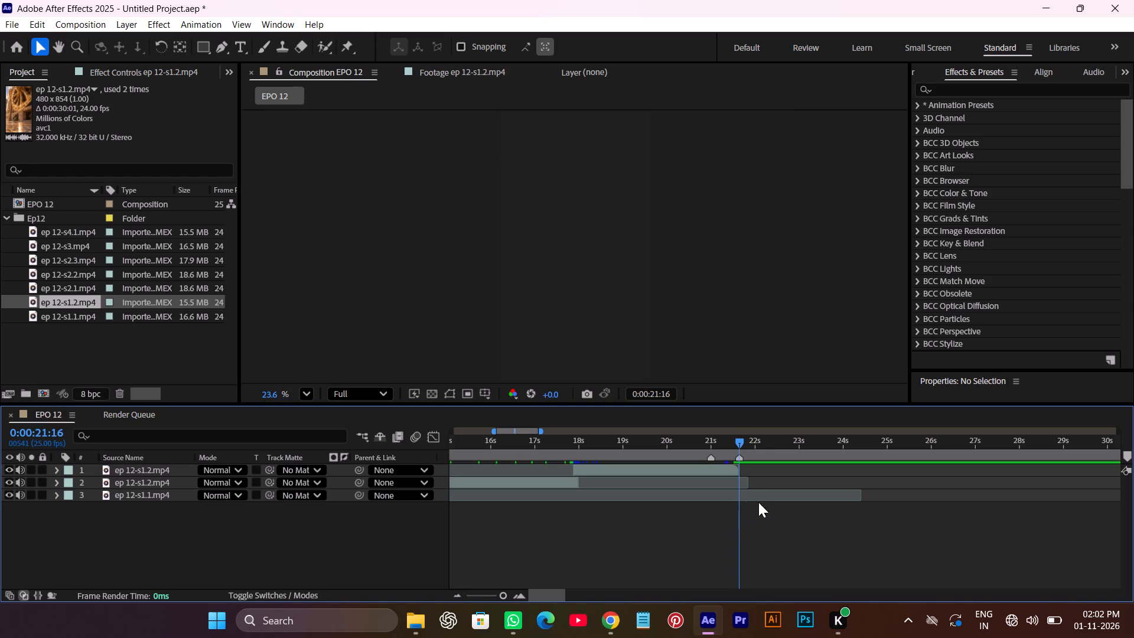
double_click(76, 272)
key(space)
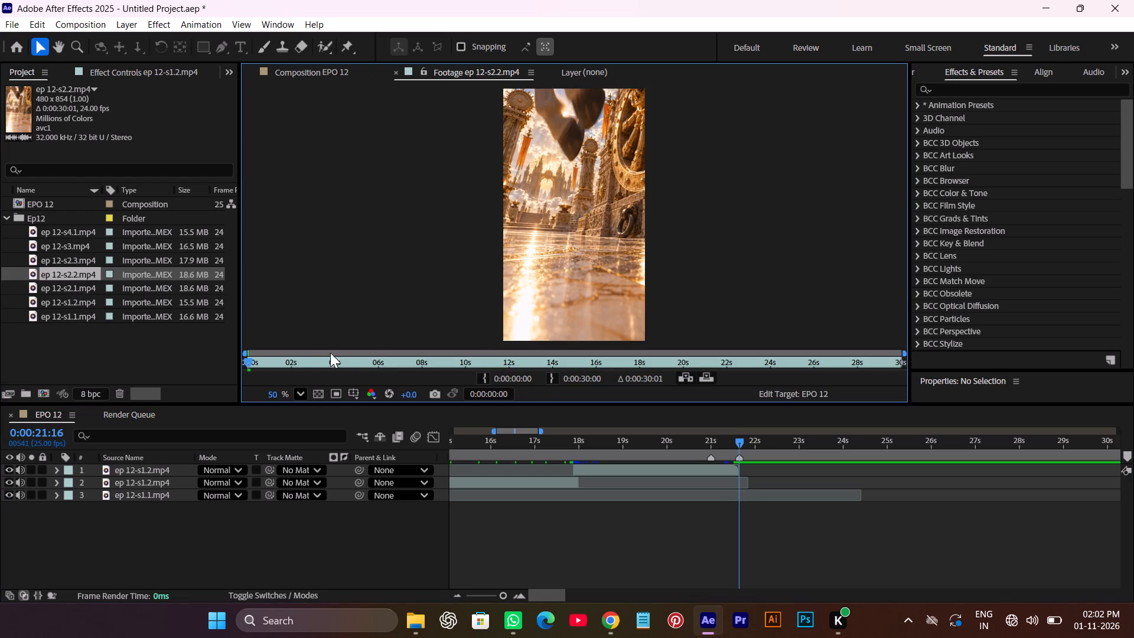
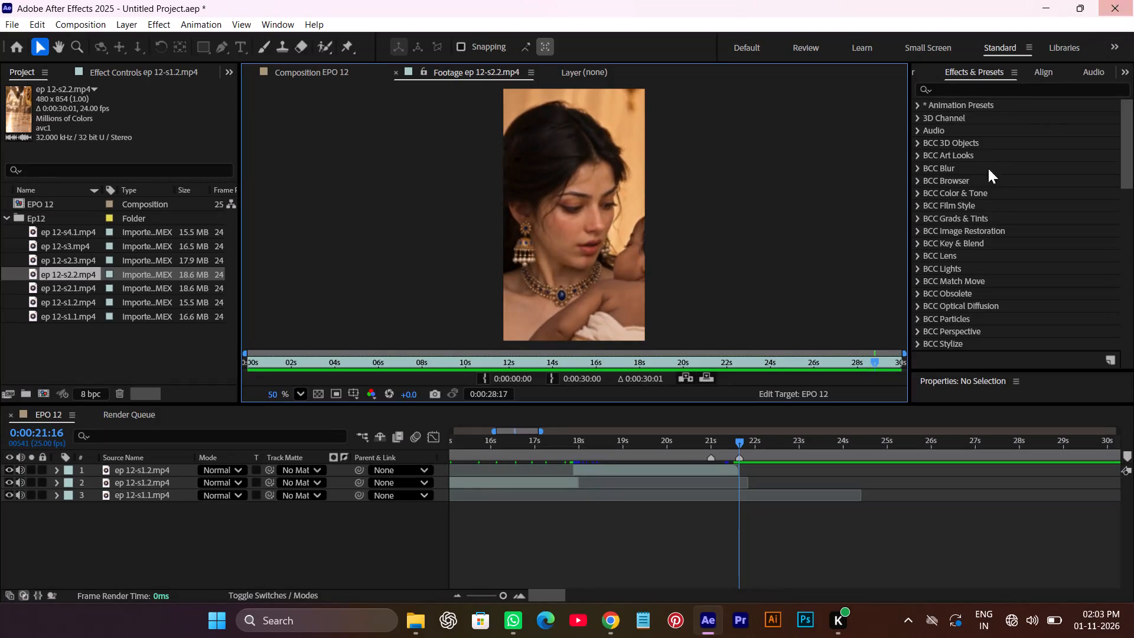
Stop the ep 12-s2.2.mp4 preview and skim the ep 12-s2.1.mp4 source footage through to its closing pointing shot.
key(space)
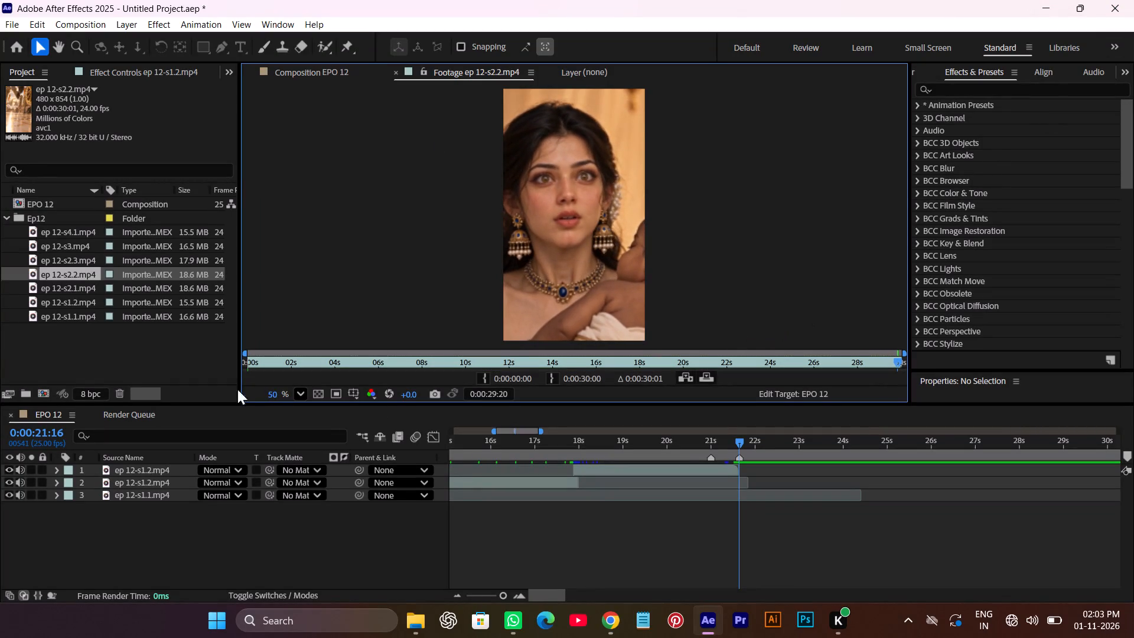
double_click(68, 290)
double_click(68, 291)
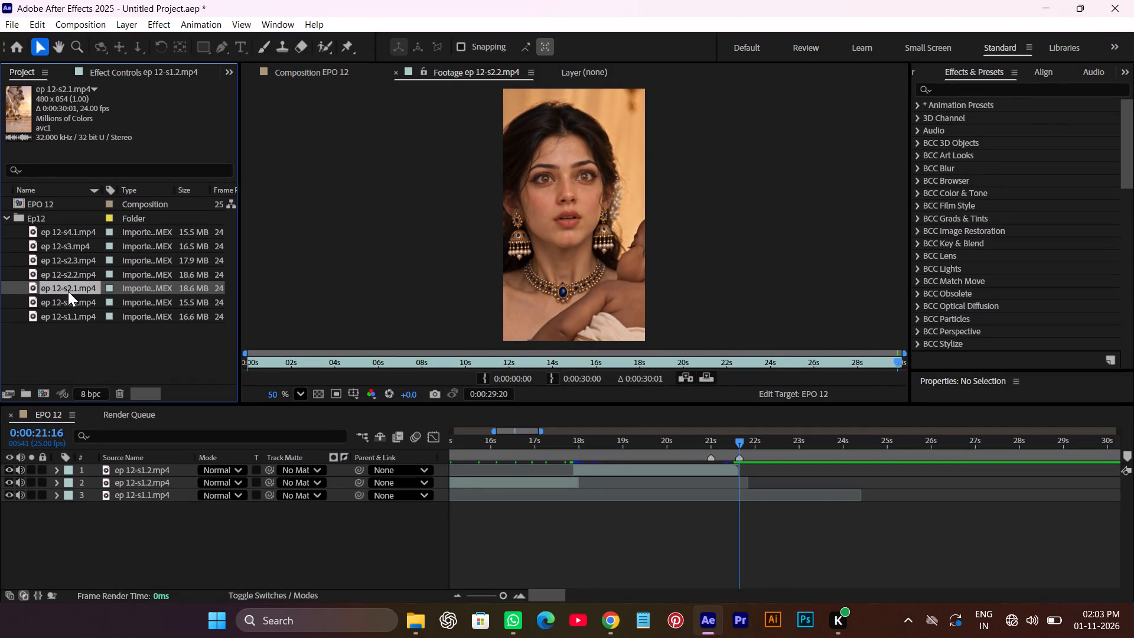
key(space)
drag(426, 358, 509, 358)
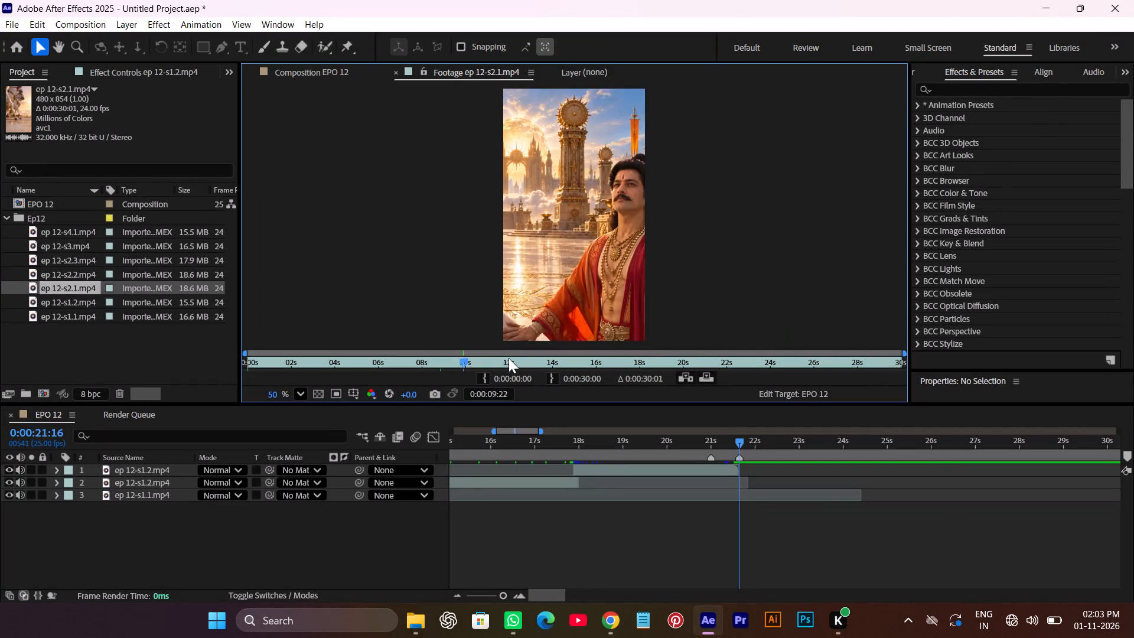
drag(509, 358, 825, 403)
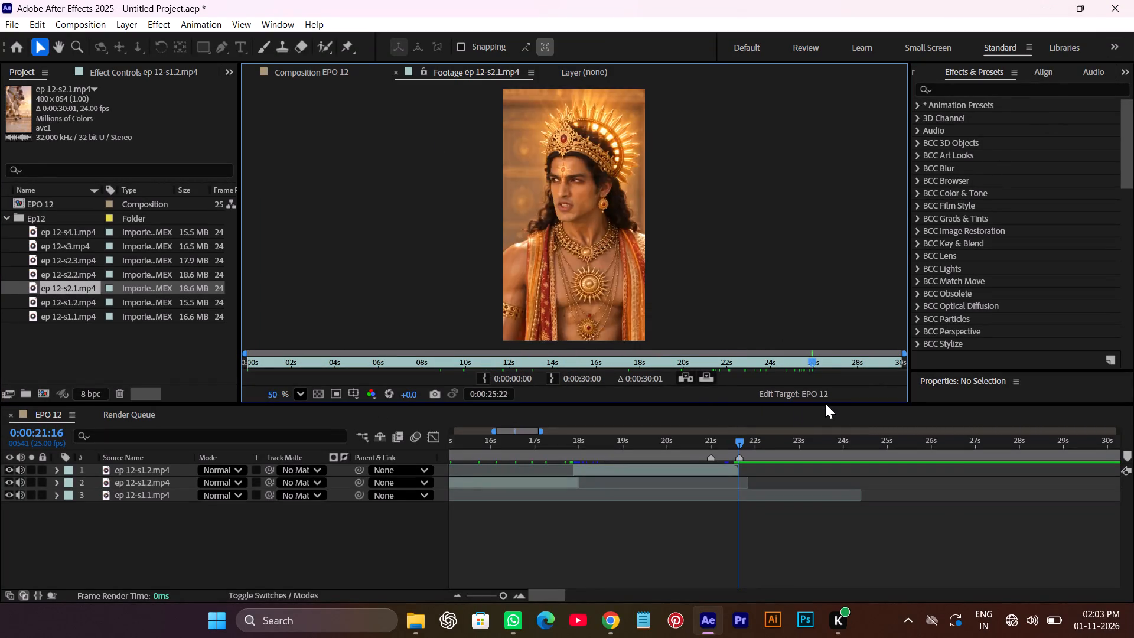
drag(825, 403, 815, 413)
key(space)
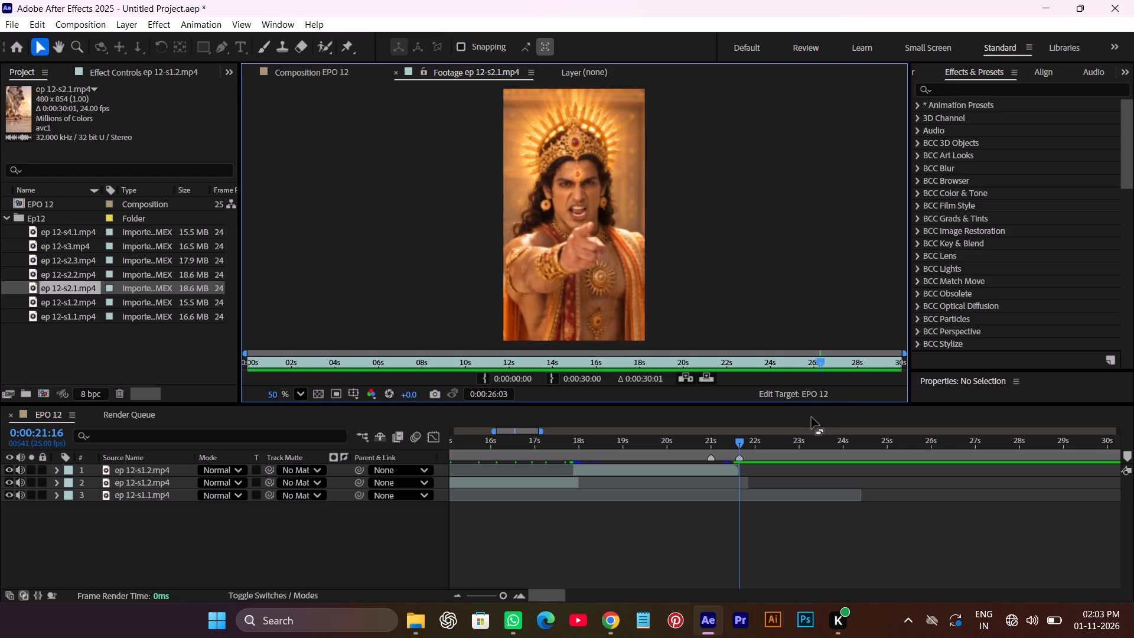
drag(849, 360, 509, 366)
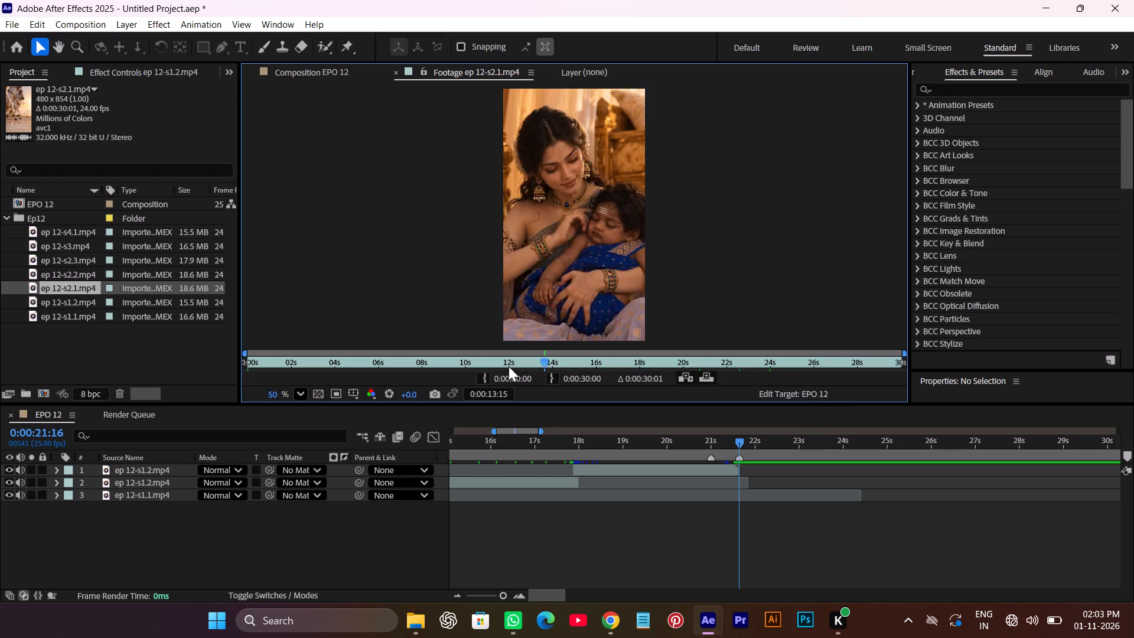
drag(509, 366, 555, 372)
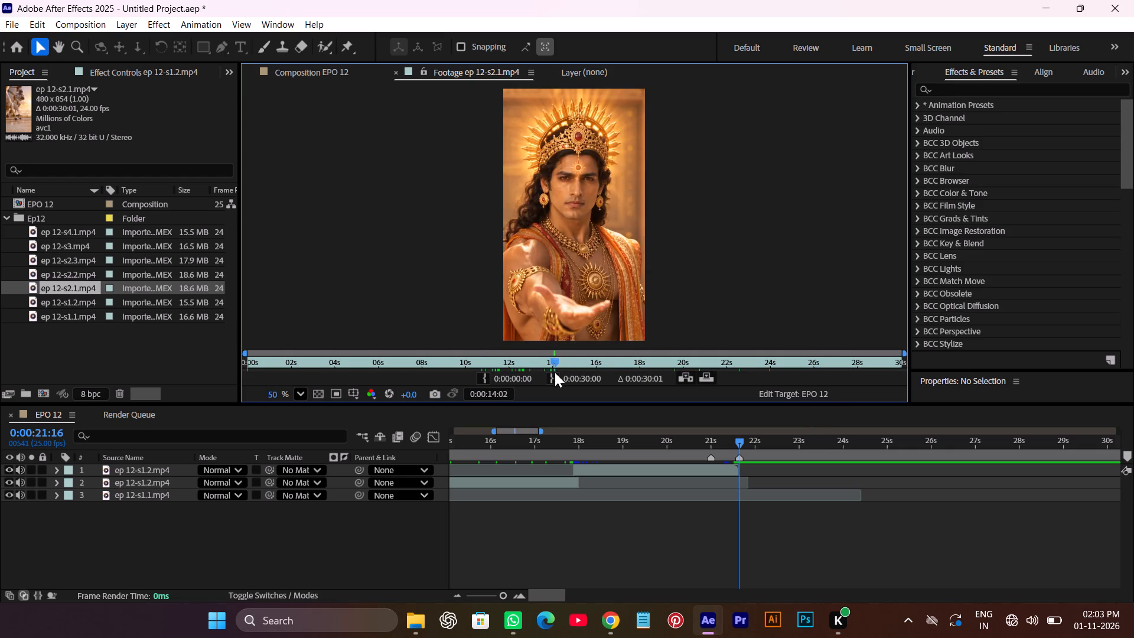
drag(555, 372, 708, 369)
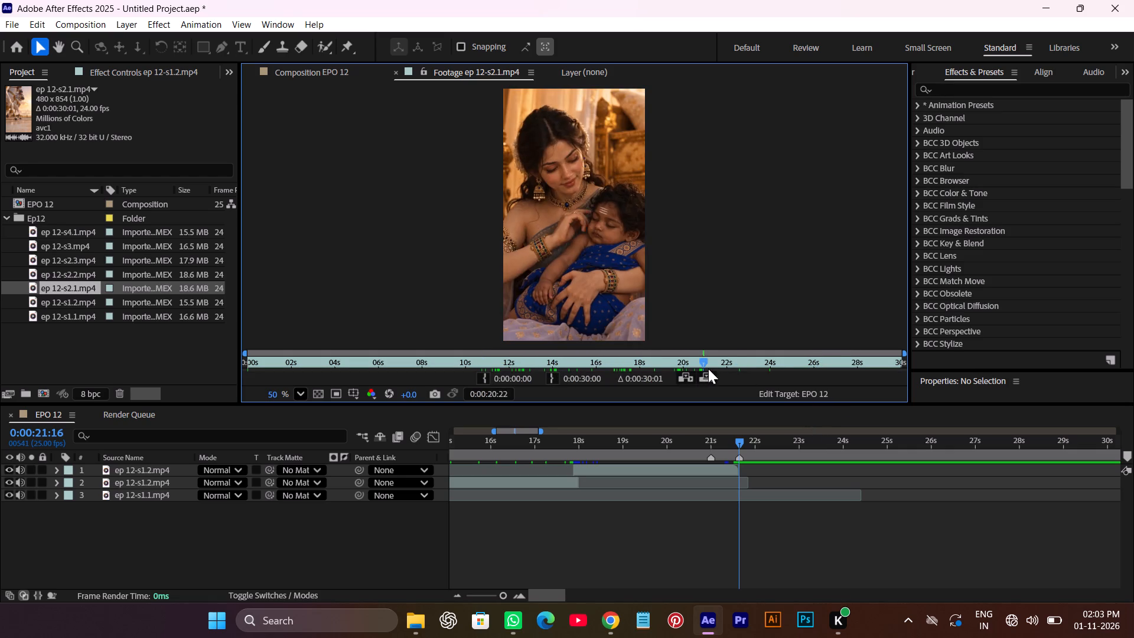
drag(708, 369, 779, 366)
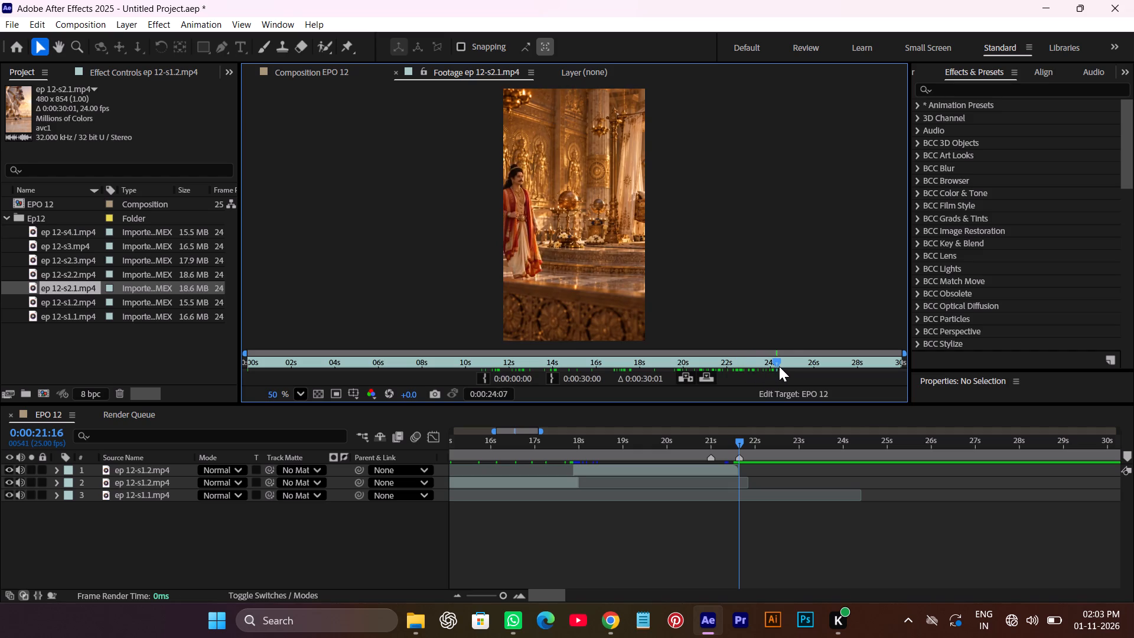
drag(779, 366, 840, 366)
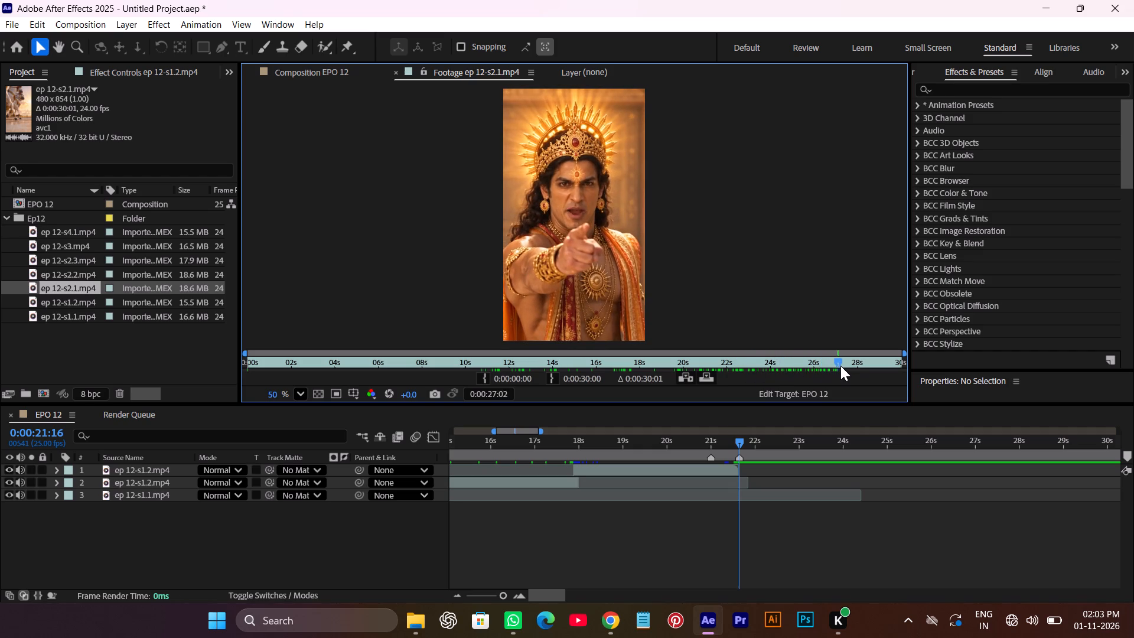
drag(840, 366, 845, 366)
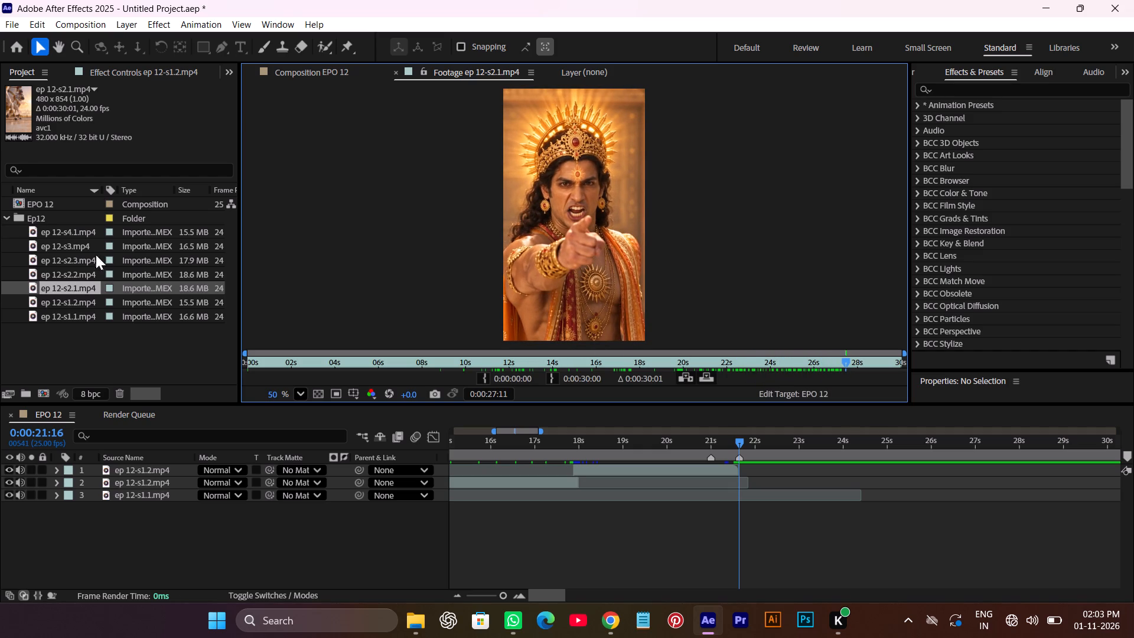
Add ep 12-s2.1.mp4 as the top layer of EPO 12, starting at 0:00:21:16, and fit it to the composition frame.
drag(75, 285, 803, 466)
key(bracketleft)
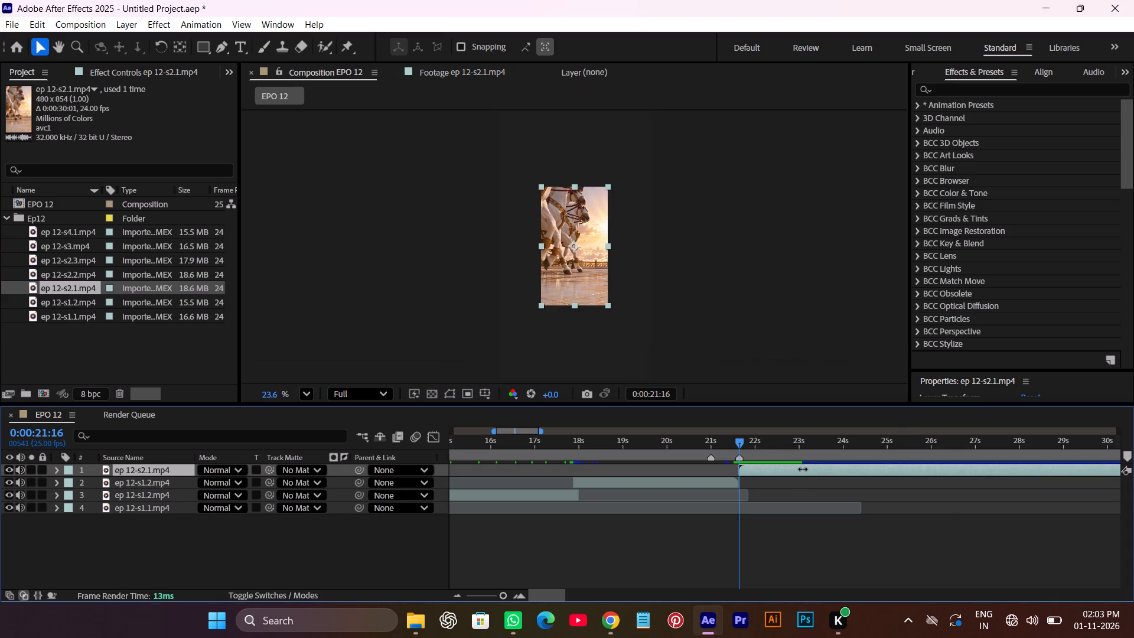
key(ctrl+alt+f)
Set the current time to 0:00:51:14, the end of the ep 12-s2.1.mp4 layer, and add a composition marker there.
key(space)
key(space)
key(space)
key(space)
key(space)
key(space)
key(space)
key(space)
drag(818, 533, 602, 555)
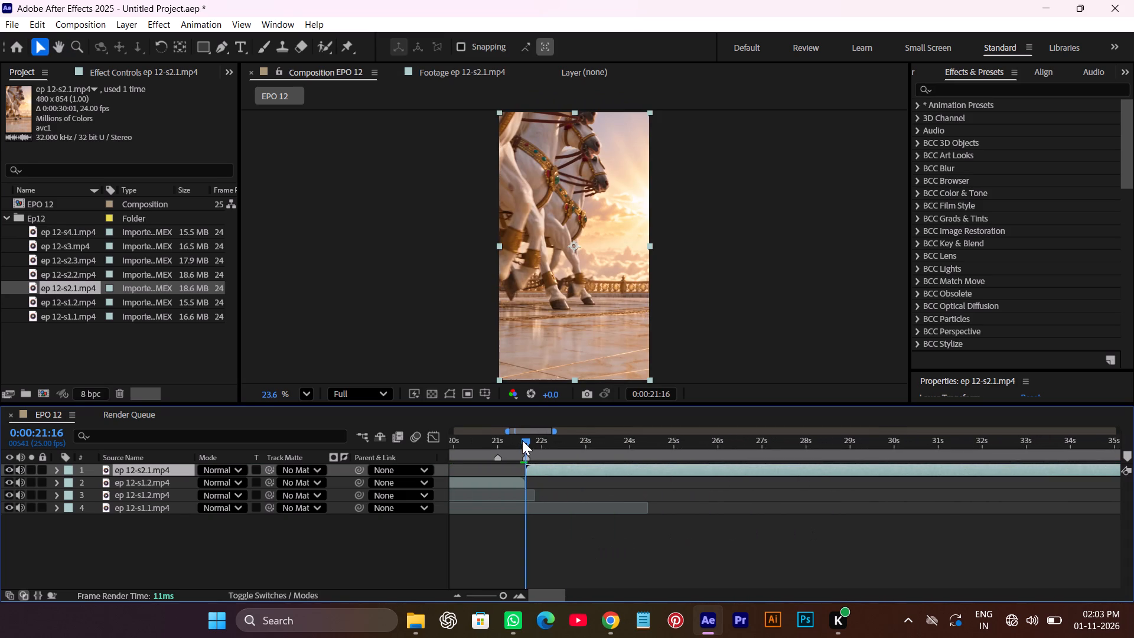
drag(522, 440, 1078, 467)
key(space)
key(space)
key(space)
key(space)
key(space)
key(space)
key(space)
key(space)
key(space)
key(space)
drag(1050, 525, 809, 538)
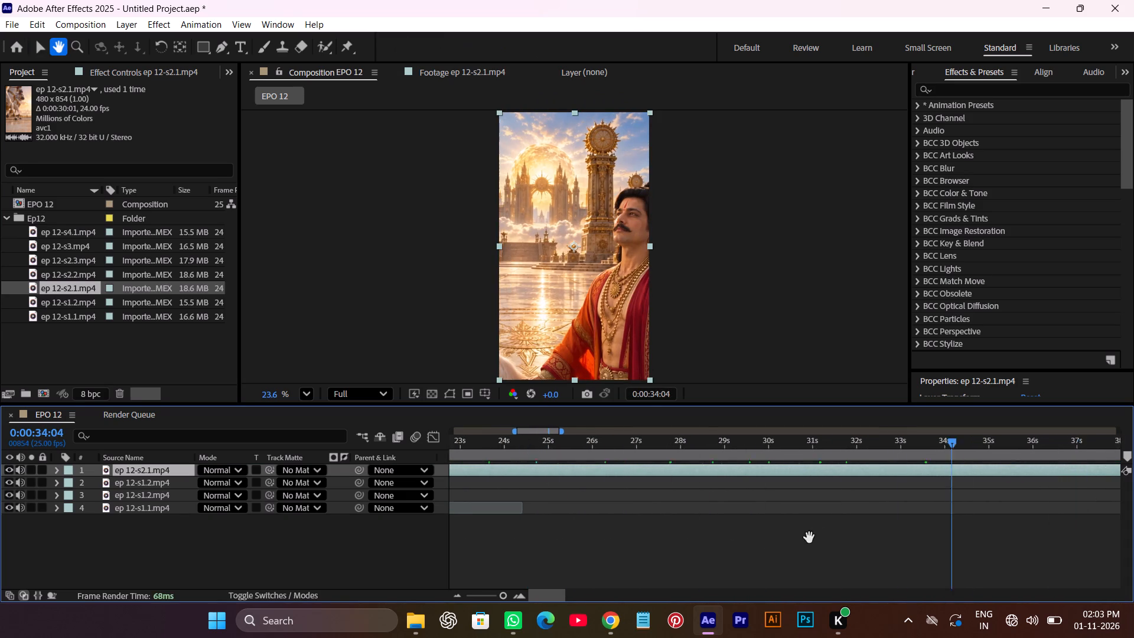
drag(809, 538, 694, 536)
alt+scroll(710, 517, down, 2)
key(space)
key(space)
drag(888, 546, 690, 580)
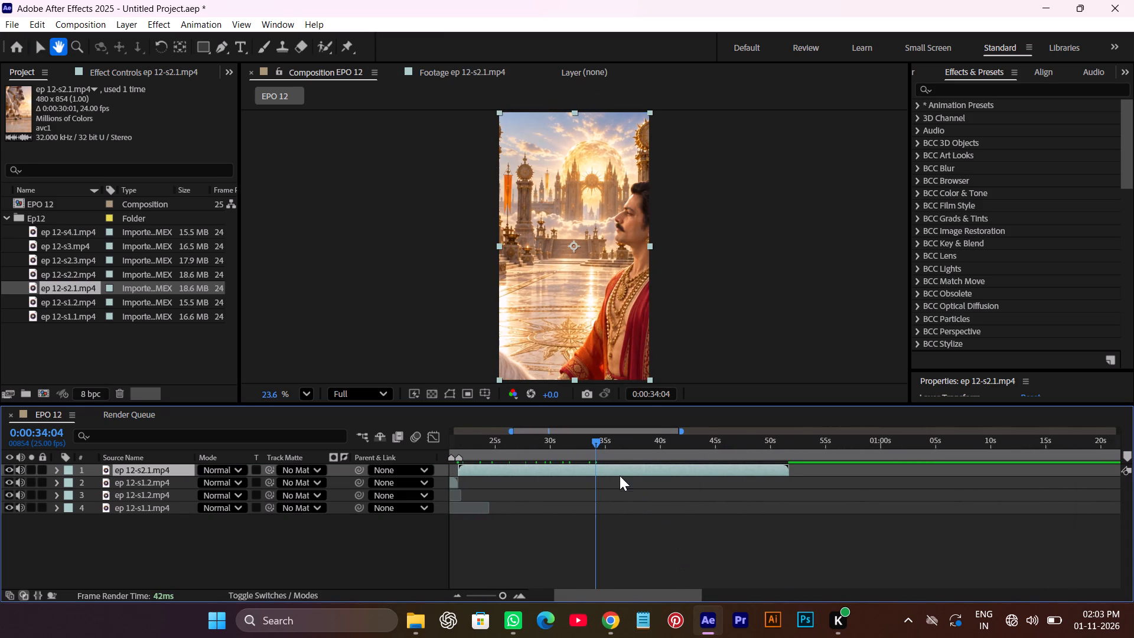
drag(596, 443, 790, 483)
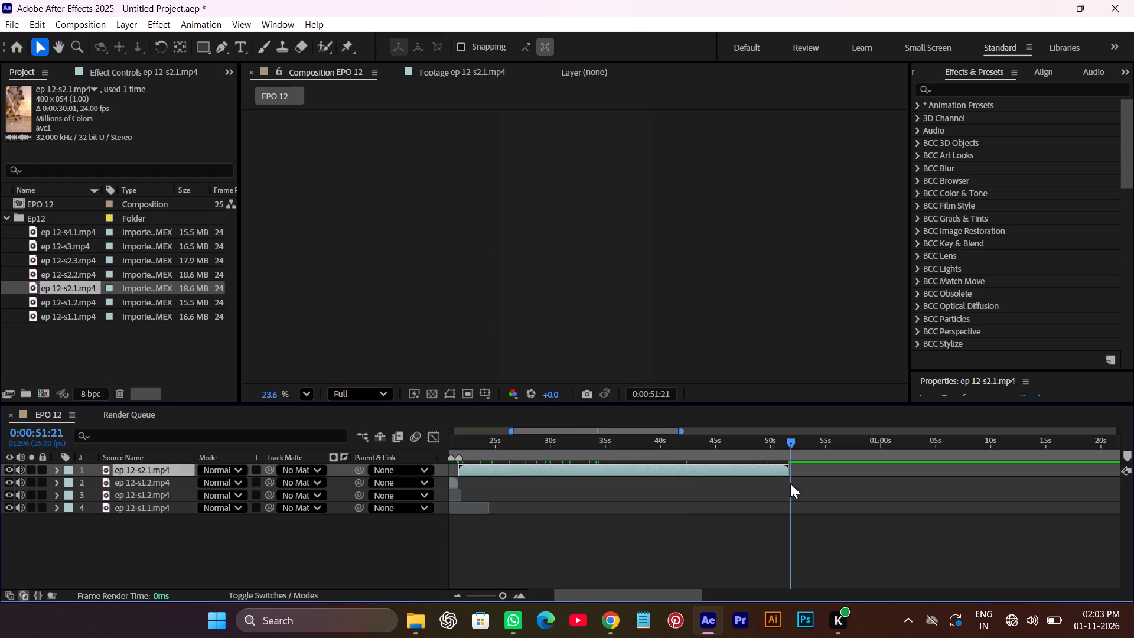
drag(790, 483, 788, 483)
click(799, 502)
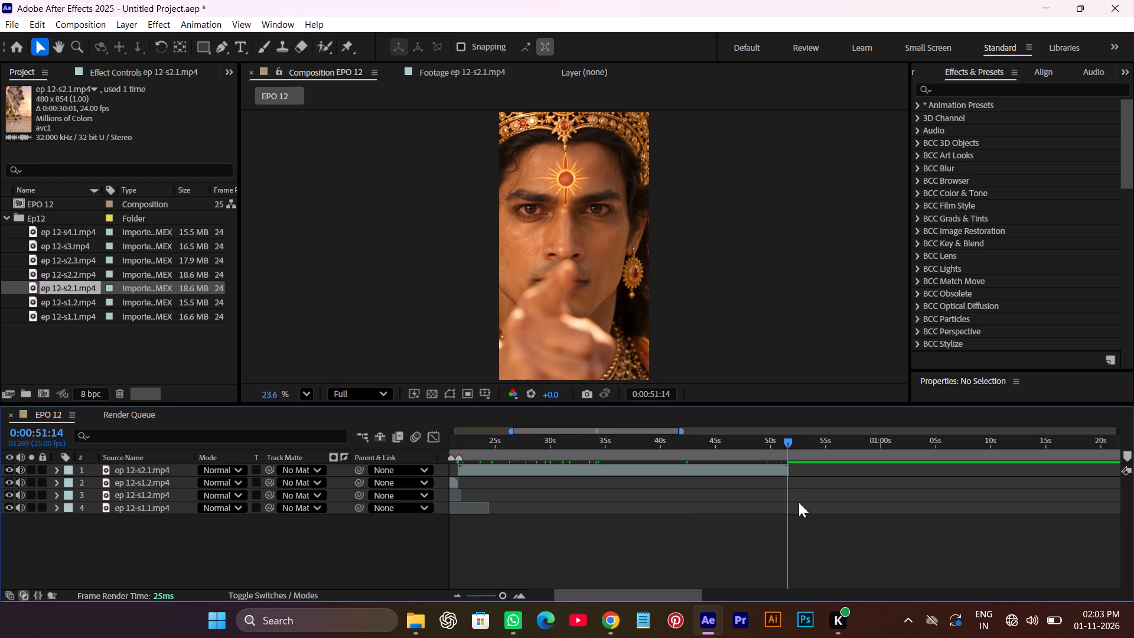
key(c)
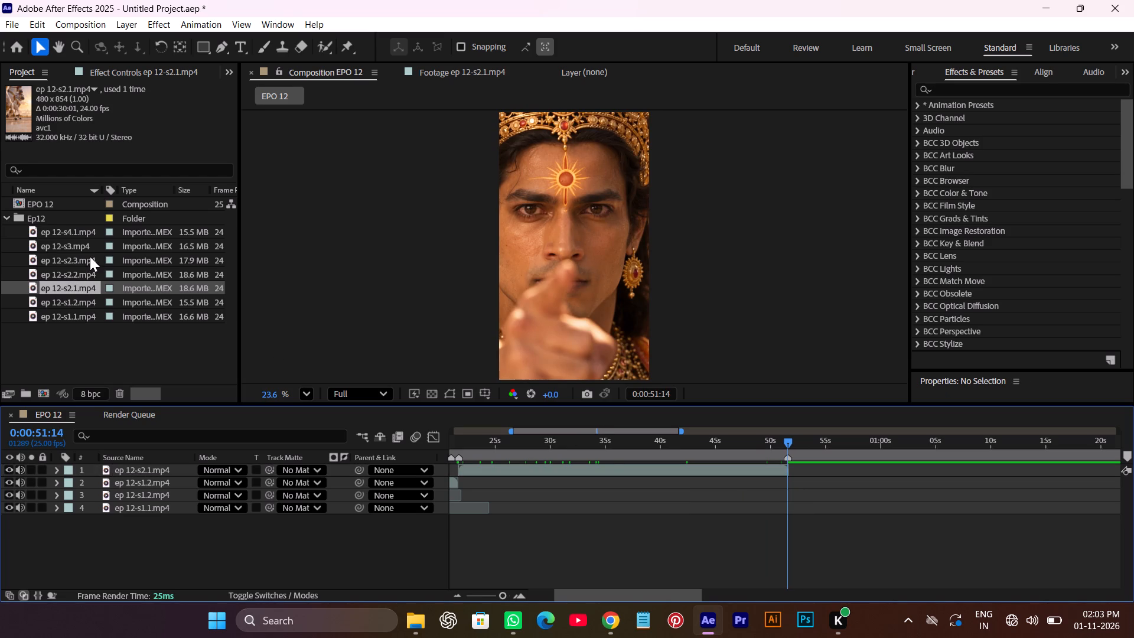
Preview the ep 12-s2.3.mp4 source footage and examine its shots from the horse's hooves to the closing scenes.
double_click(90, 256)
key(space)
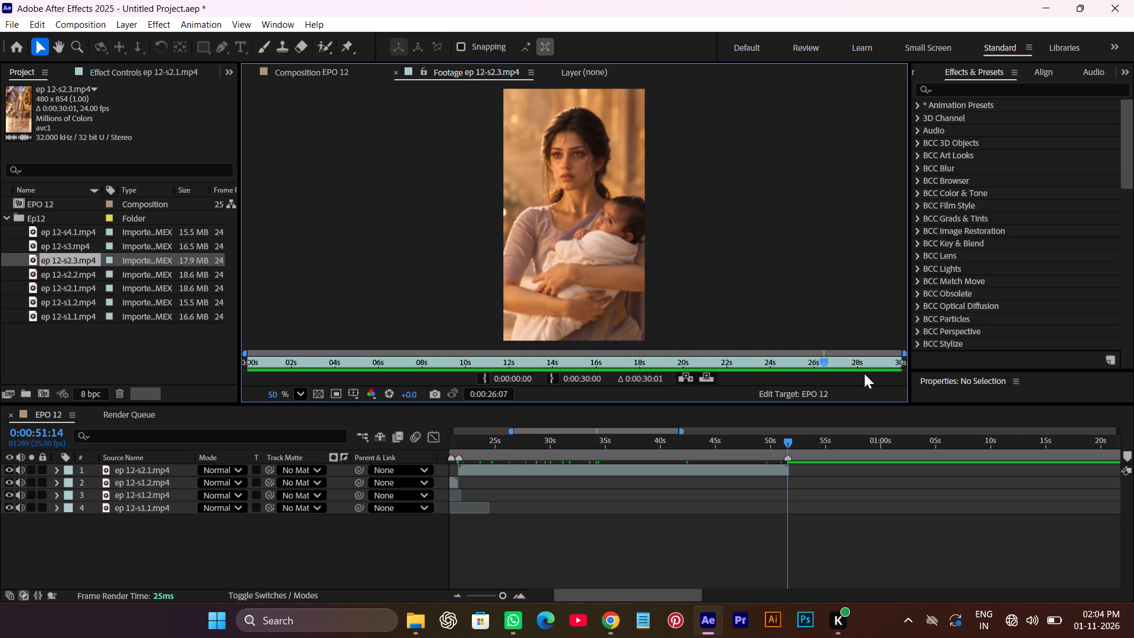
key(space)
drag(857, 361, 829, 375)
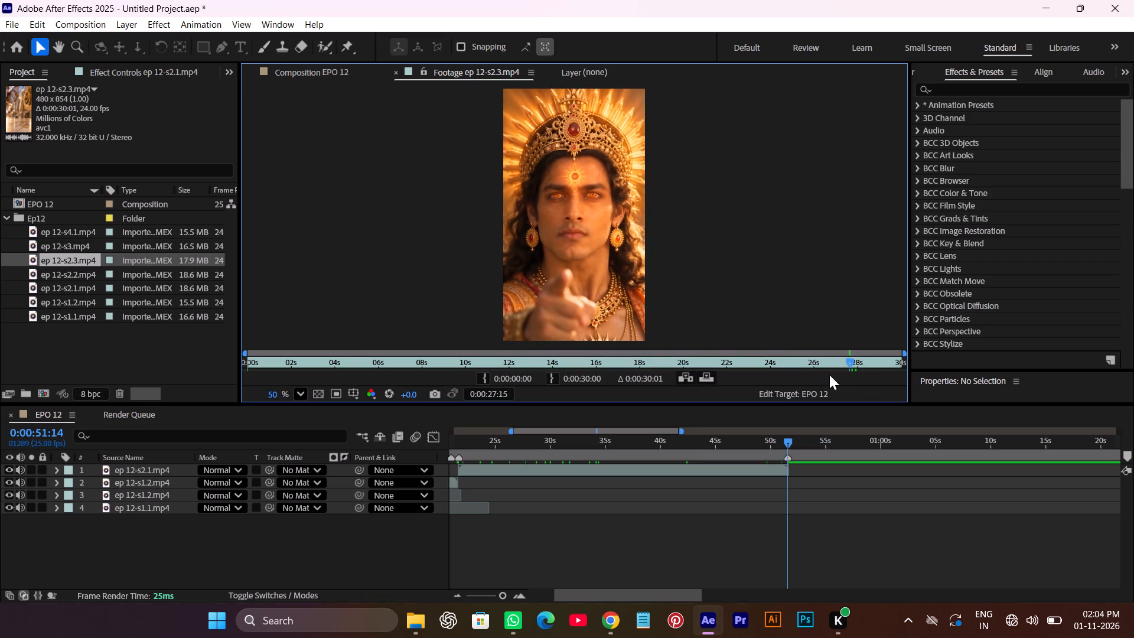
drag(829, 375, 630, 370)
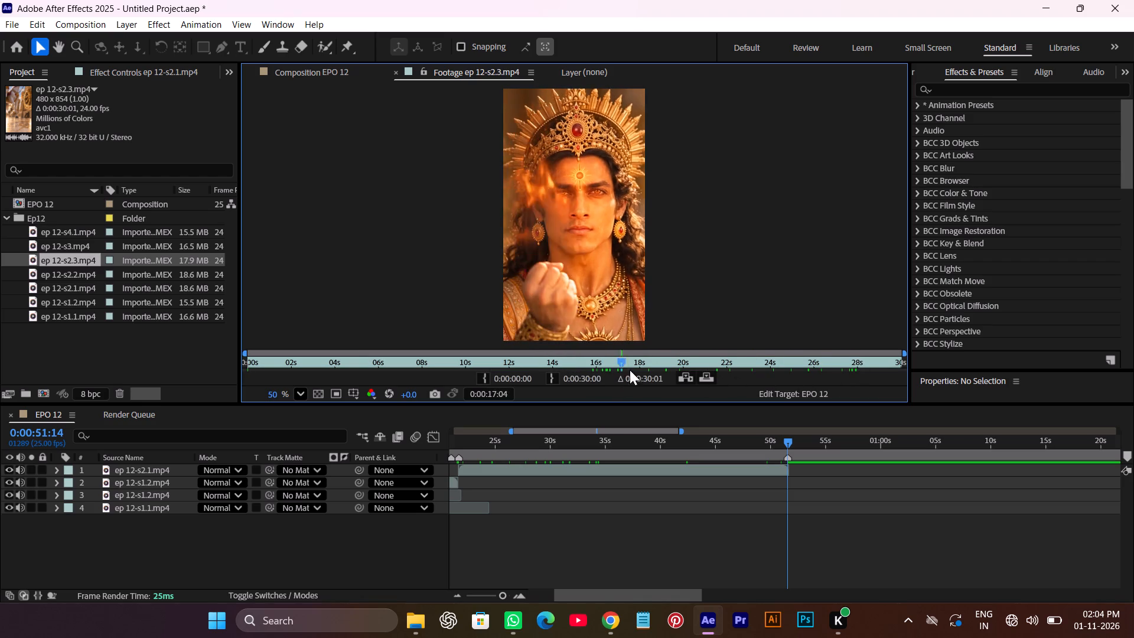
drag(630, 370, 724, 368)
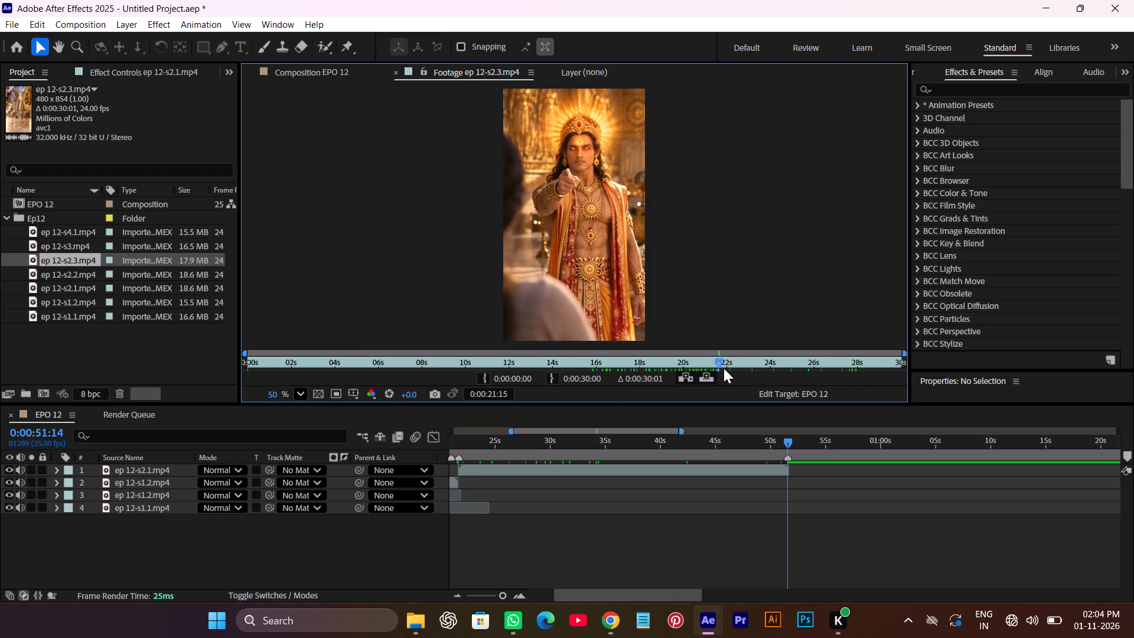
drag(724, 368, 841, 371)
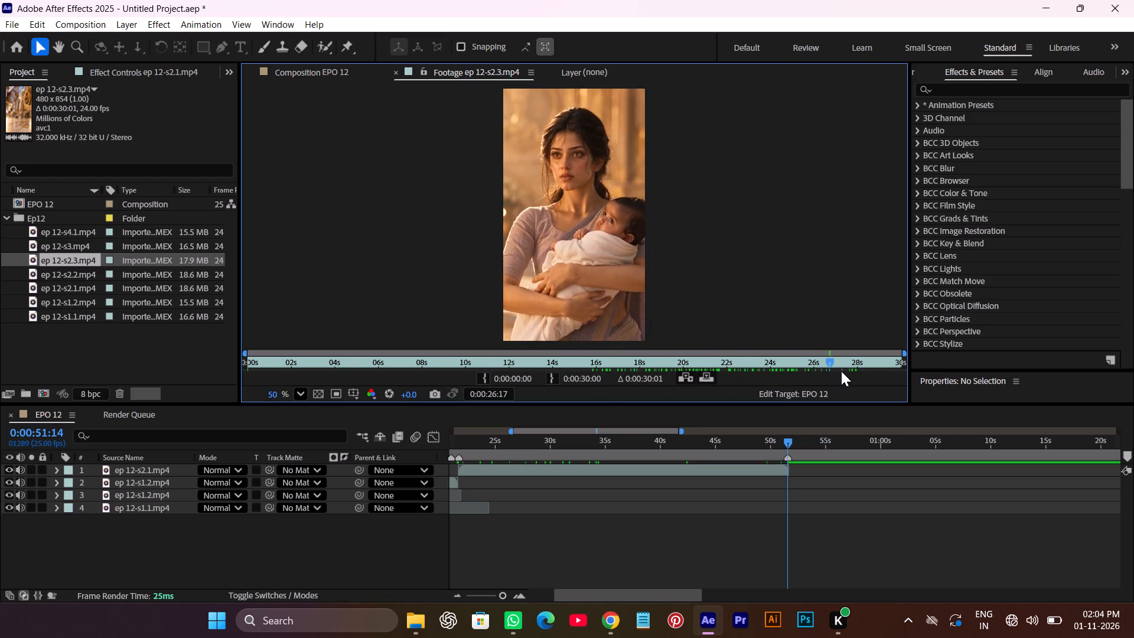
drag(841, 371, 401, 359)
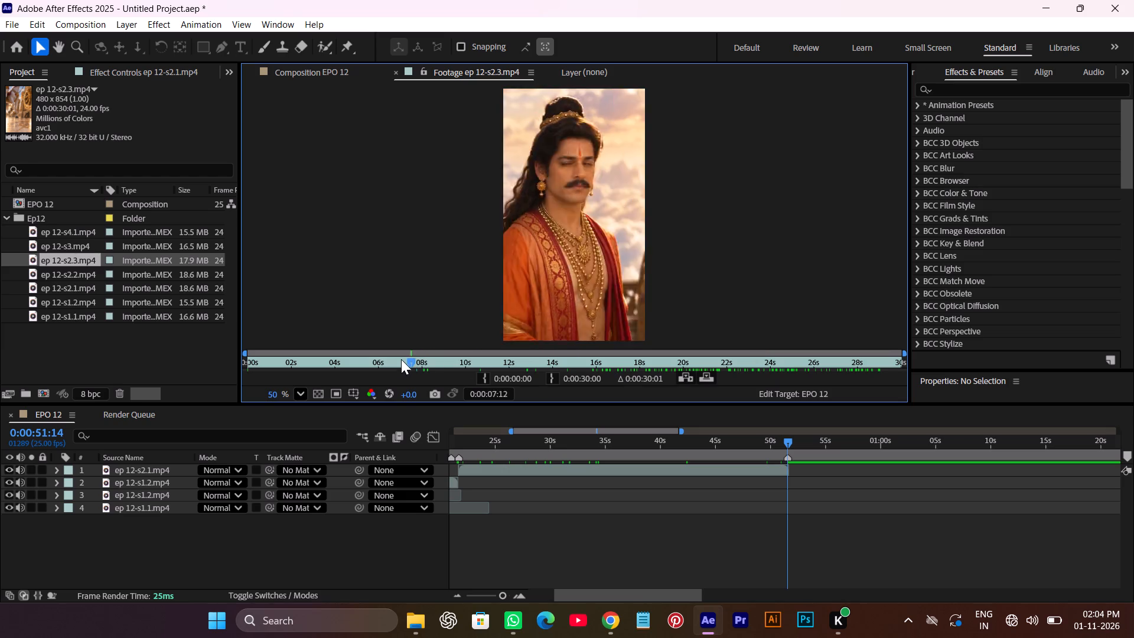
drag(401, 359, 573, 354)
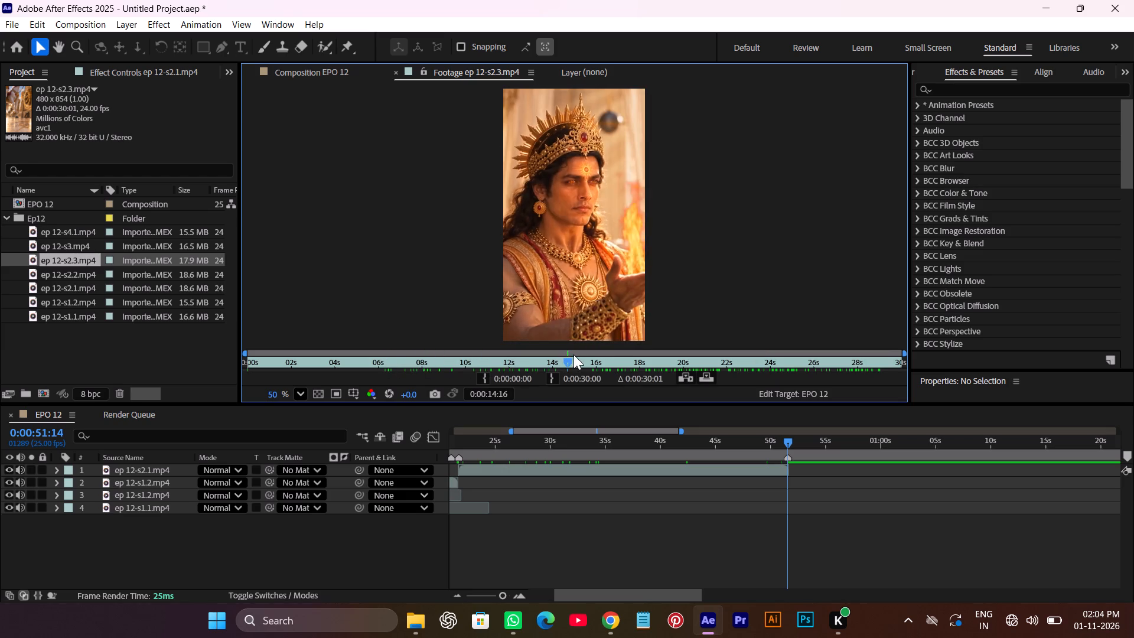
drag(573, 354, 257, 386)
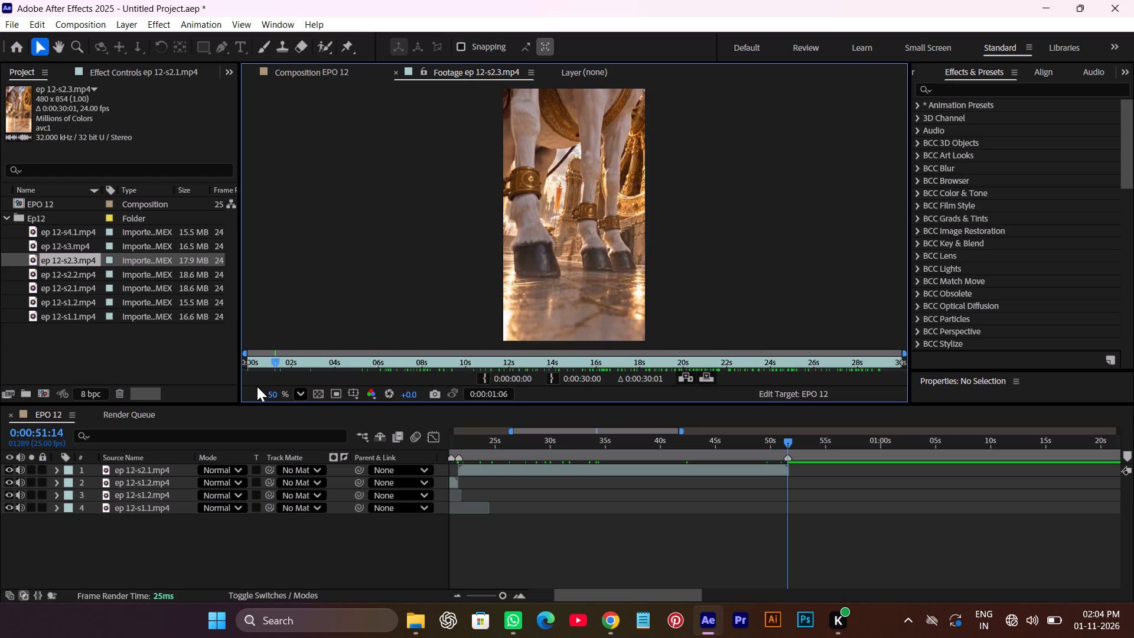
drag(257, 386, 315, 384)
Review the ep 12-s2.1.mp4 layer in EPO 12 and compare it with the opening shots of the ep 12-s2.3.mp4 footage.
drag(785, 437, 526, 458)
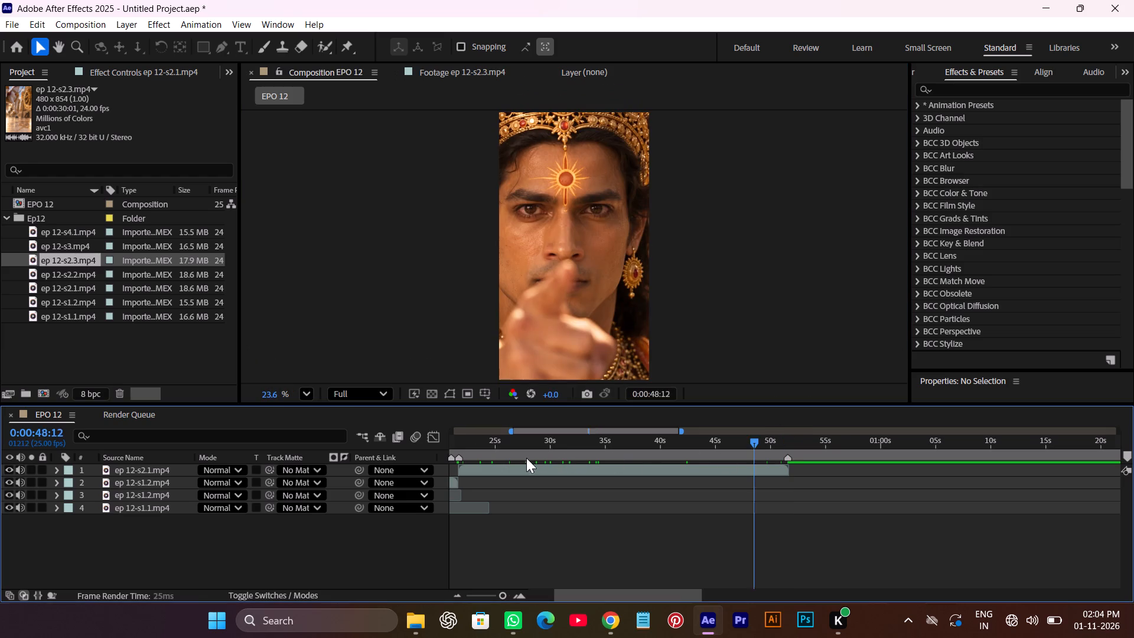
drag(526, 458, 562, 448)
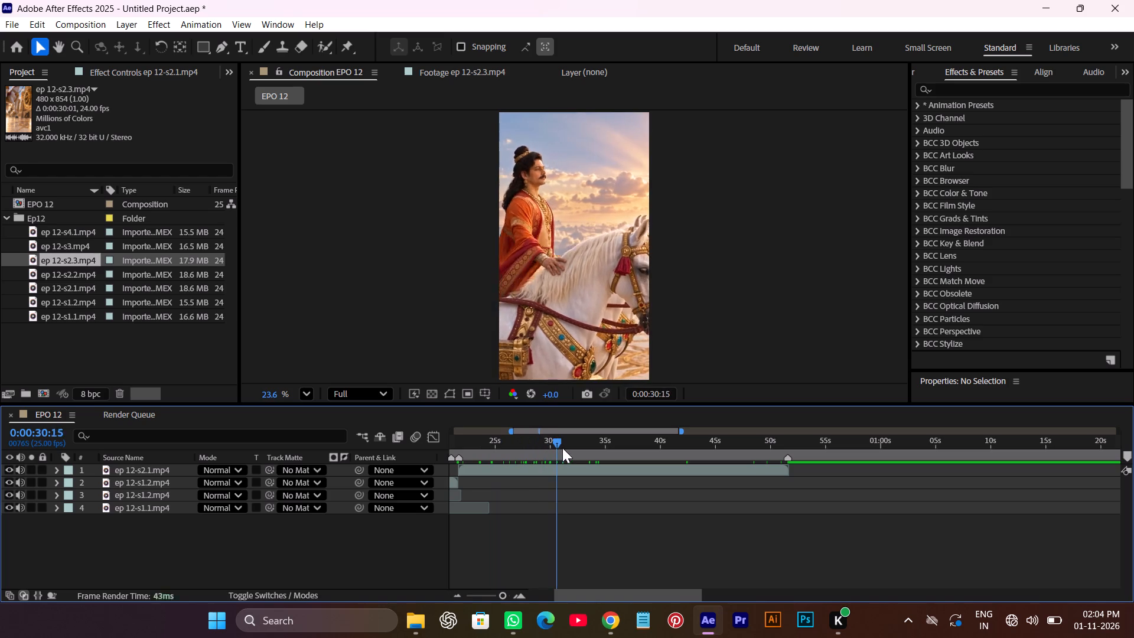
drag(562, 448, 622, 435)
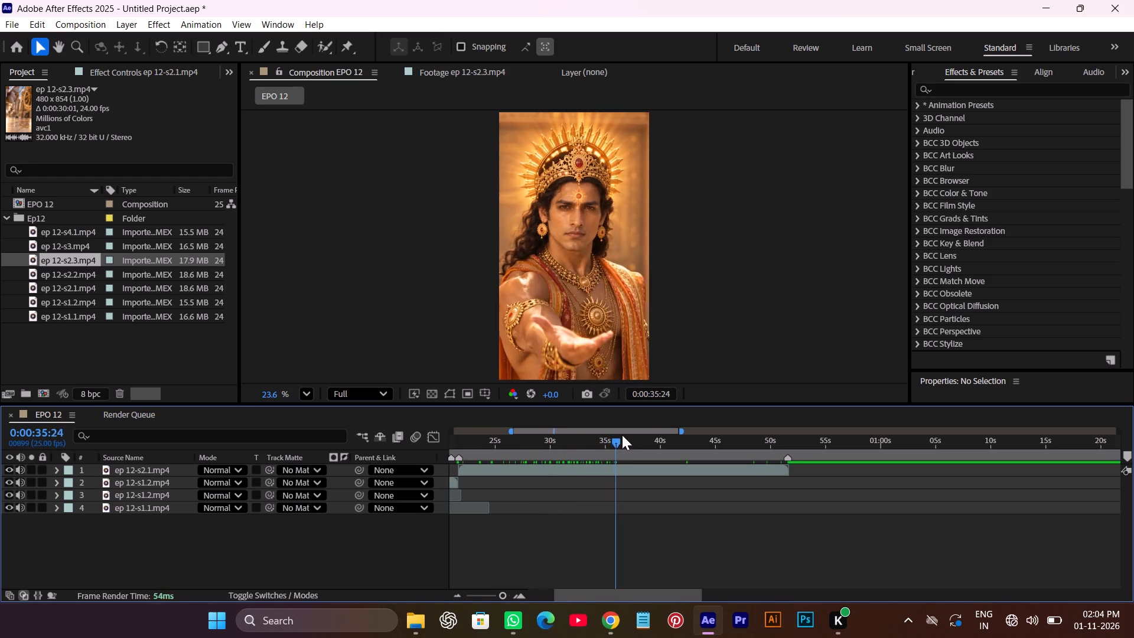
drag(622, 435, 747, 441)
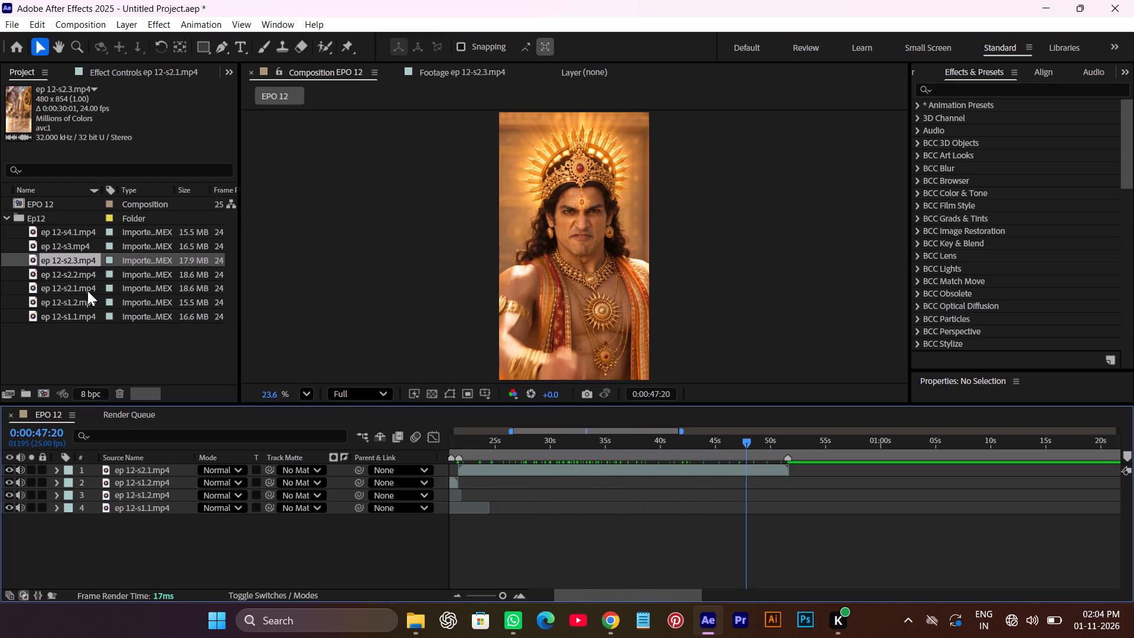
click(74, 265)
double_click(76, 261)
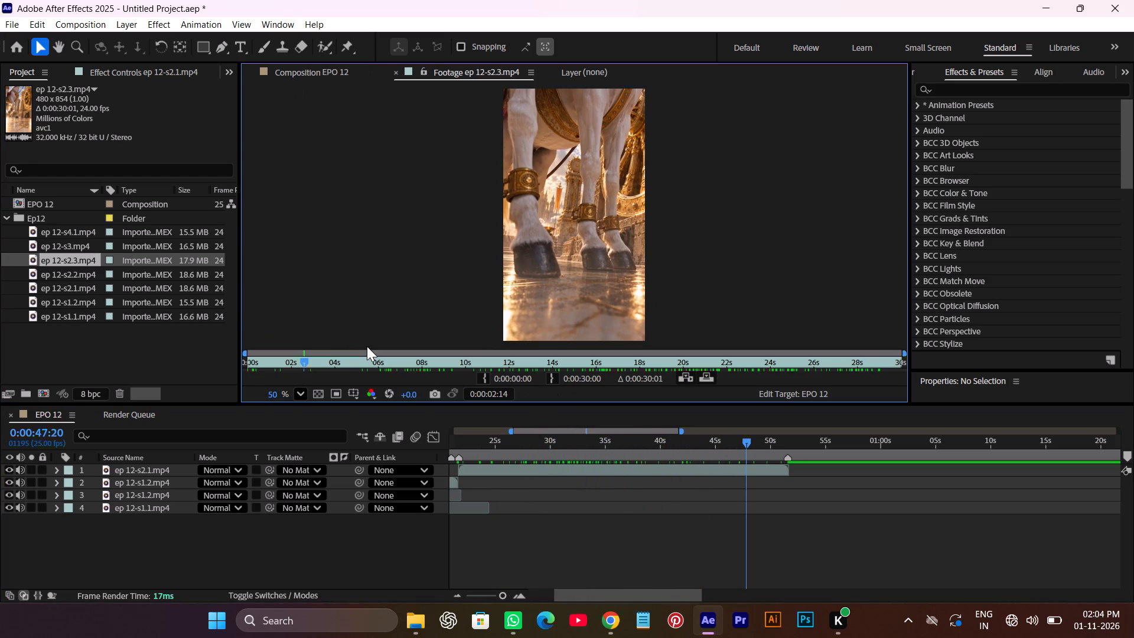
drag(299, 362, 369, 370)
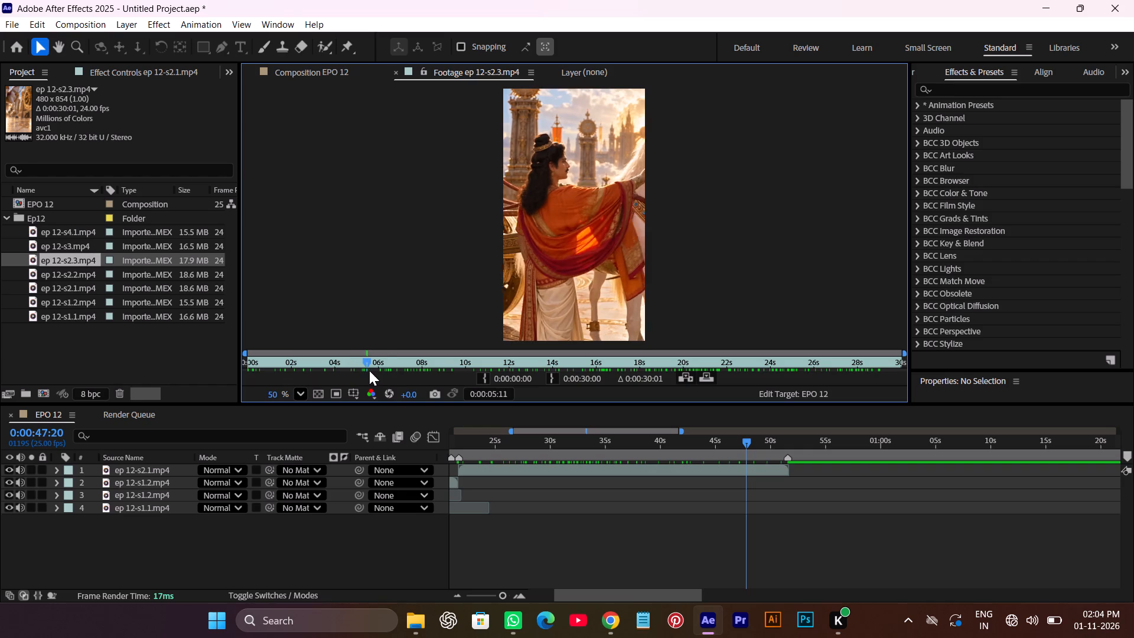
drag(369, 370, 443, 372)
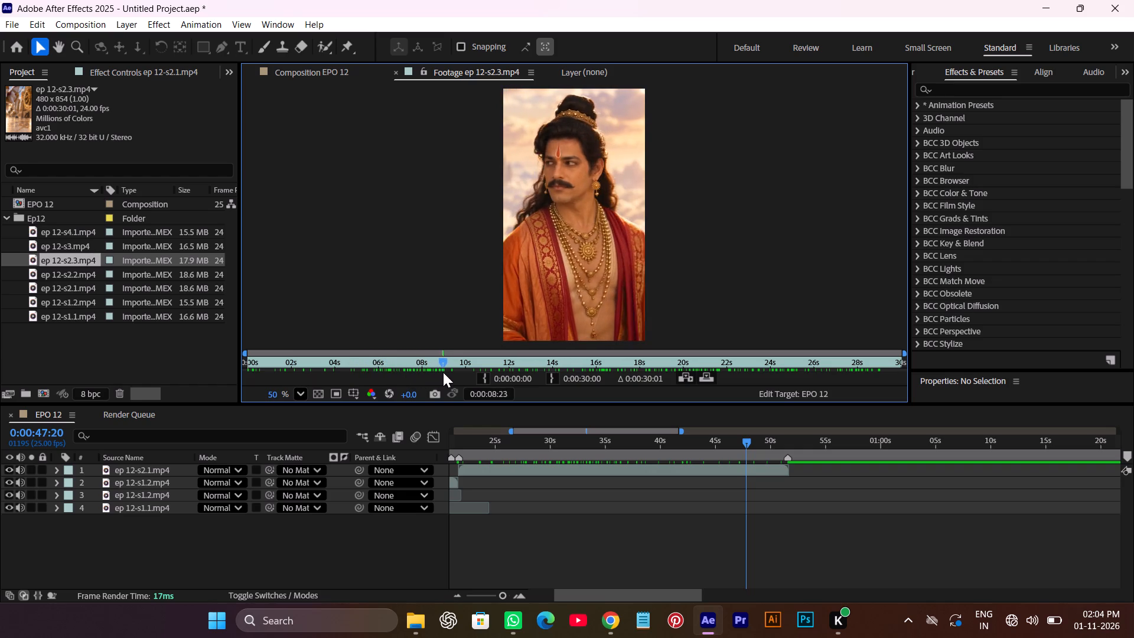
drag(443, 372, 483, 370)
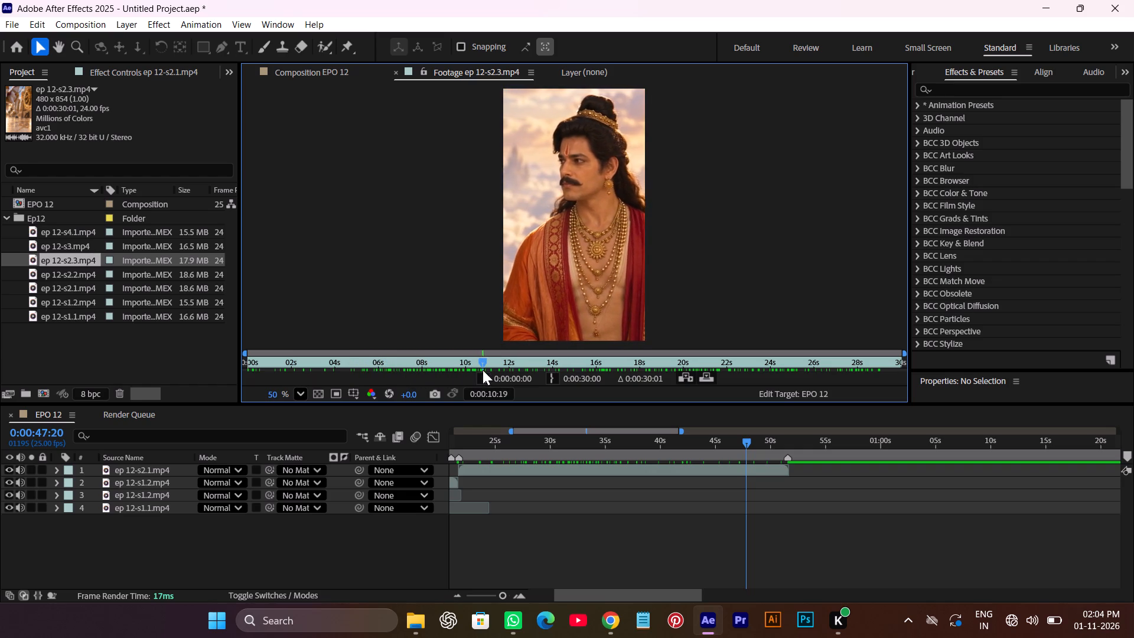
drag(483, 370, 503, 370)
Set the out point of the ep 12-s2.3.mp4 source footage to 0:00:11:23.
drag(901, 363, 859, 372)
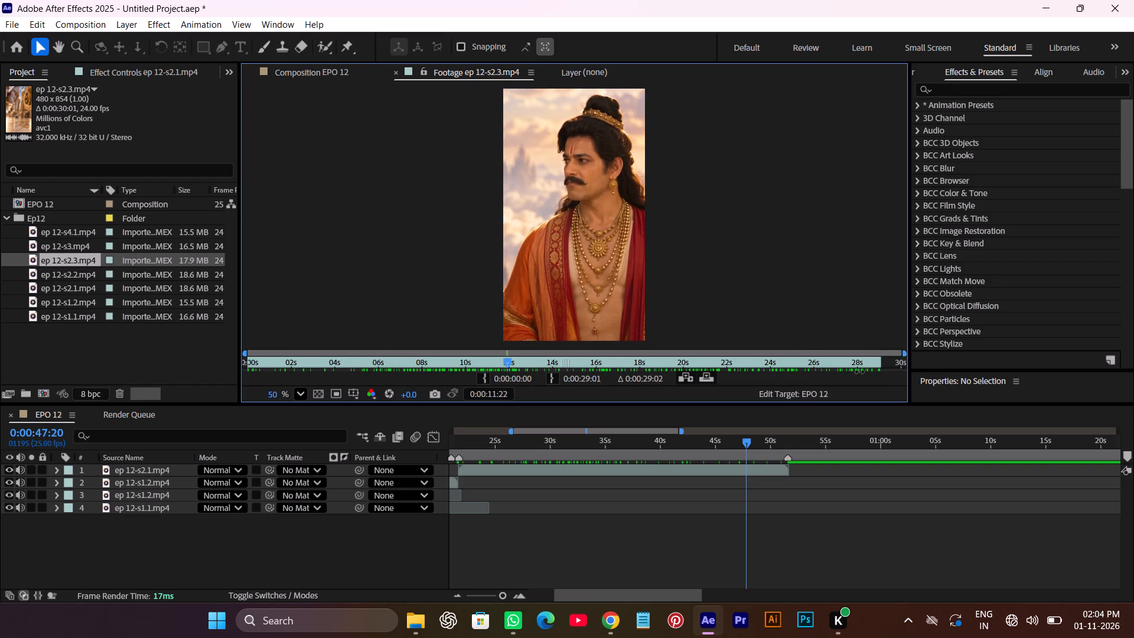
drag(859, 372, 509, 388)
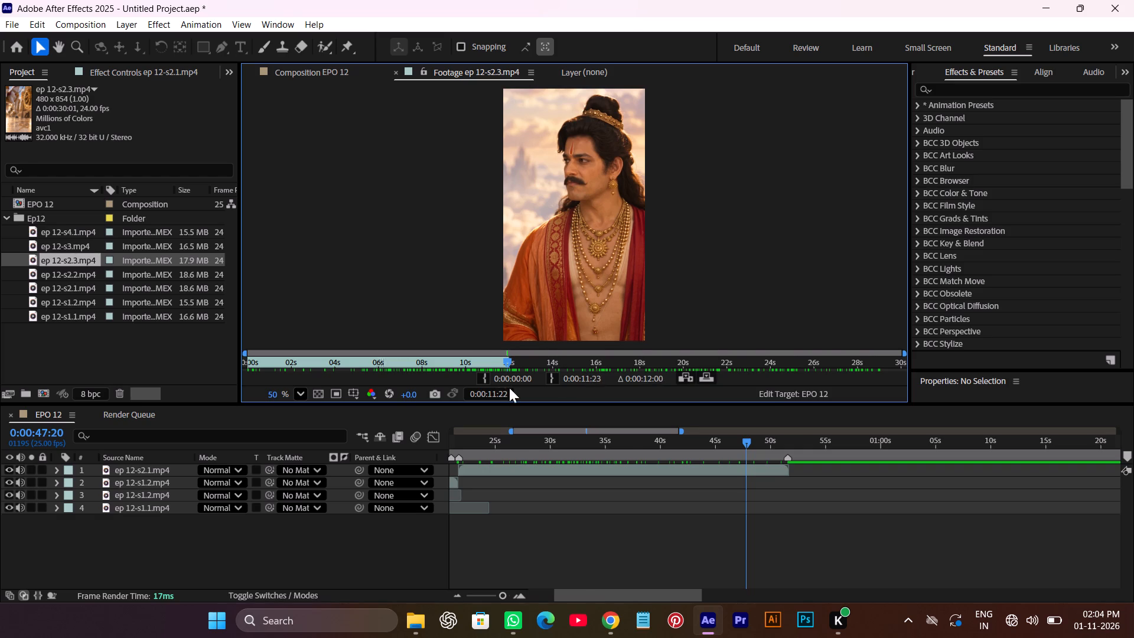
Trim the start of the ep 12-s2.1.mp4 layer in EPO 12 to 0:00:35:04, where the crowned man's shot begins.
key(space)
key(space)
key(space)
key(space)
key(space)
key(space)
key(space)
key(space)
key(space)
key(space)
key(space)
key(space)
key(space)
drag(539, 434, 647, 457)
scroll(618, 494, up, 4)
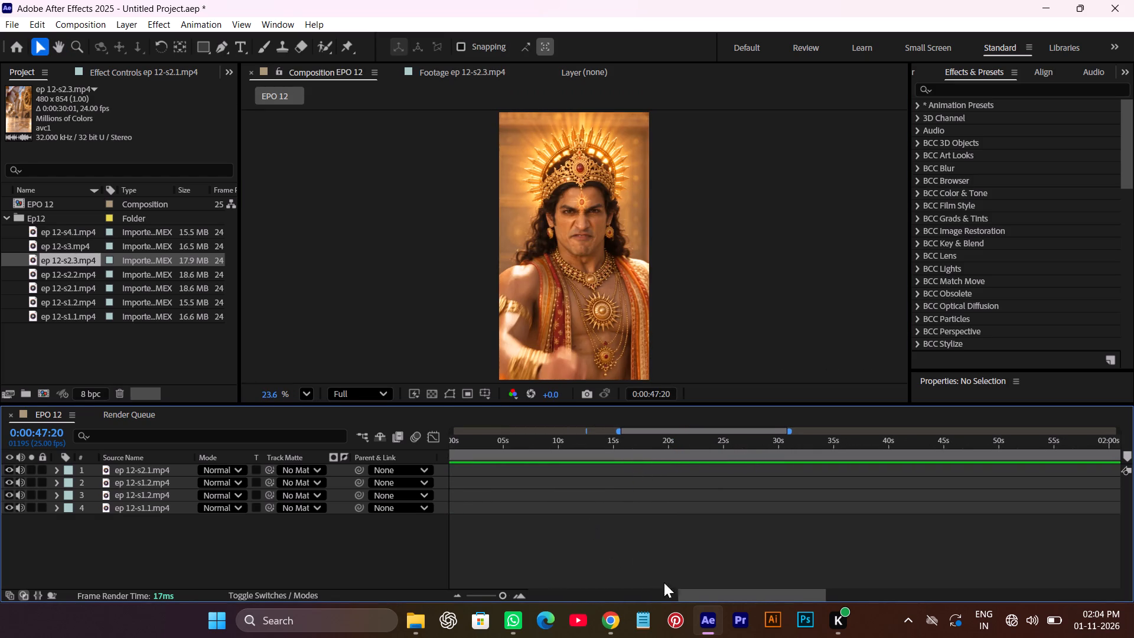
drag(705, 594, 564, 610)
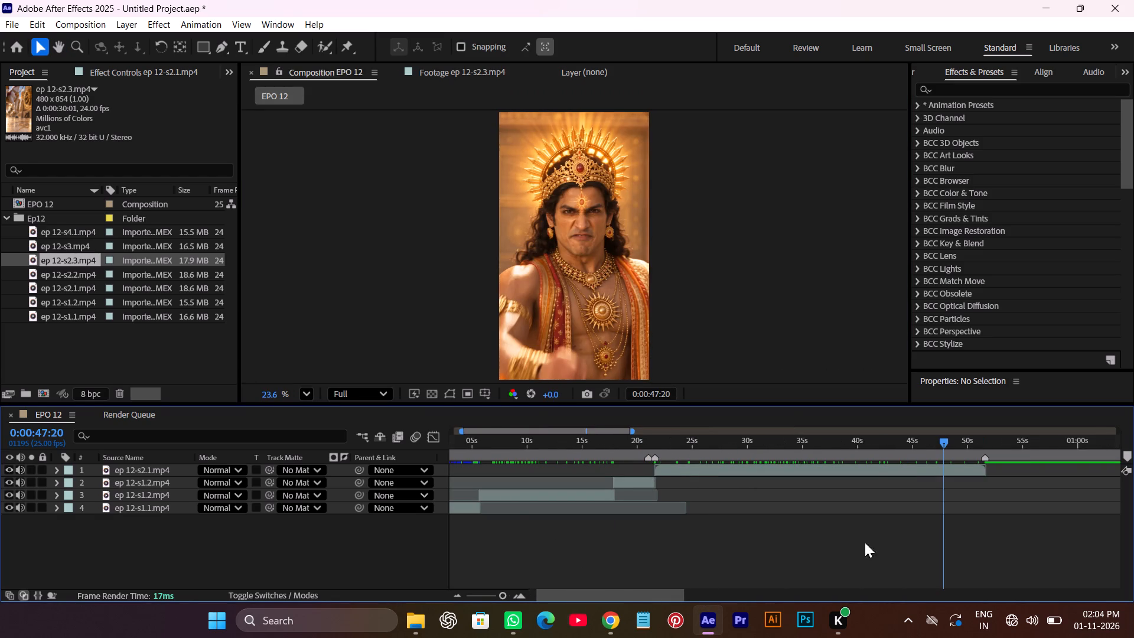
drag(944, 442, 735, 486)
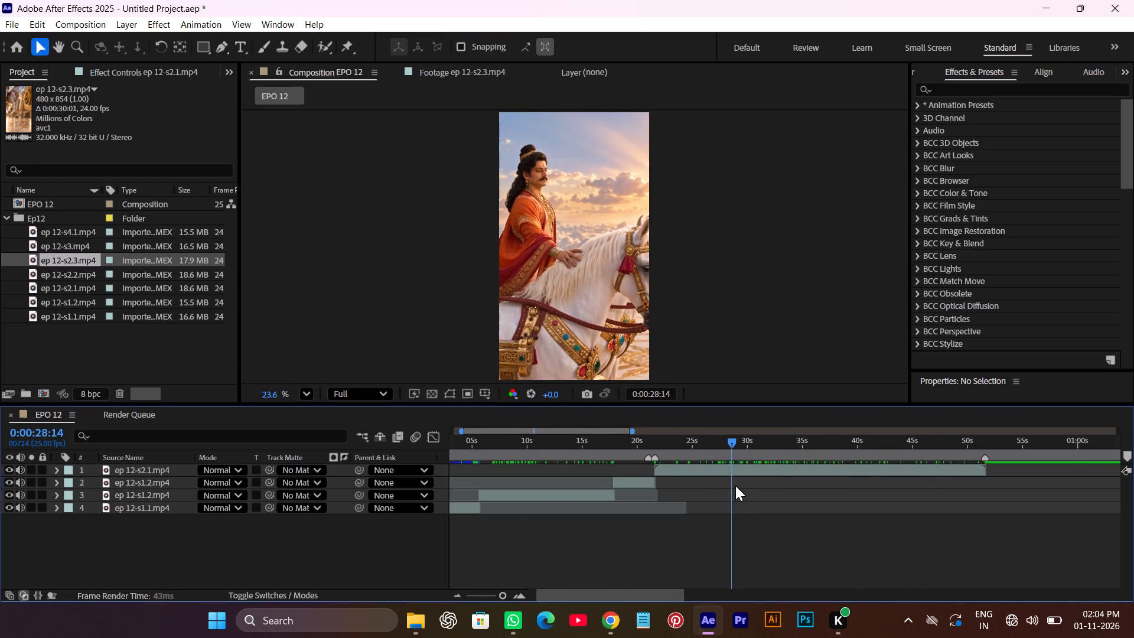
drag(735, 486, 762, 486)
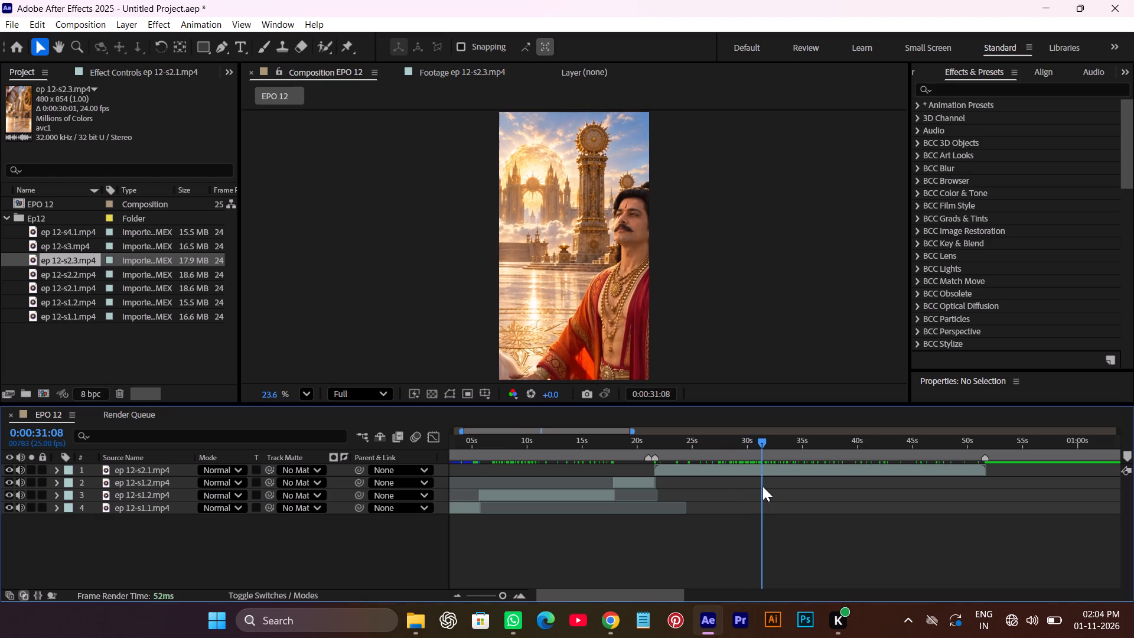
drag(762, 486, 780, 483)
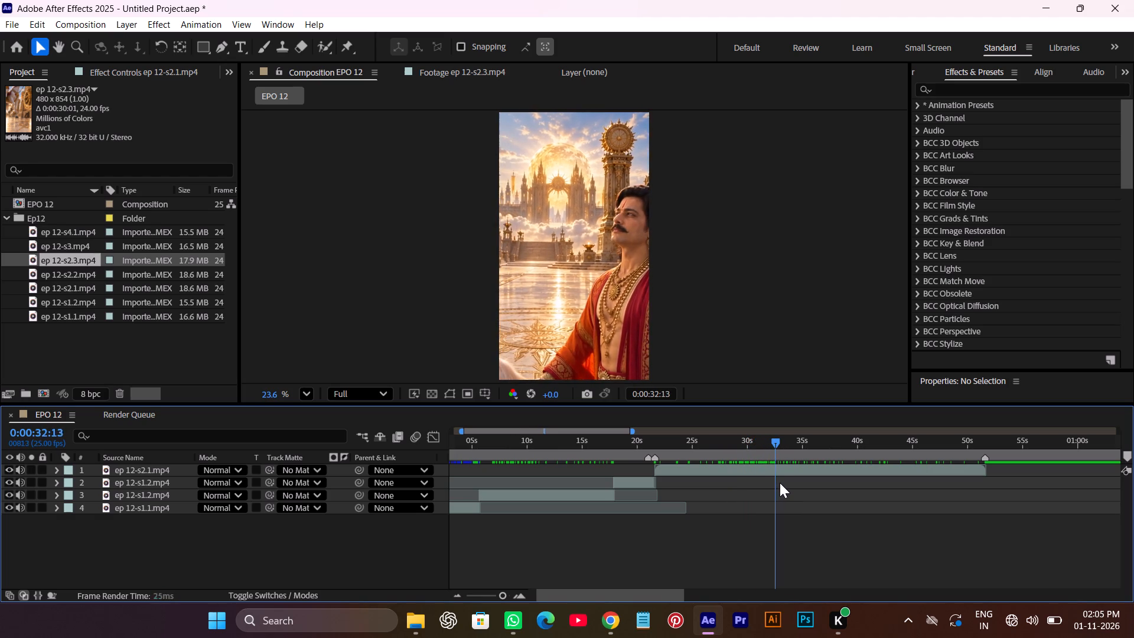
drag(780, 483, 805, 479)
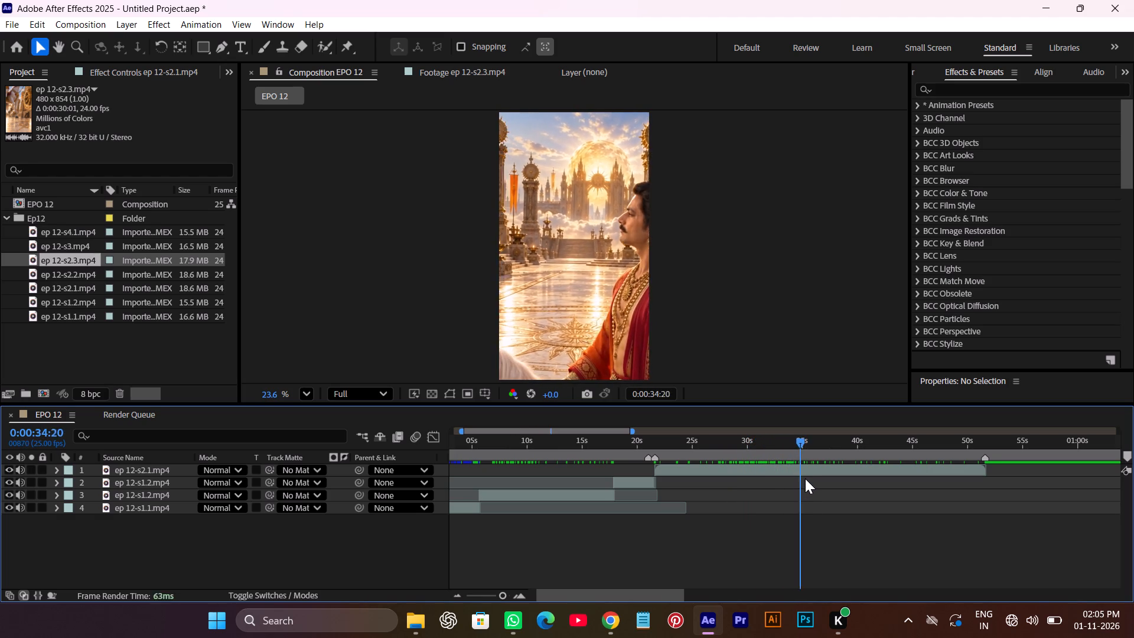
drag(805, 479, 805, 477)
click(809, 467)
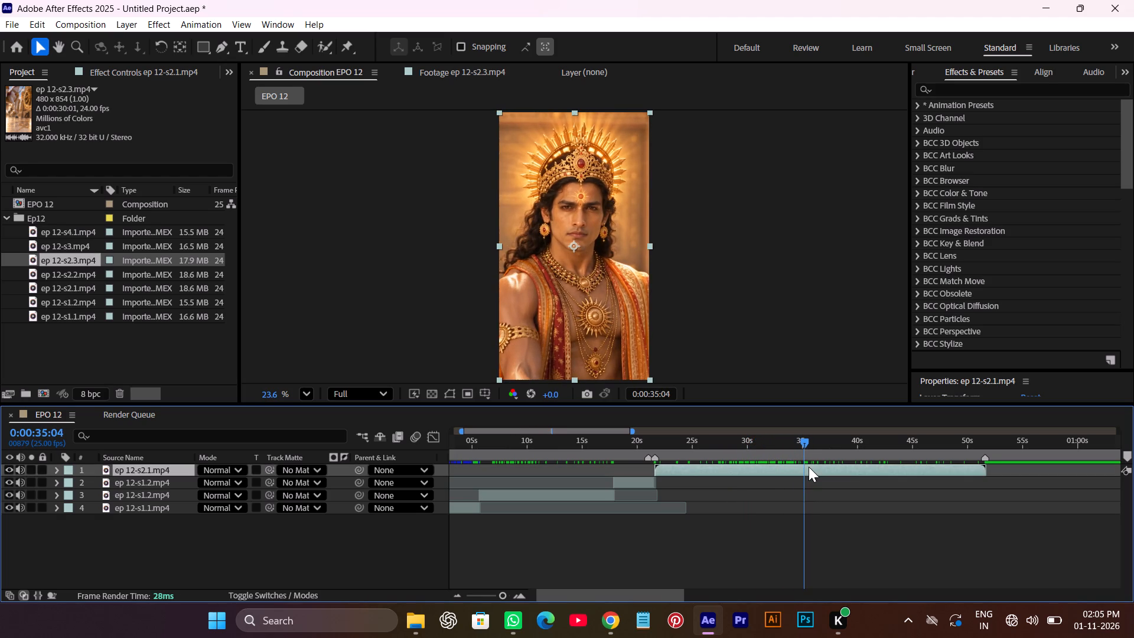
key(alt+bracketleft)
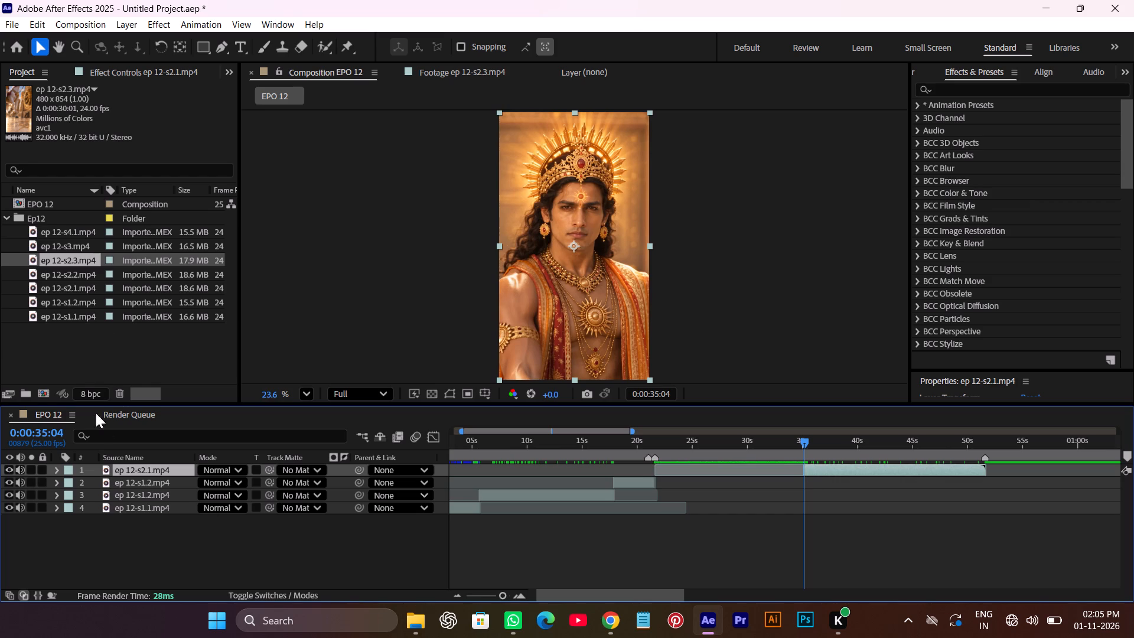
Add the trimmed ep 12-s2.3.mp4 as the top layer of EPO 12, starting at 0:00:21:15, and fit it to the composition frame.
click(80, 264)
drag(79, 259, 667, 418)
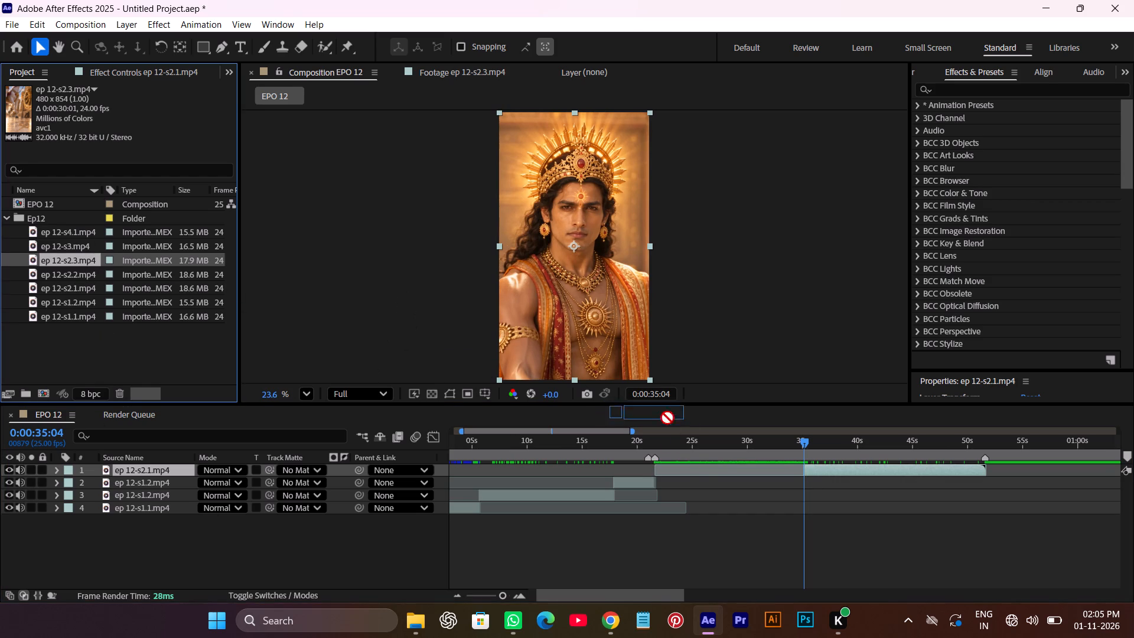
drag(667, 418, 699, 466)
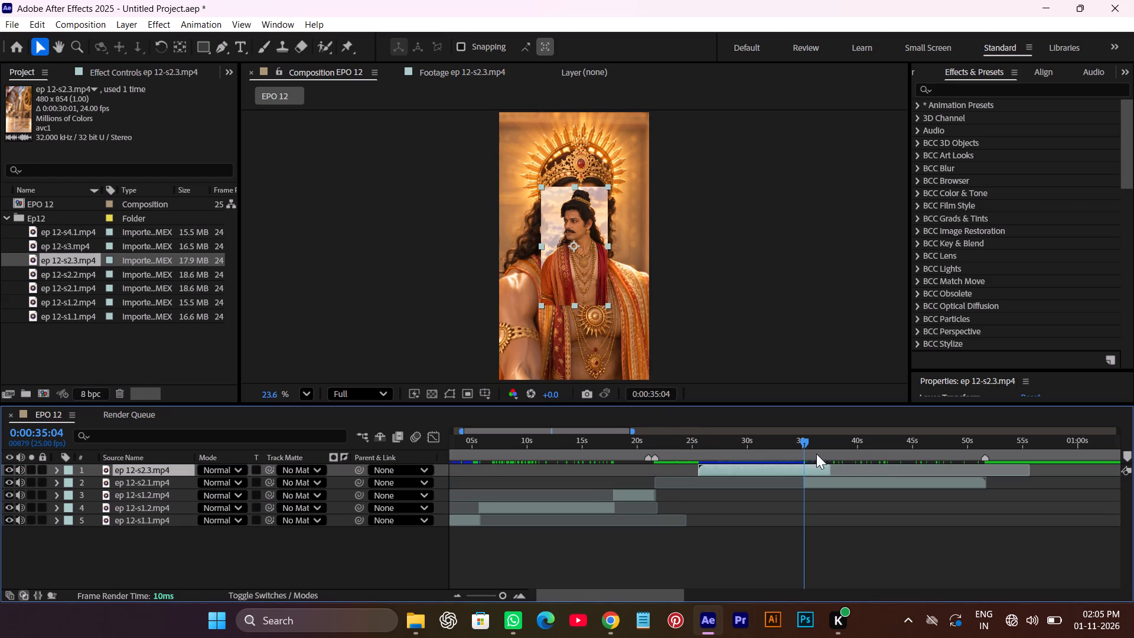
shift+drag(800, 441, 641, 499)
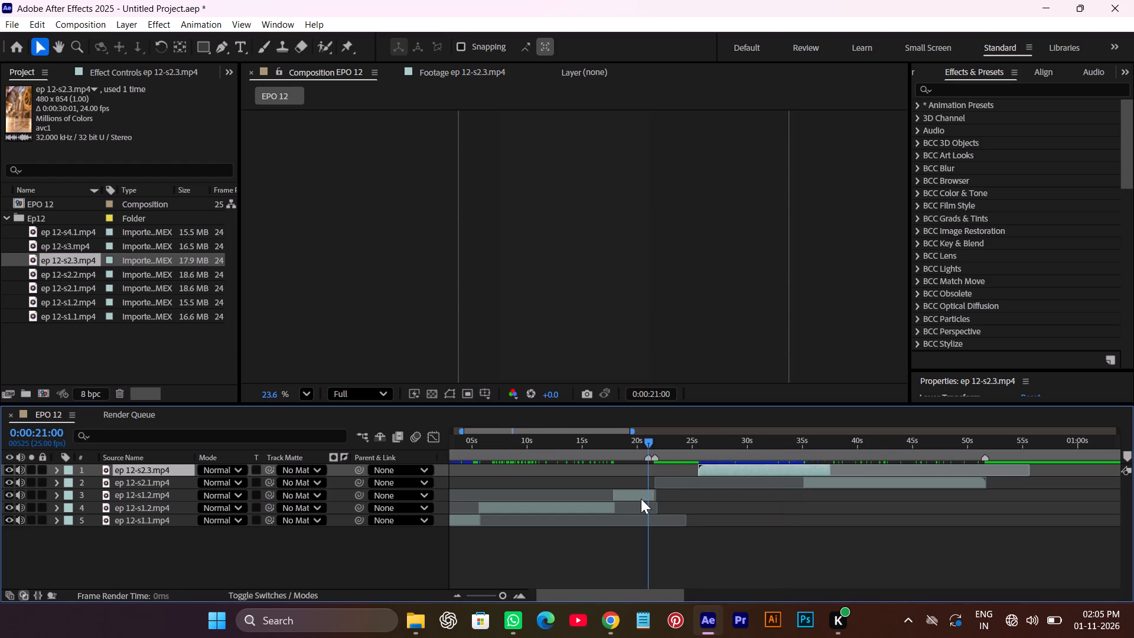
shift+drag(641, 499, 649, 501)
key(bracketleft)
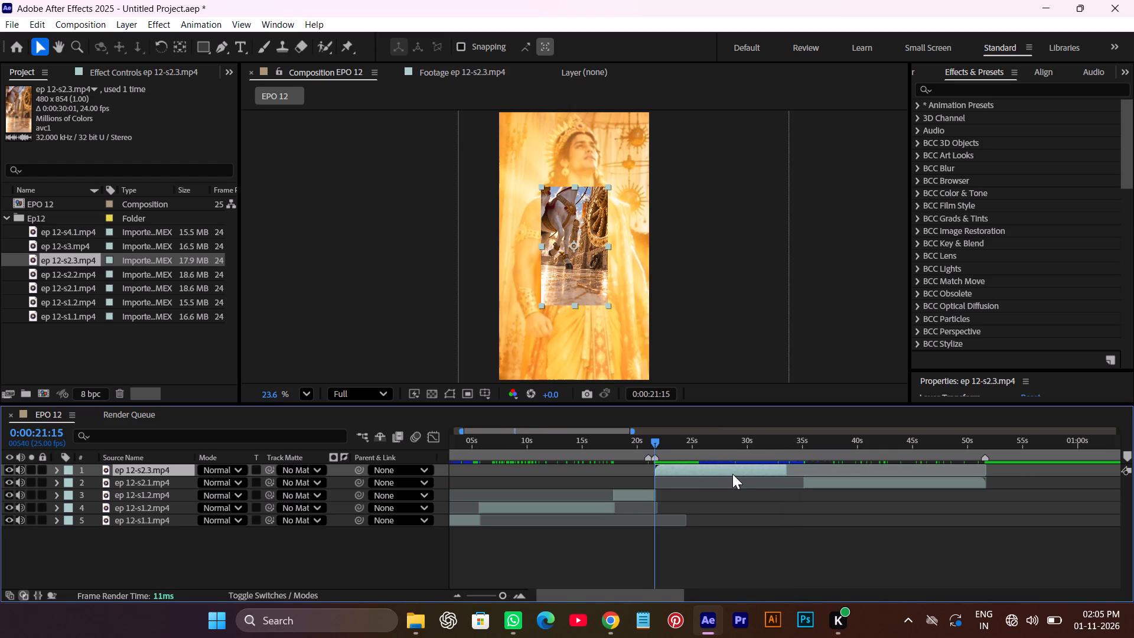
key(f)
drag(659, 440, 665, 442)
key(ctrl+alt+f)
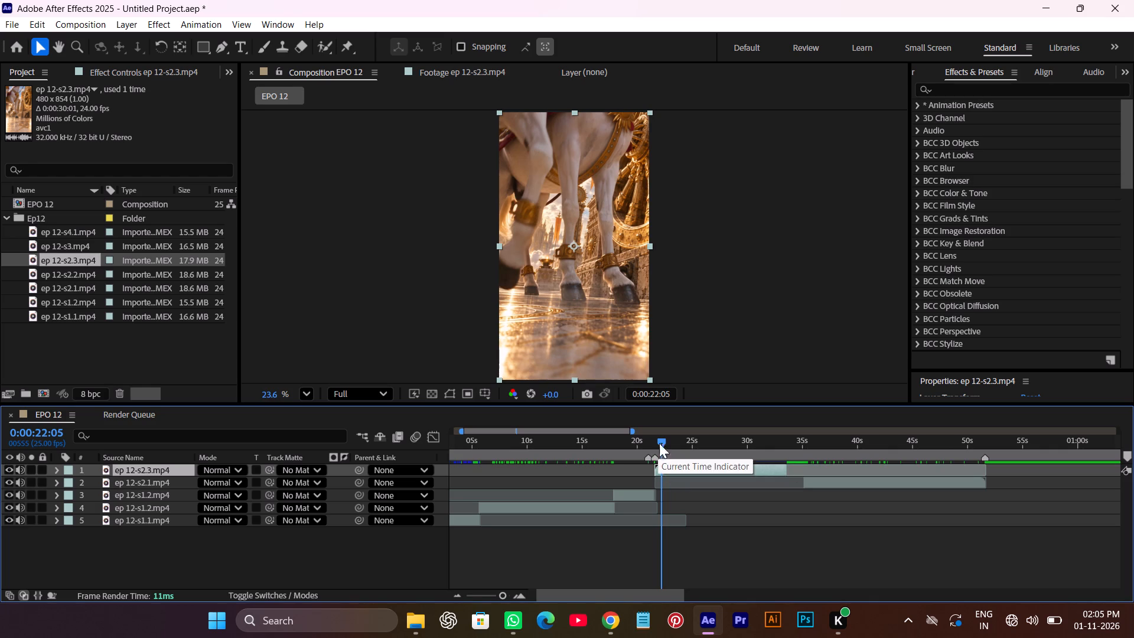
Move the trimmed ep 12-s2.1.mp4 layer earlier so its visible part starts where the ep 12-s2.3.mp4 layer ends.
drag(665, 442, 784, 500)
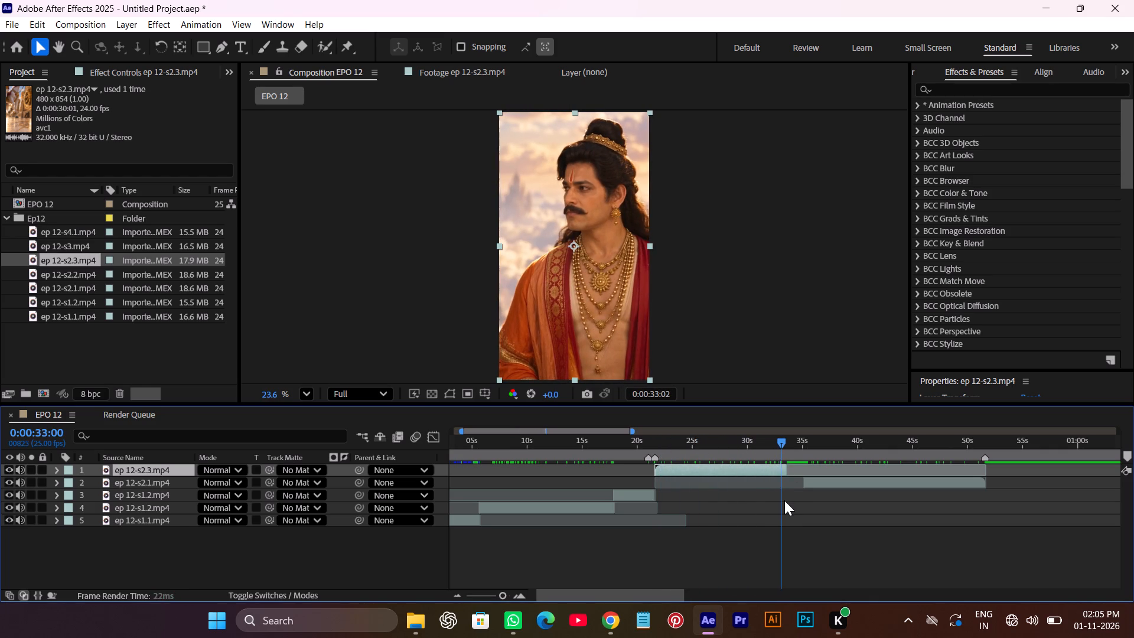
drag(784, 500, 787, 504)
drag(822, 484, 804, 489)
Set the current time to 0:00:50:01, the end of the ep 12-s2.1.mp4 layer, and add a composition marker there.
drag(788, 438, 801, 456)
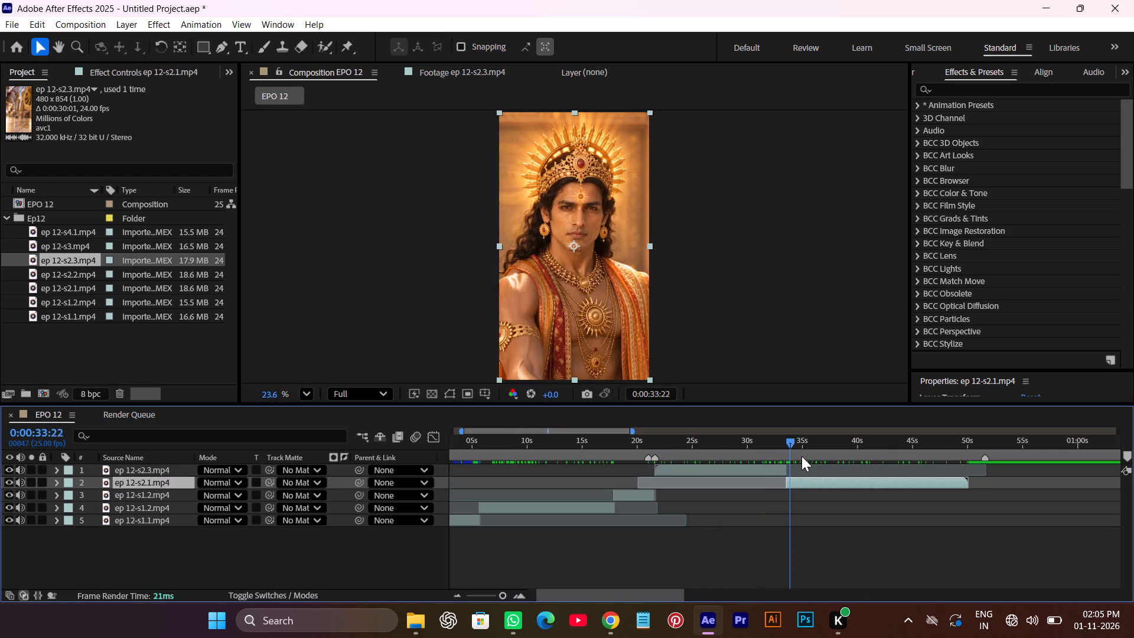
drag(801, 456, 944, 477)
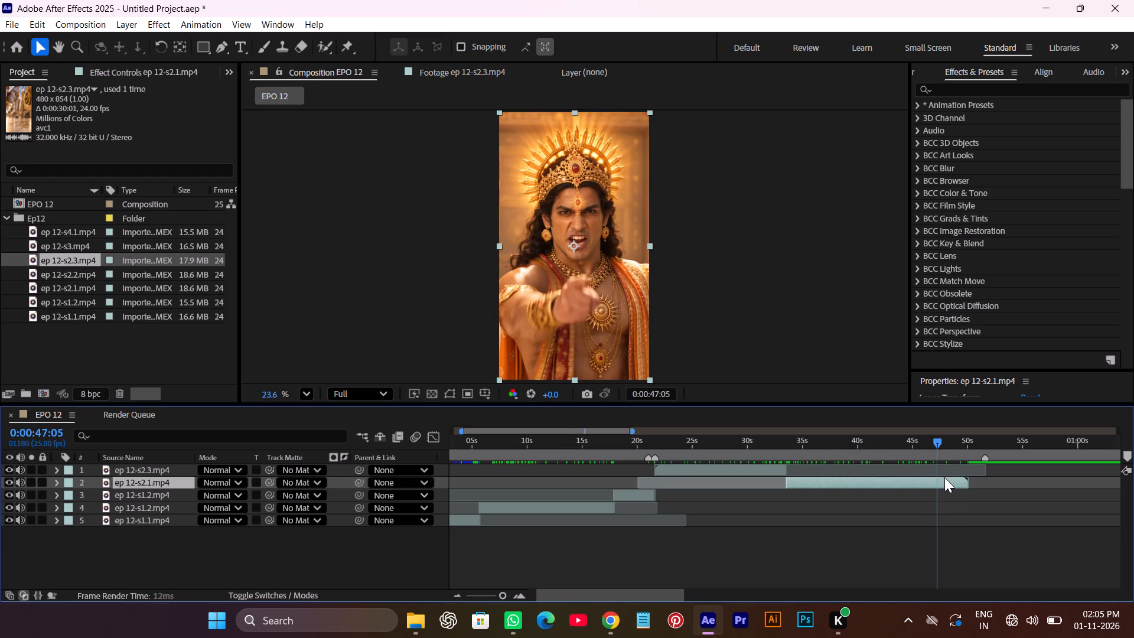
drag(944, 477, 967, 490)
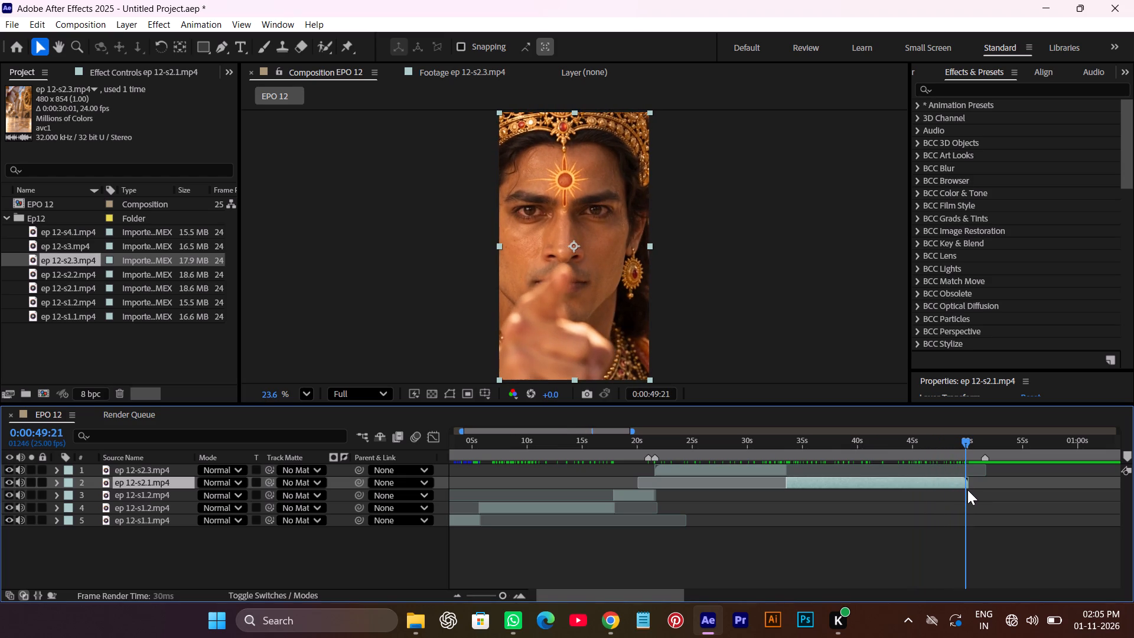
drag(967, 490, 969, 490)
click(970, 525)
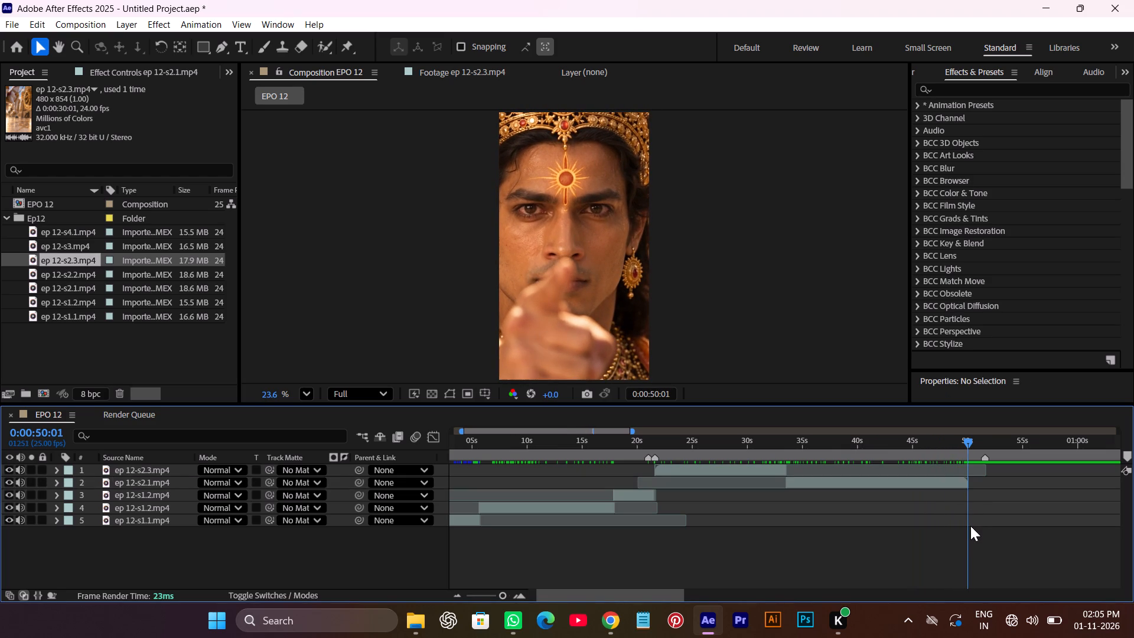
key(c)
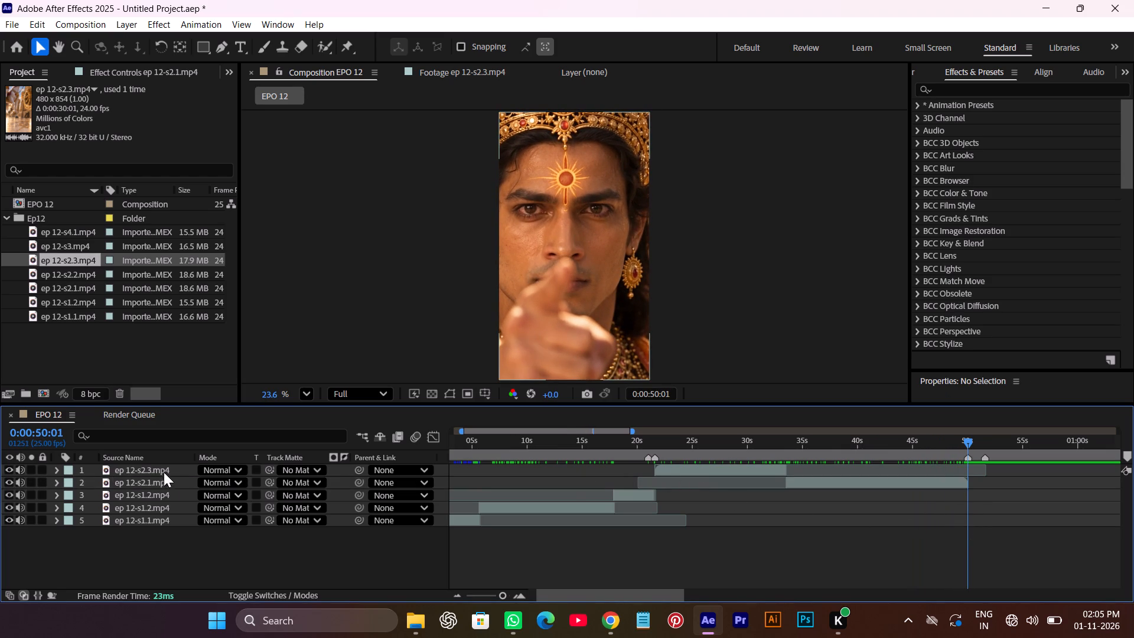
Reorder the ep 12-s2.3.mp4 layer below the ep 12-s2.1.mp4 layer.
drag(163, 469, 167, 483)
Delete the outdated composition marker at 0:00:51:14.
key(space)
key(space)
key(space)
key(space)
key(space)
key(space)
key(space)
key(space)
drag(924, 562, 732, 610)
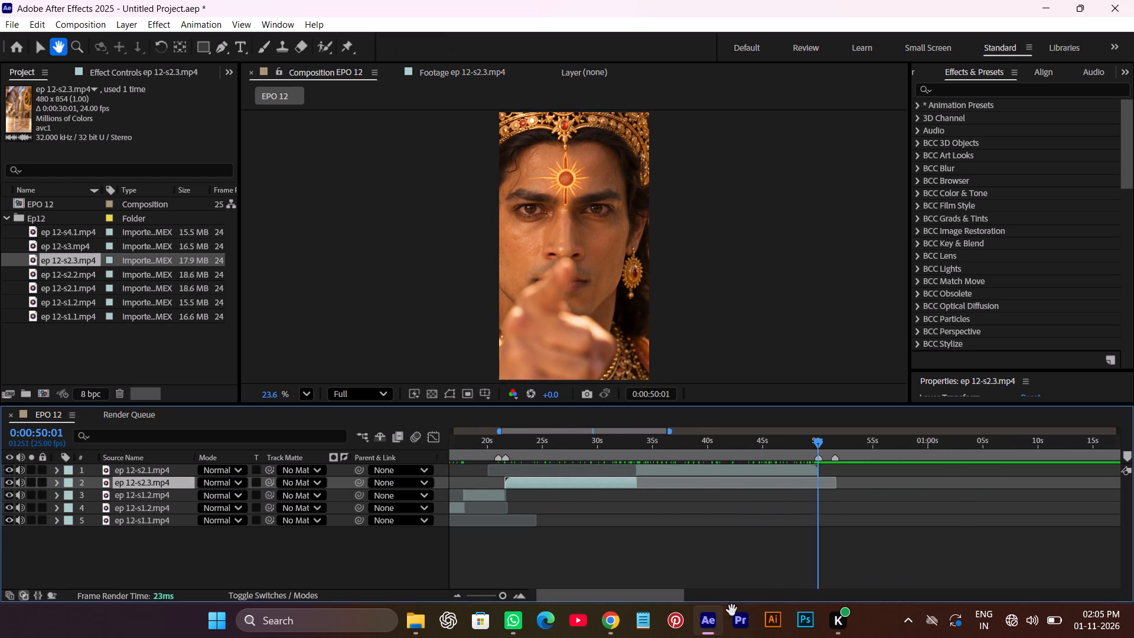
drag(732, 610, 620, 607)
right_click(685, 460)
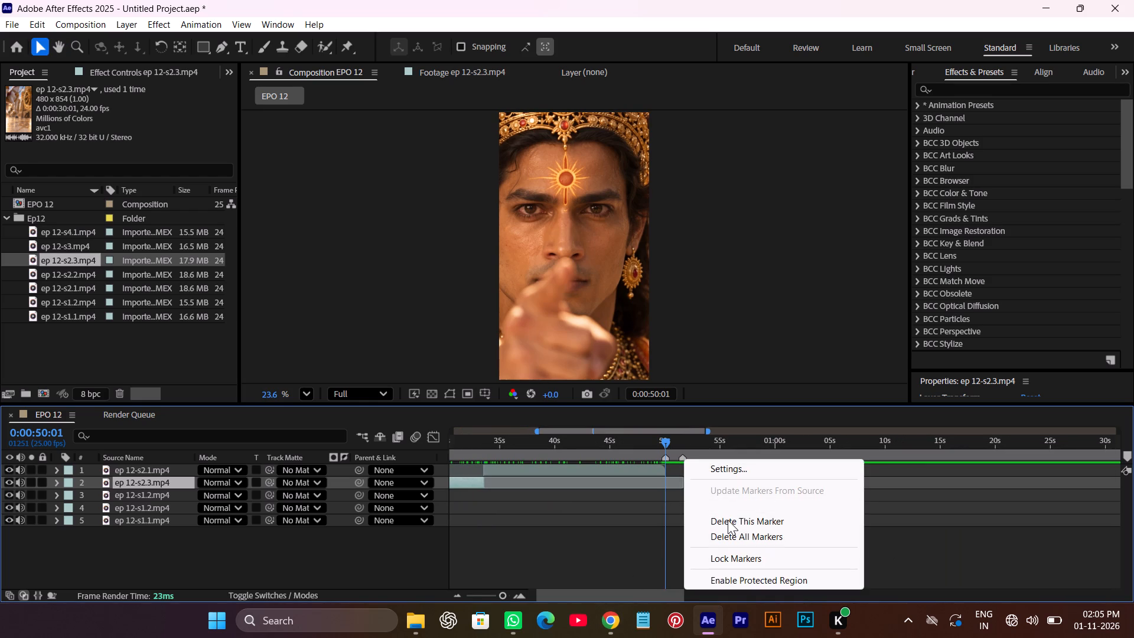
click(728, 520)
Preview the ep 12-s3.mp4 source footage and examine its shots through to the closing scene.
double_click(82, 248)
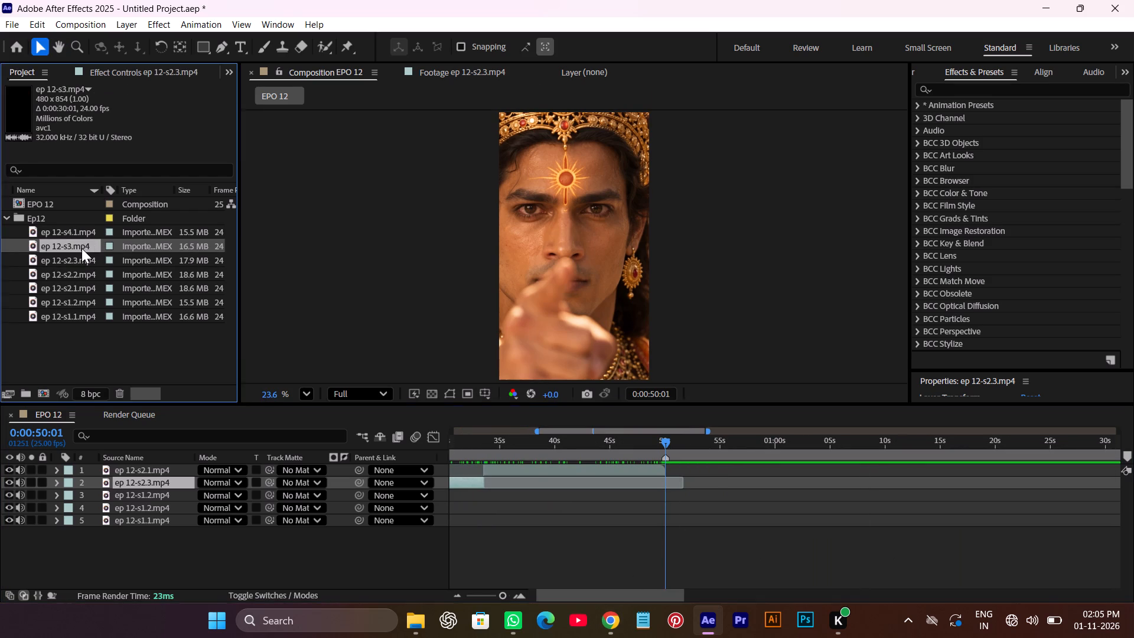
key(space)
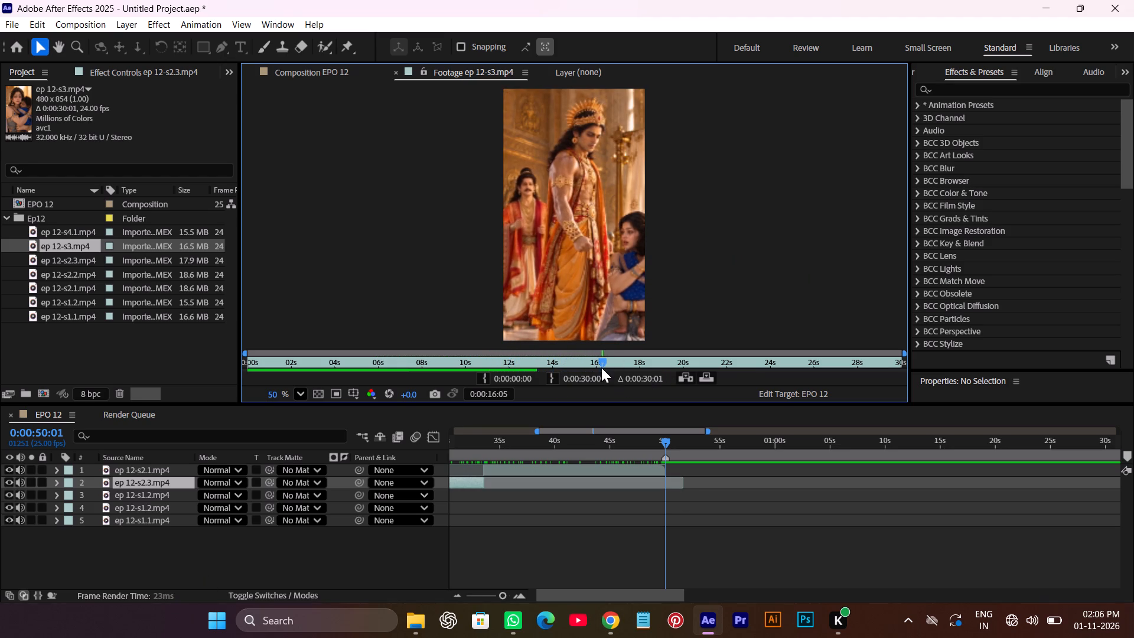
drag(607, 363, 808, 377)
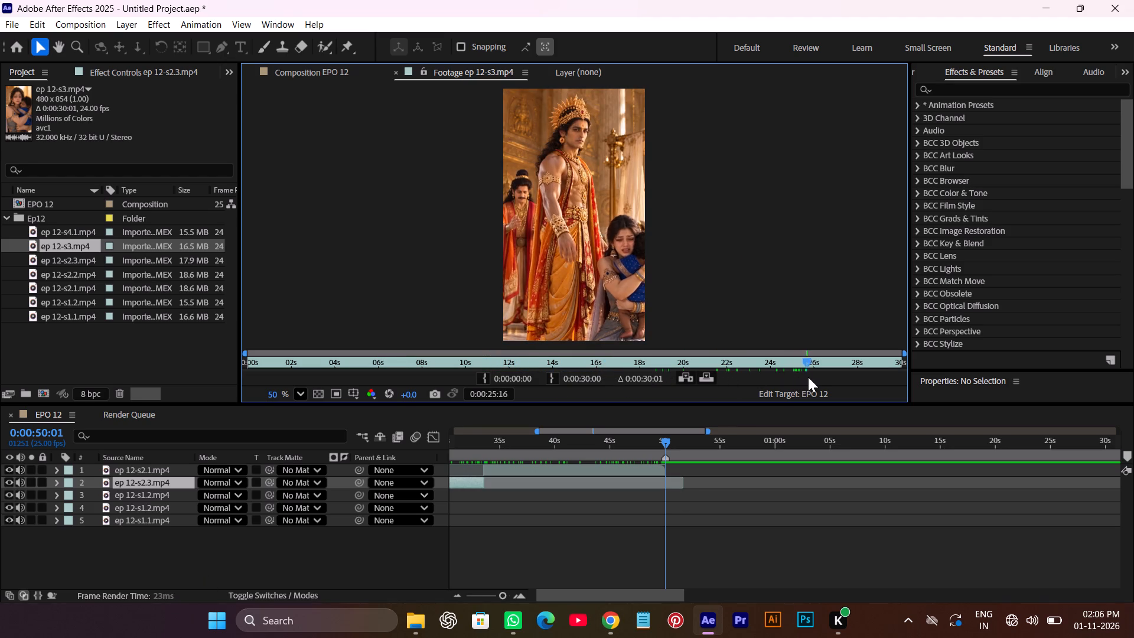
drag(808, 377, 871, 376)
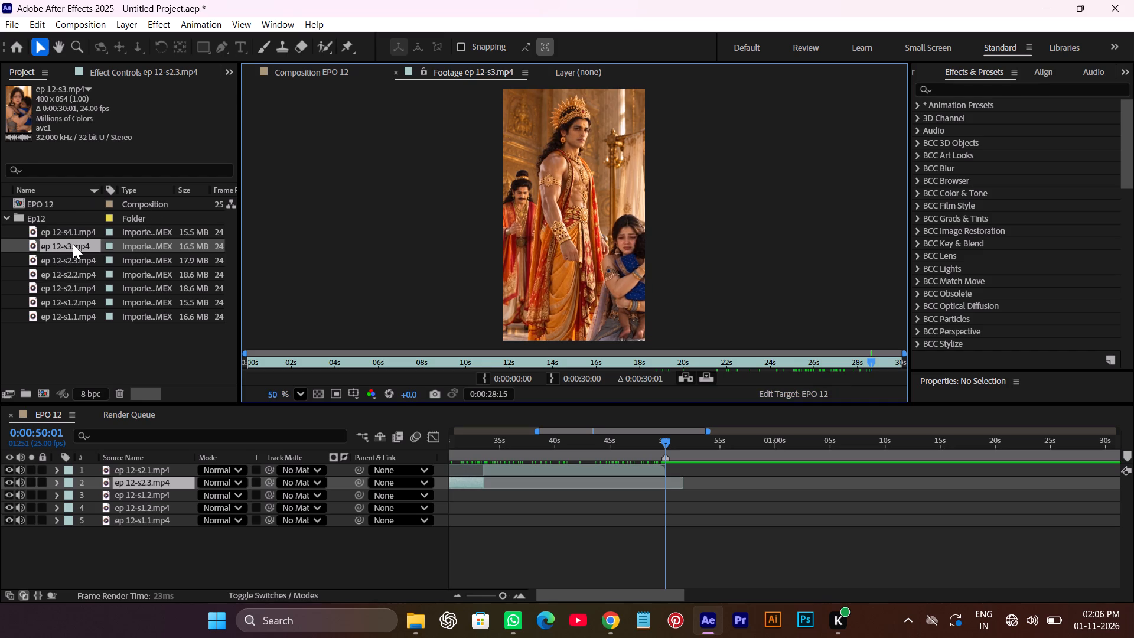
Add ep 12-s3.mp4 as the top layer of EPO 12, starting at 0:00:50:01, and fit it to the composition frame.
drag(73, 244, 708, 464)
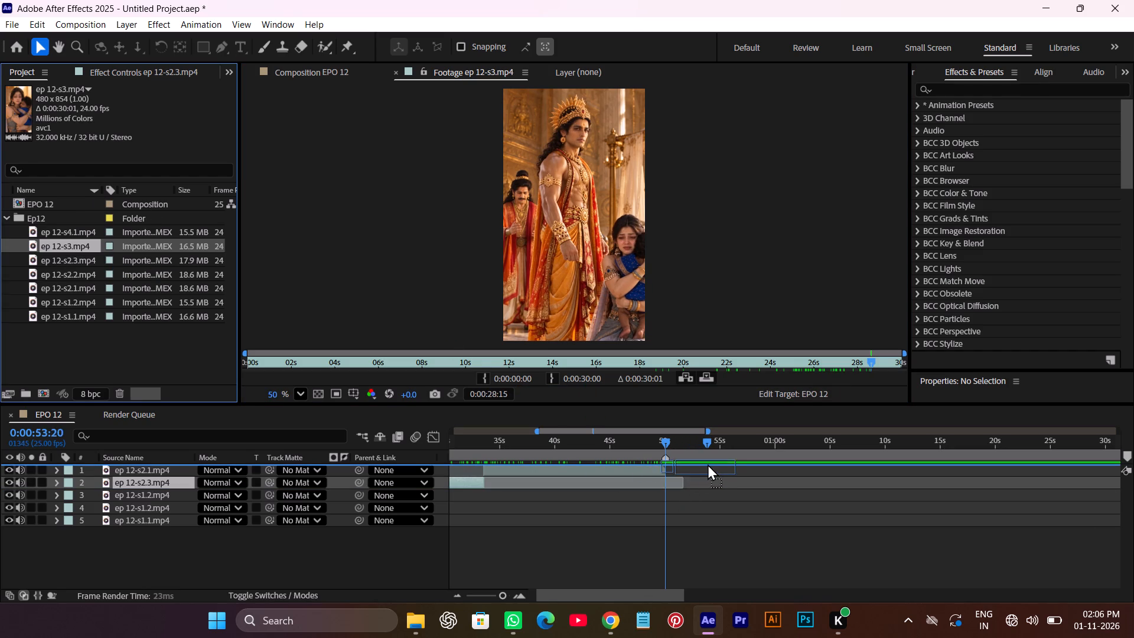
drag(708, 464, 709, 464)
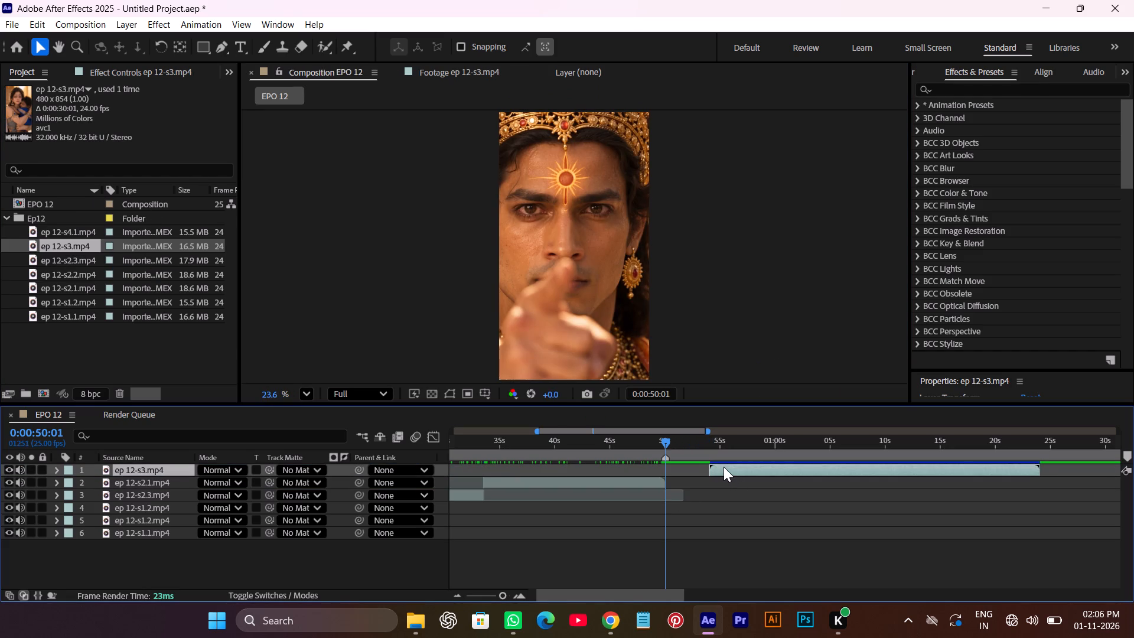
key(bracketleft)
key(ctrl+alt+f)
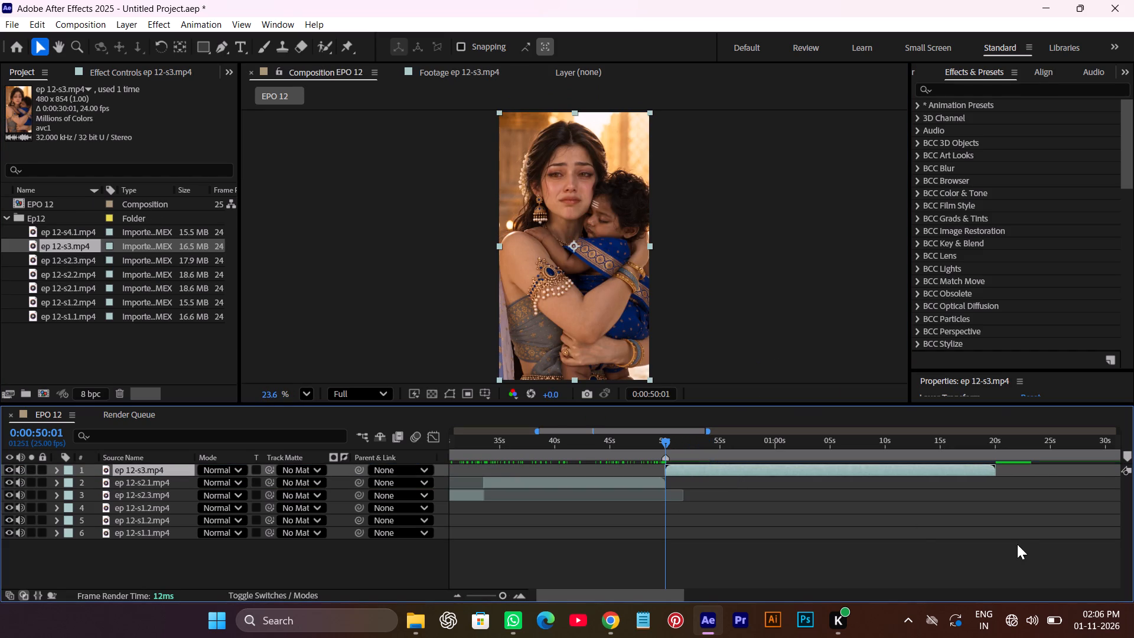
Set the current time to 0:01:20:01, the end of the ep 12-s3.mp4 layer, and add a composition marker there.
drag(668, 440, 936, 526)
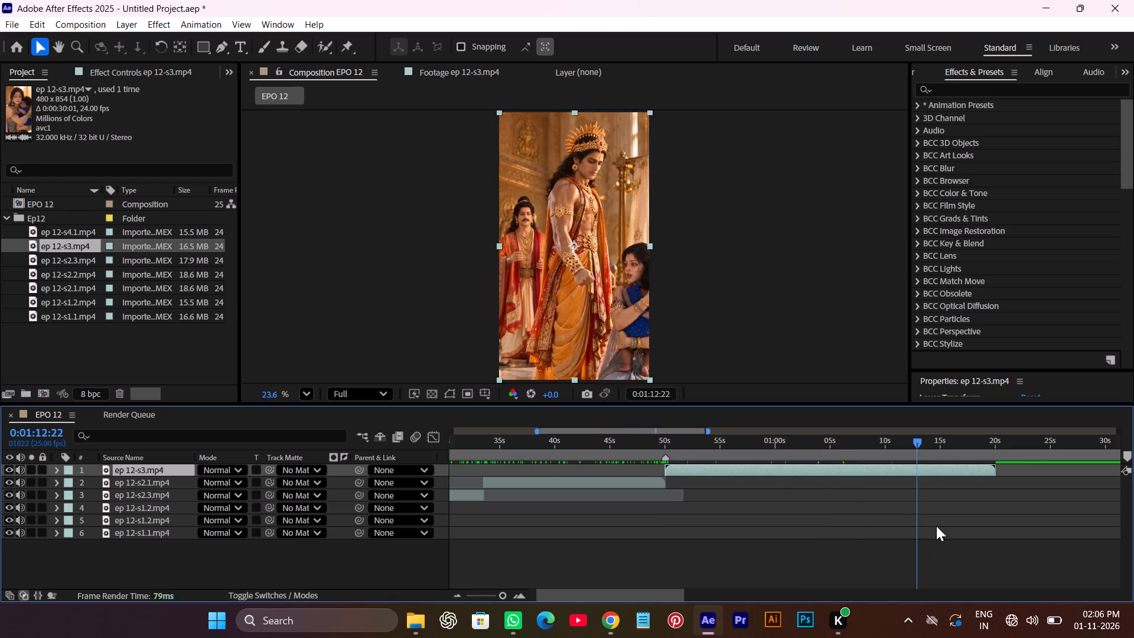
drag(936, 526, 998, 535)
click(1011, 551)
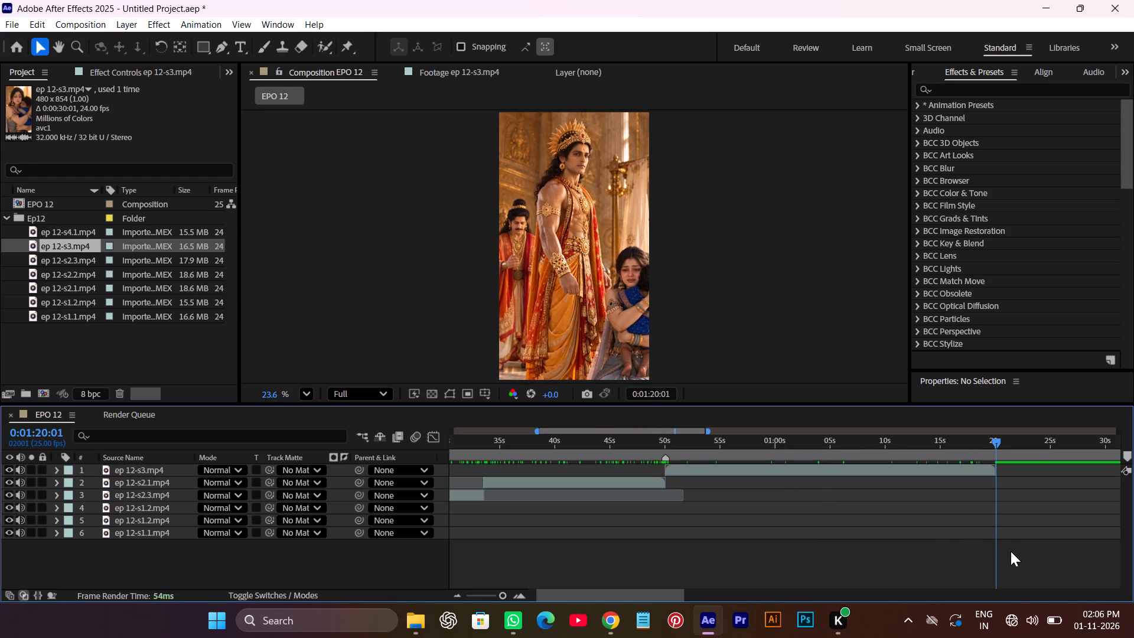
click(1011, 551)
key(c)
key(space)
key(space)
key(space)
key(space)
key(space)
key(space)
key(space)
key(space)
drag(1015, 552, 753, 591)
click(758, 562)
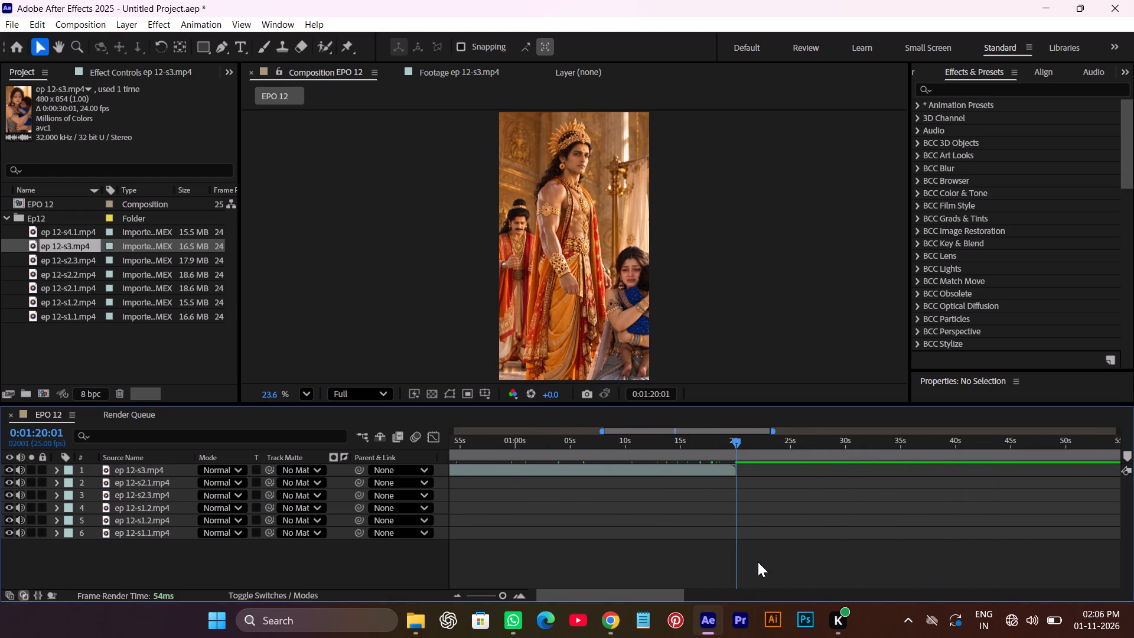
key(c)
Preview the ep 12-s4.1.mp4 source footage and skim back through its shots.
double_click(81, 230)
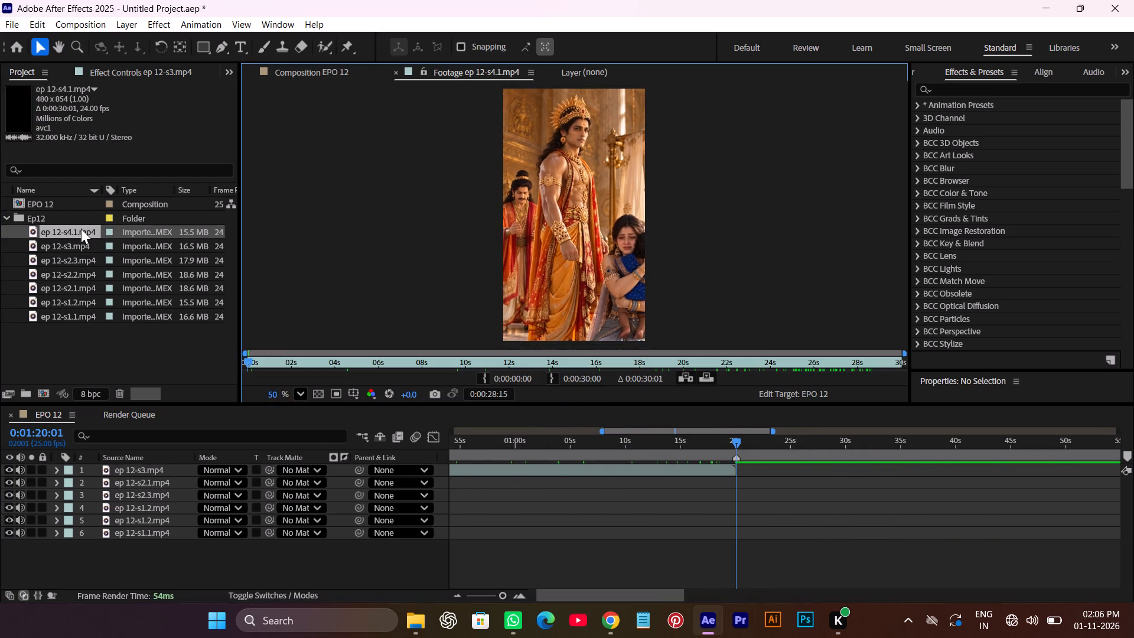
key(space)
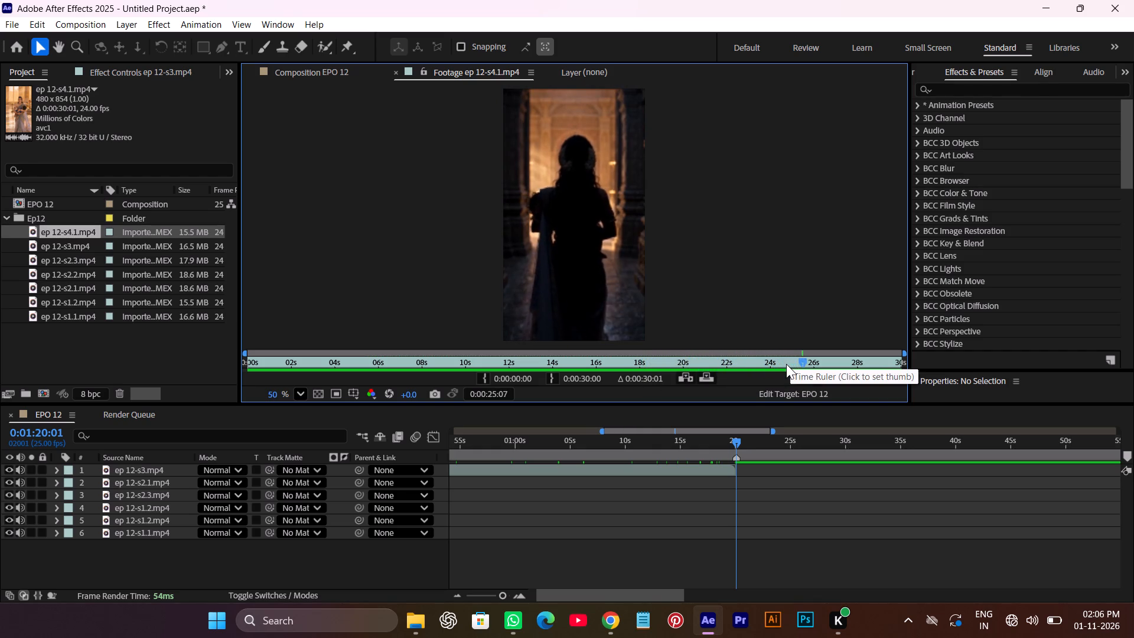
drag(830, 358, 502, 356)
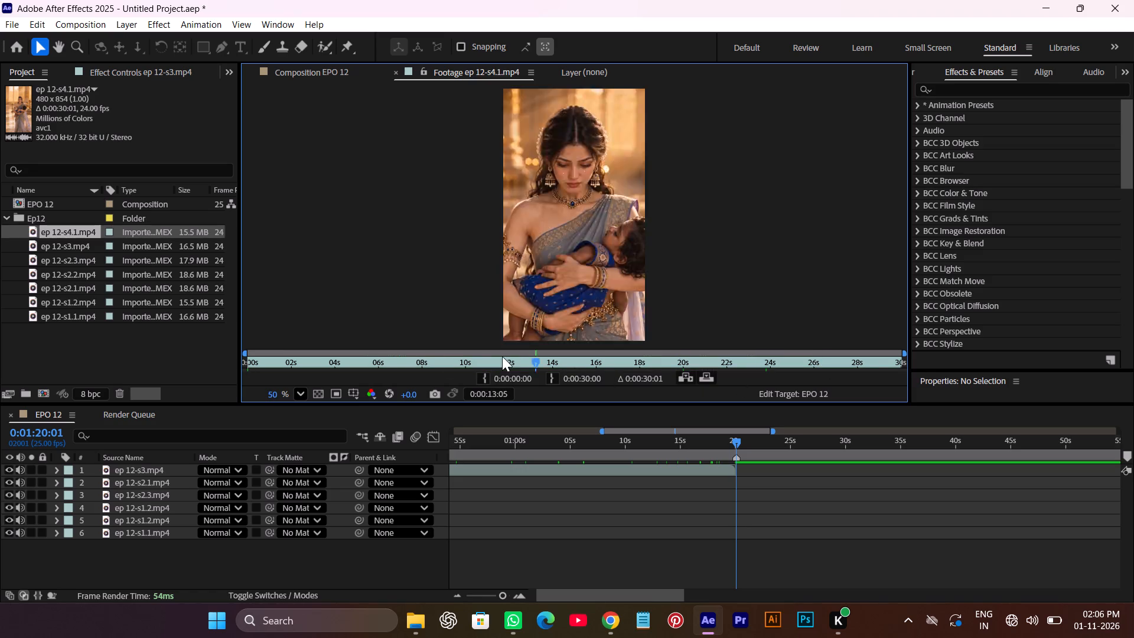
drag(502, 356, 333, 363)
Add ep 12-s4.1.mp4 as the top layer of EPO 12, starting at 0:01:20:01, and fit it to the composition frame.
drag(71, 231, 789, 466)
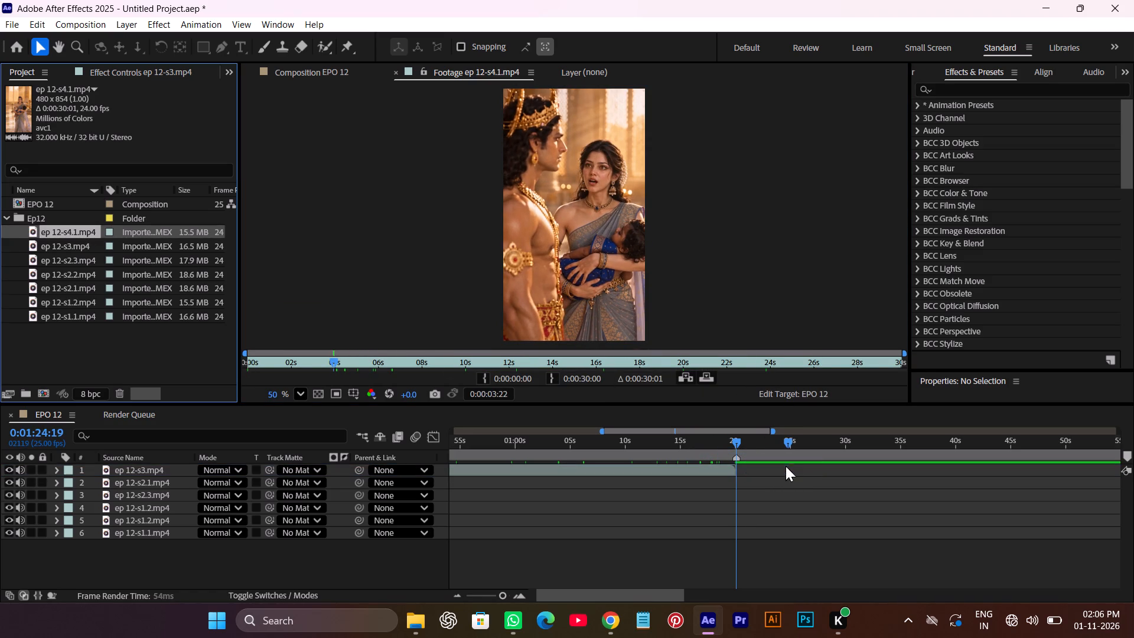
key(bracketleft)
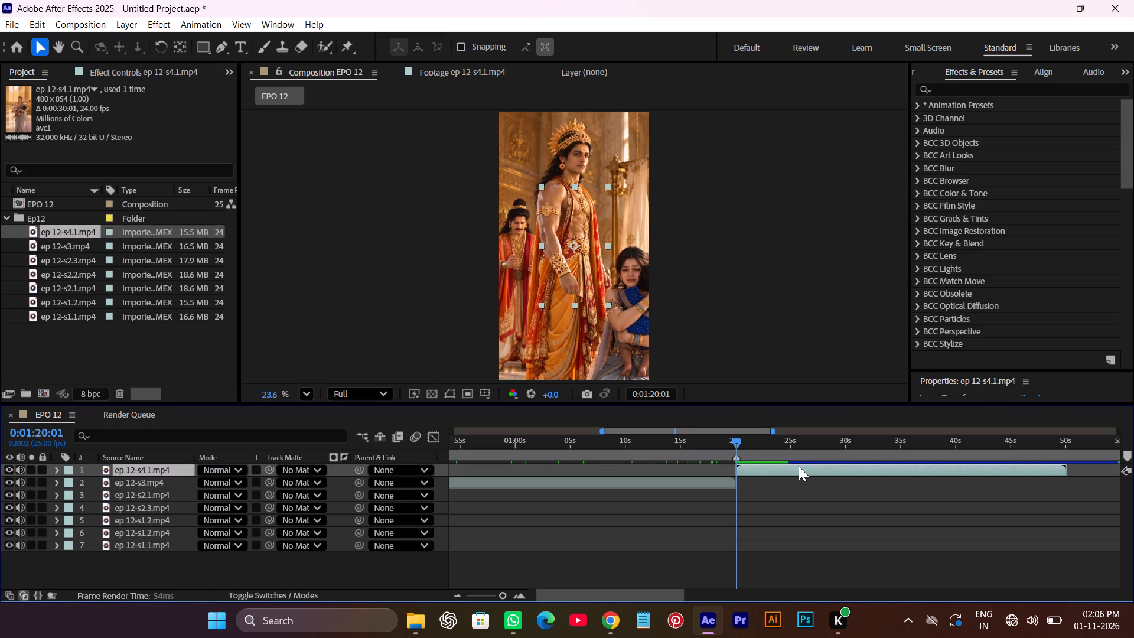
key(ctrl+alt+f)
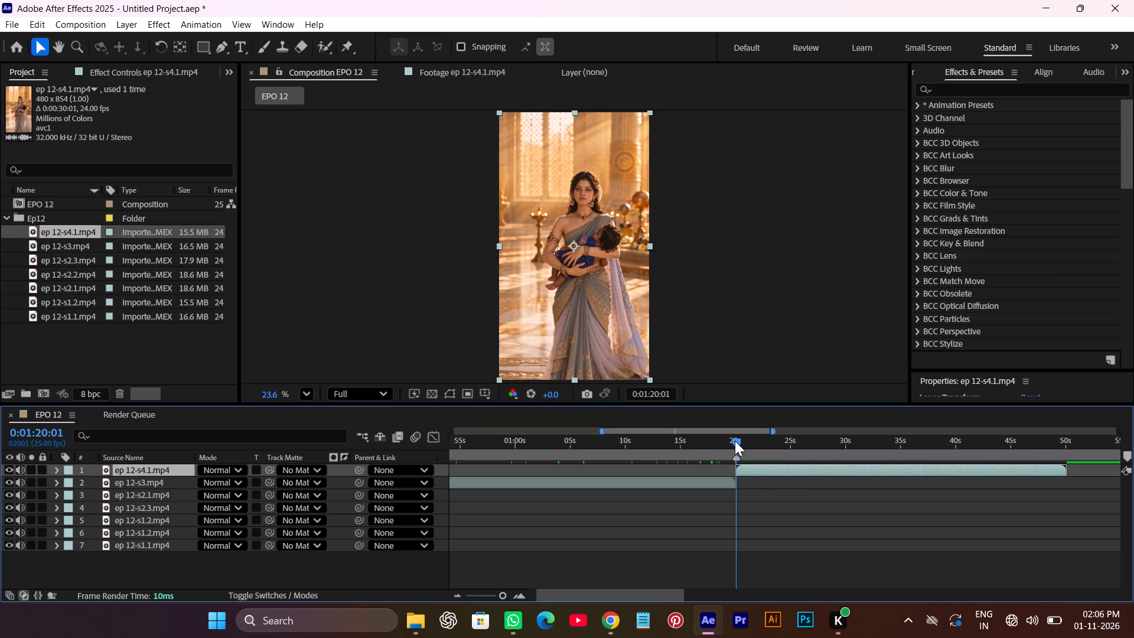
Examine the opening shots of the ep 12-s4.1.mp4 layer and its transition from ep 12-s3.mp4 around 0:01:20.
drag(736, 441, 810, 457)
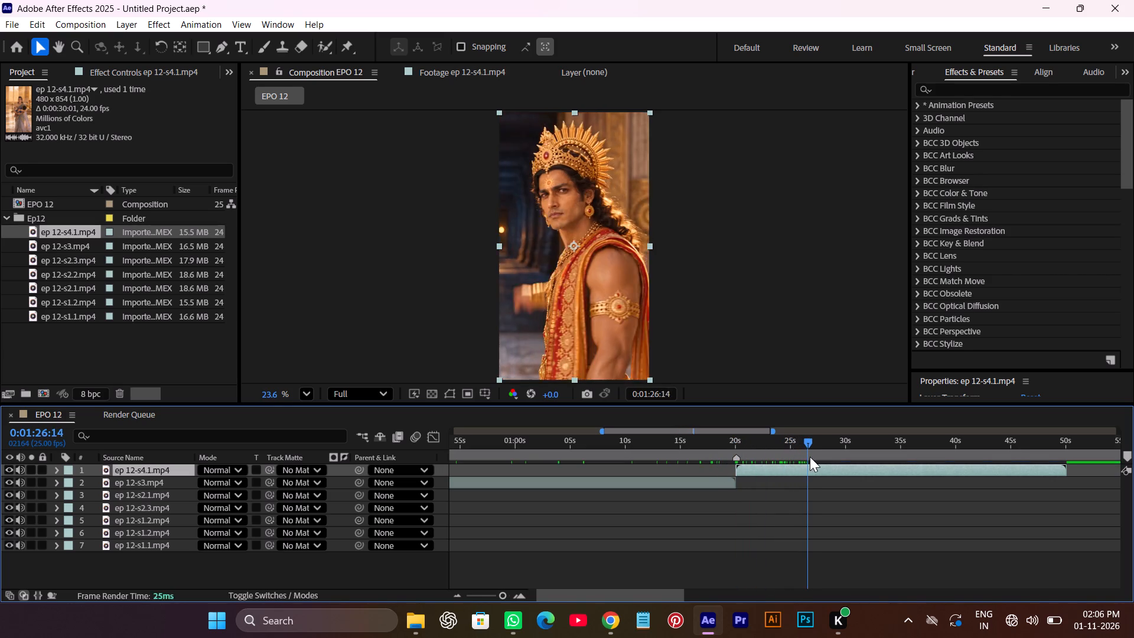
drag(810, 457, 871, 457)
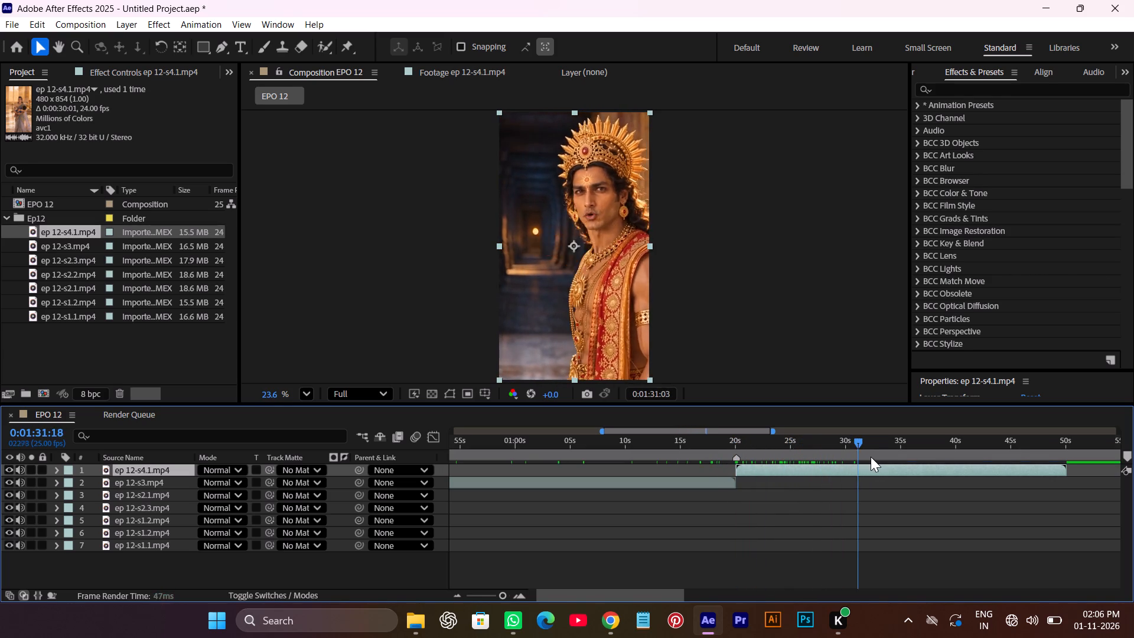
drag(871, 457, 825, 471)
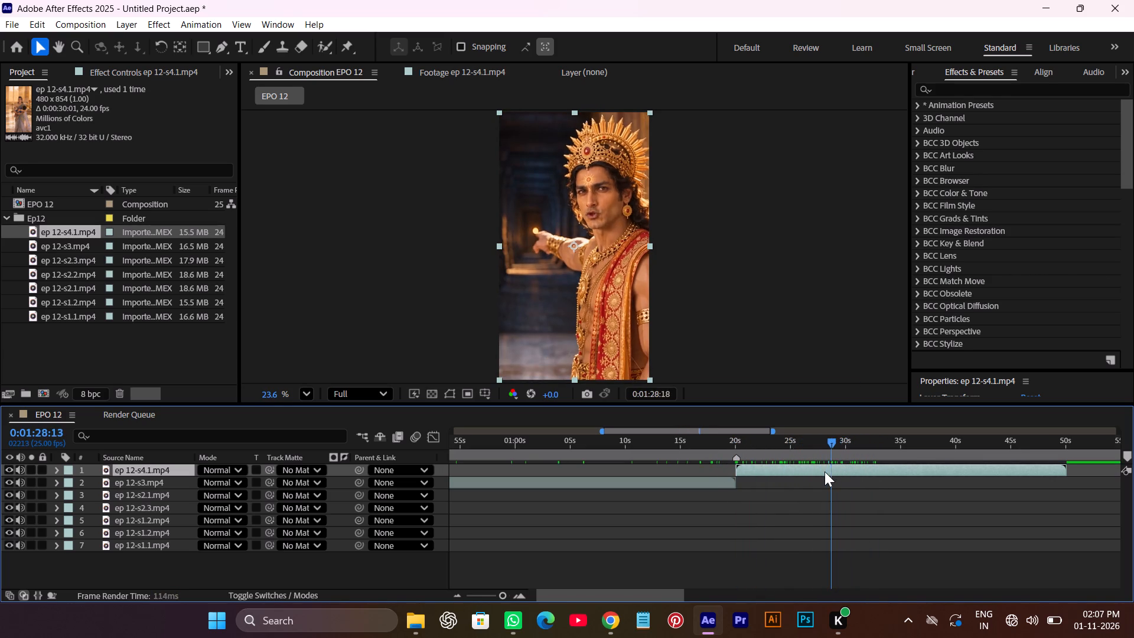
drag(825, 471, 791, 487)
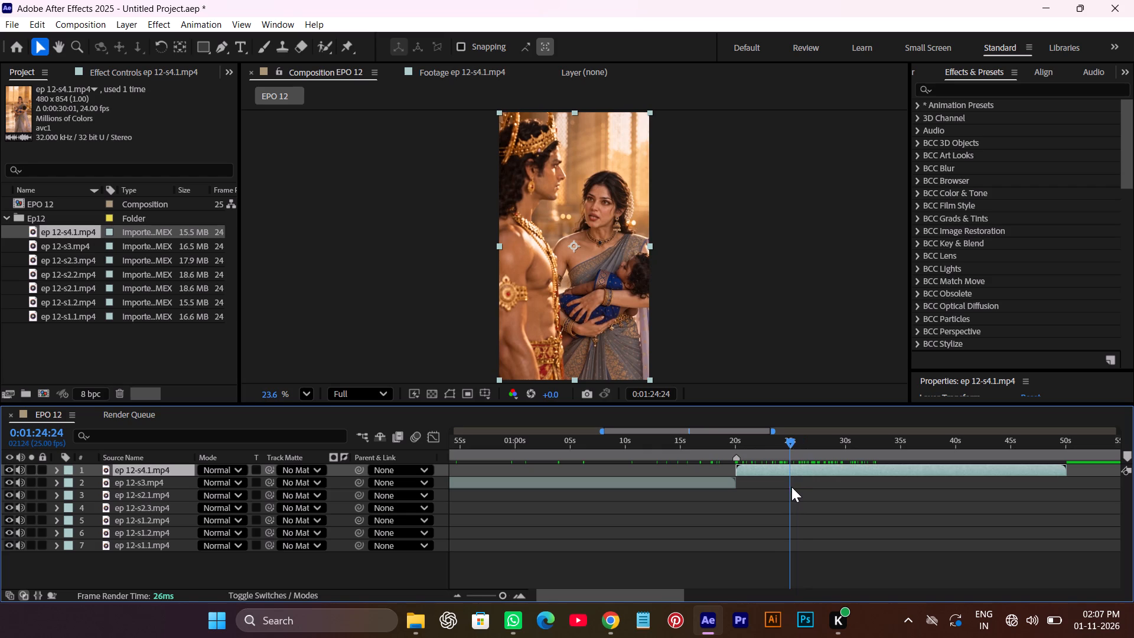
drag(791, 487, 787, 493)
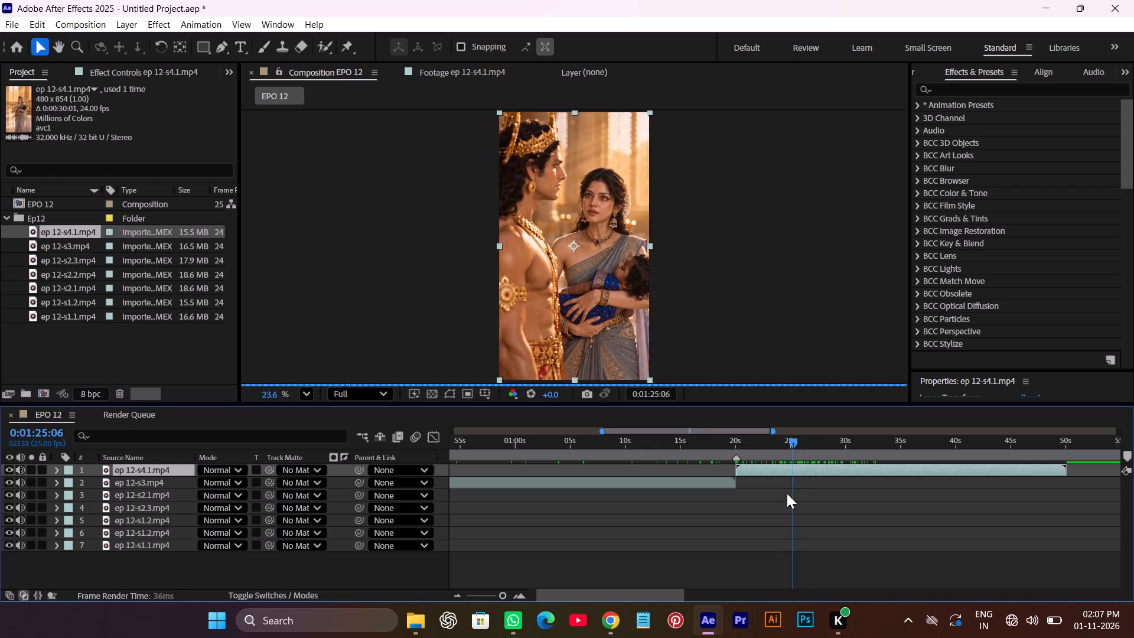
drag(787, 493, 731, 504)
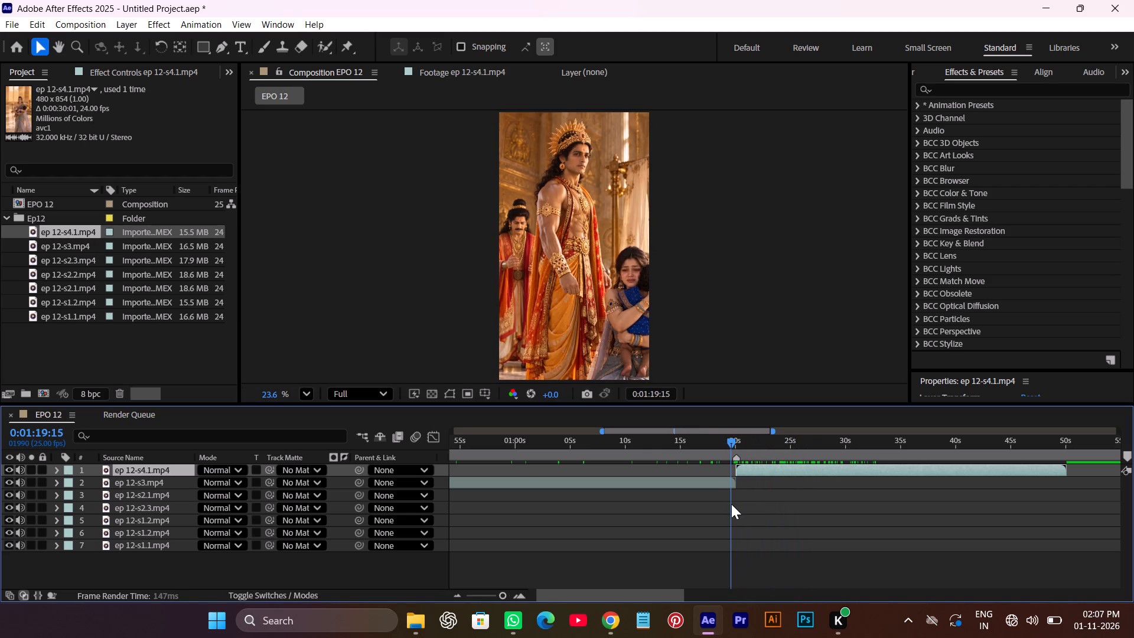
drag(731, 504, 761, 509)
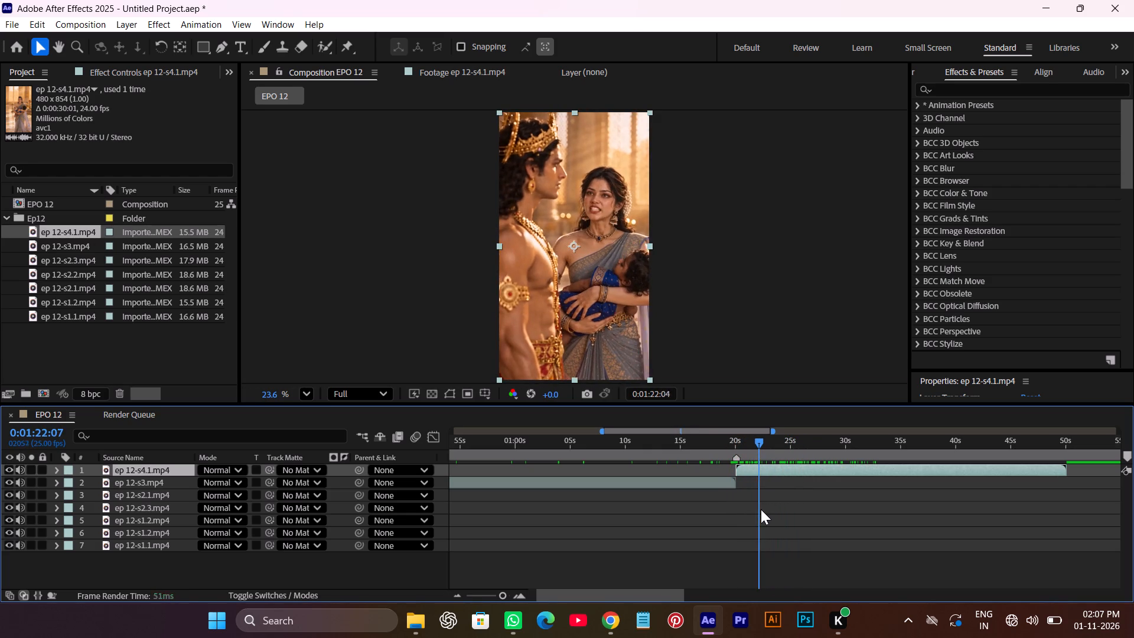
drag(761, 509, 741, 512)
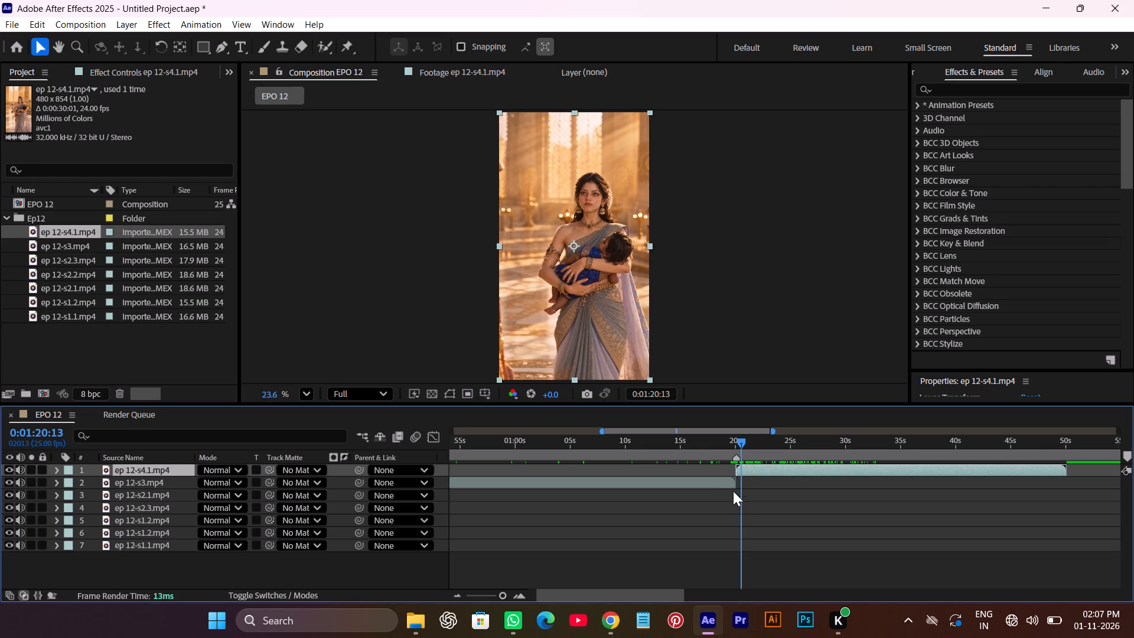
Trim about 1.5 seconds off the start of the ep 12-s4.1.mp4 layer and shift it to begin at about 0:01:20, where ep 12-s3.mp4 ends.
drag(739, 476, 765, 471)
drag(779, 468, 775, 469)
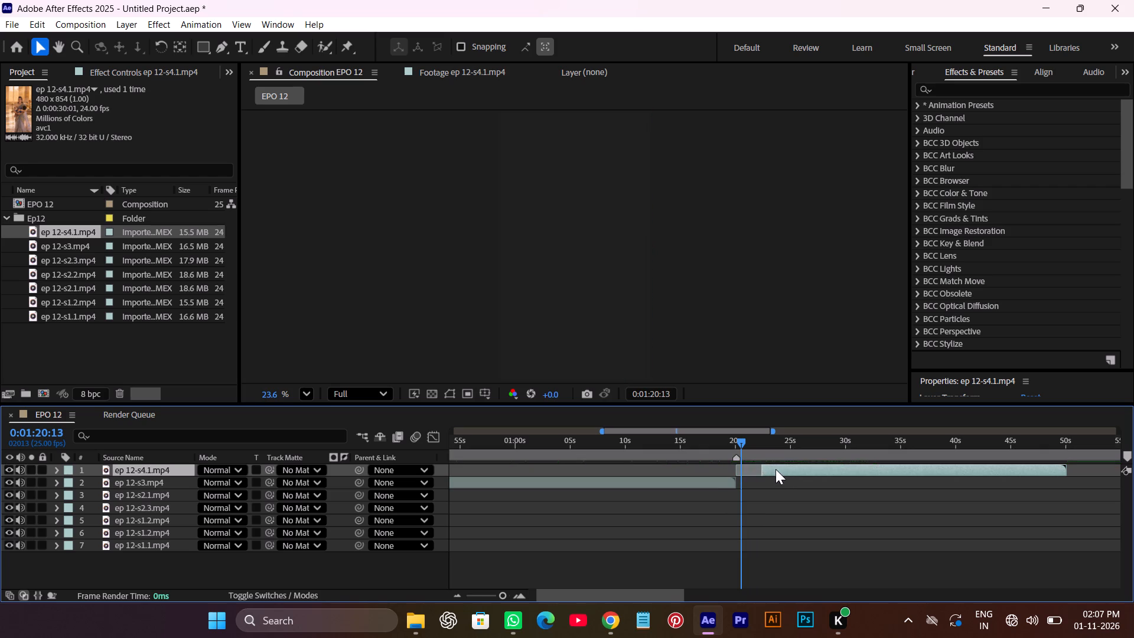
drag(775, 469, 751, 475)
drag(739, 444, 733, 444)
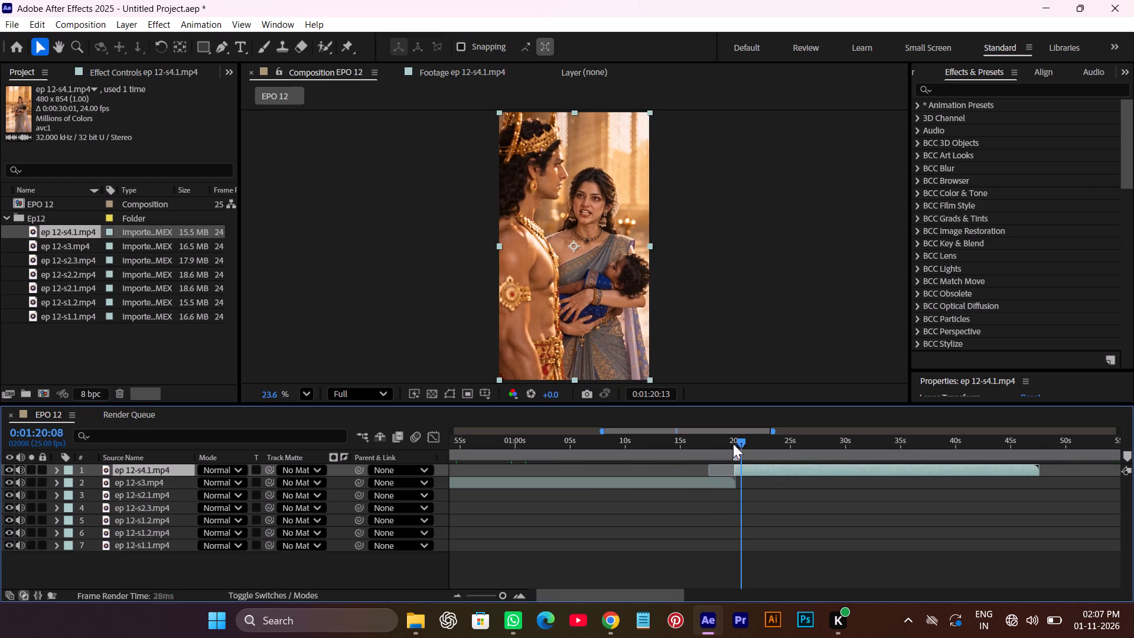
drag(733, 444, 732, 444)
drag(737, 467, 728, 468)
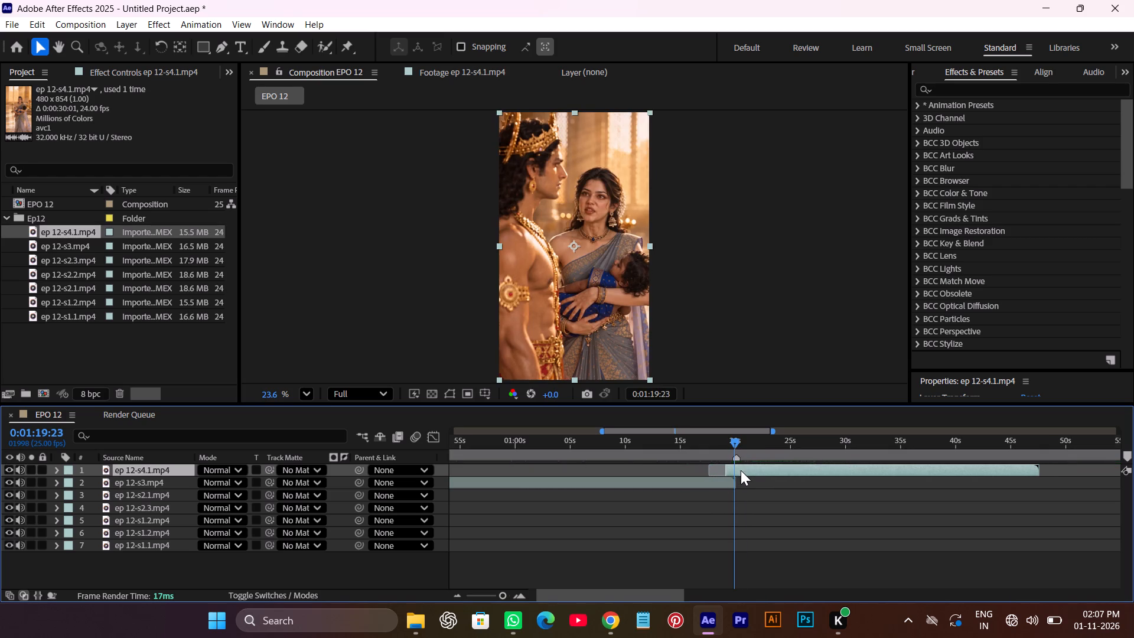
drag(741, 471, 749, 473)
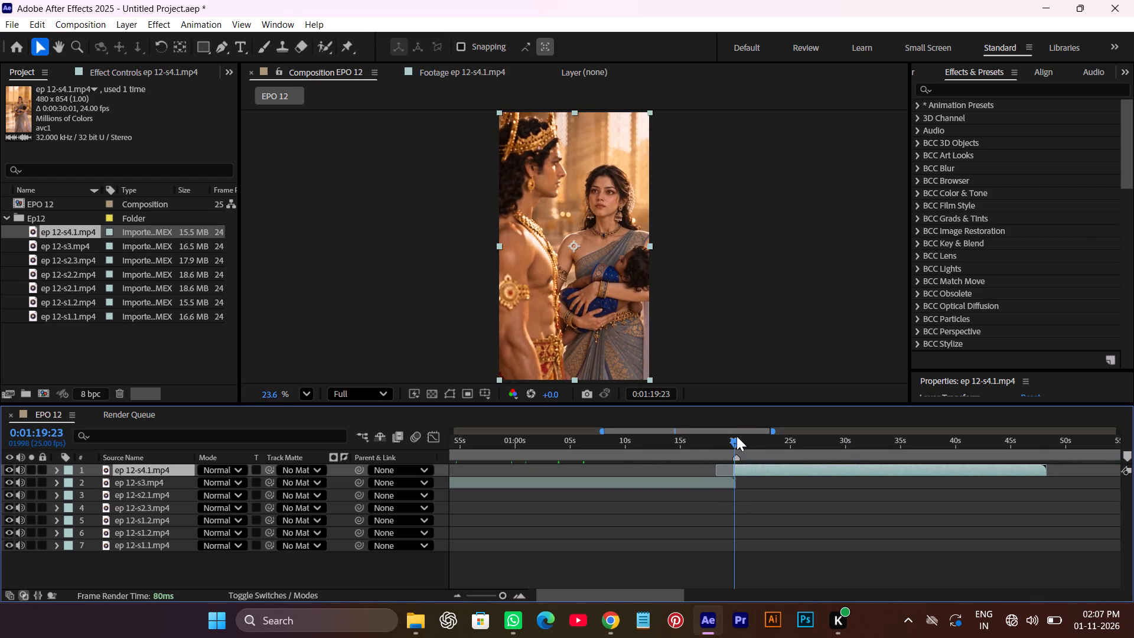
Examine the trimmed ep 12-s4.1.mp4 layer's shots from its start through about 0:01:38 to find a cut point.
drag(735, 438, 793, 448)
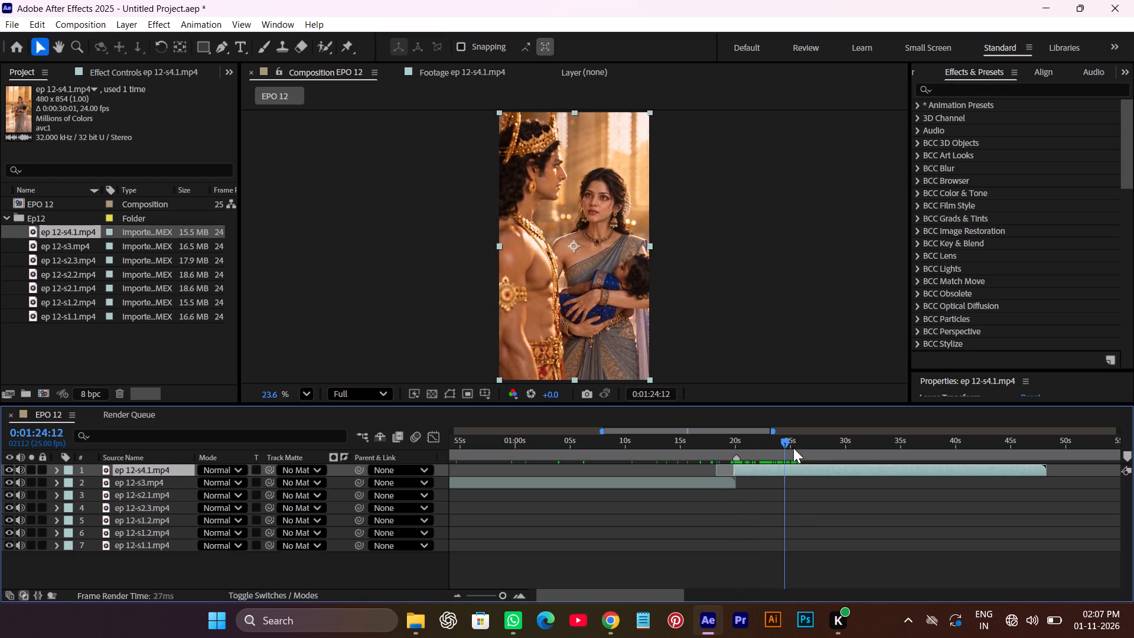
drag(793, 448, 843, 454)
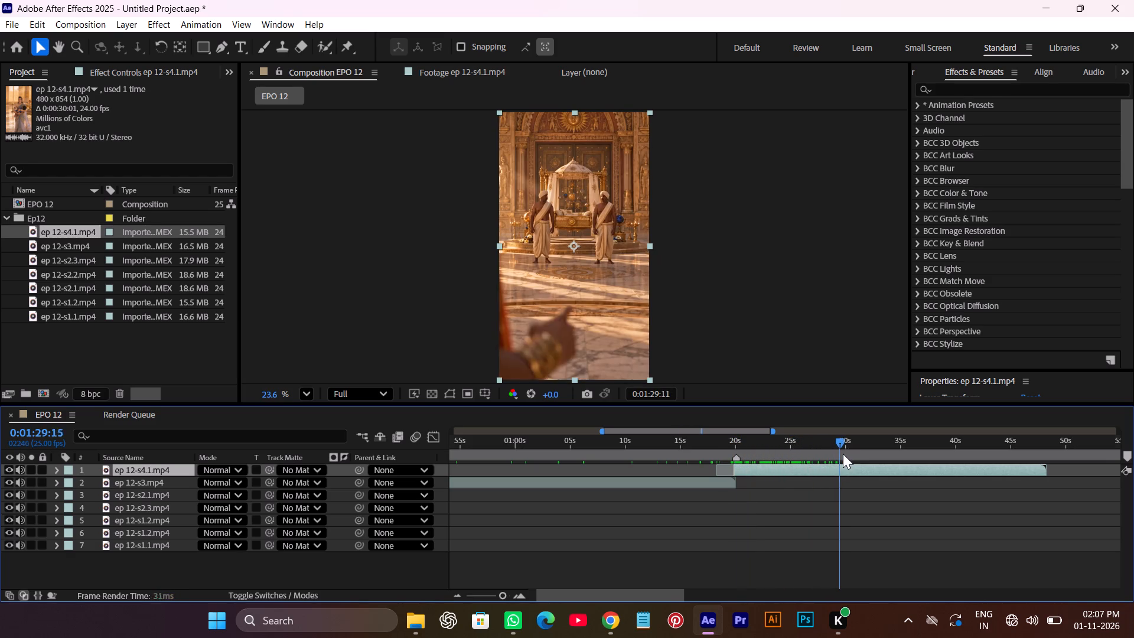
drag(843, 454, 875, 457)
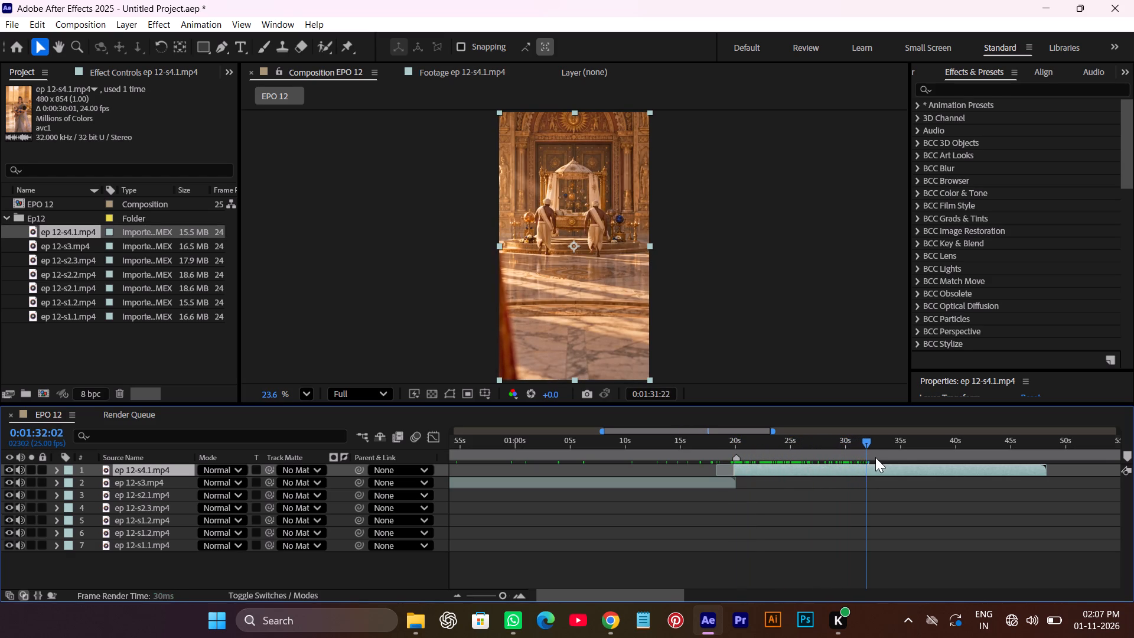
drag(875, 457, 872, 476)
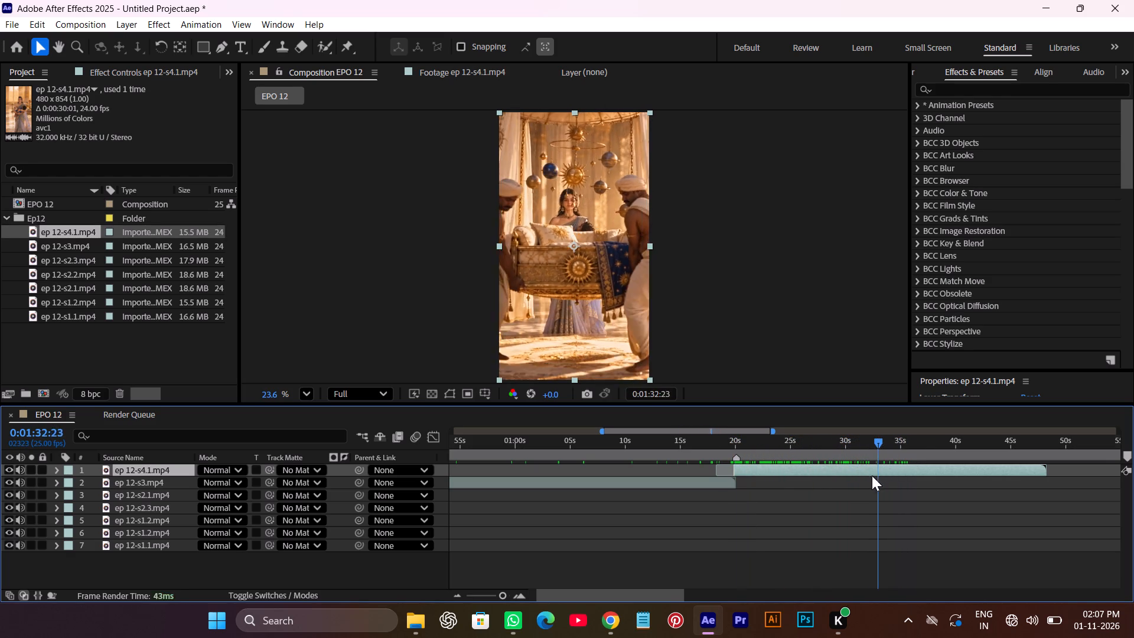
drag(872, 476, 846, 489)
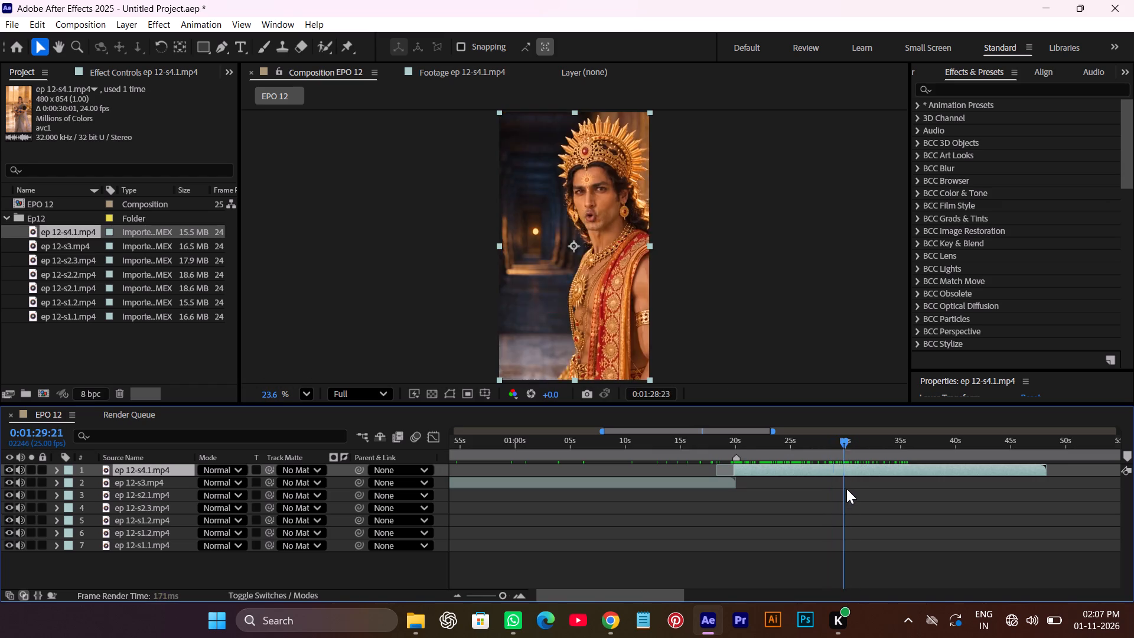
drag(846, 489, 868, 488)
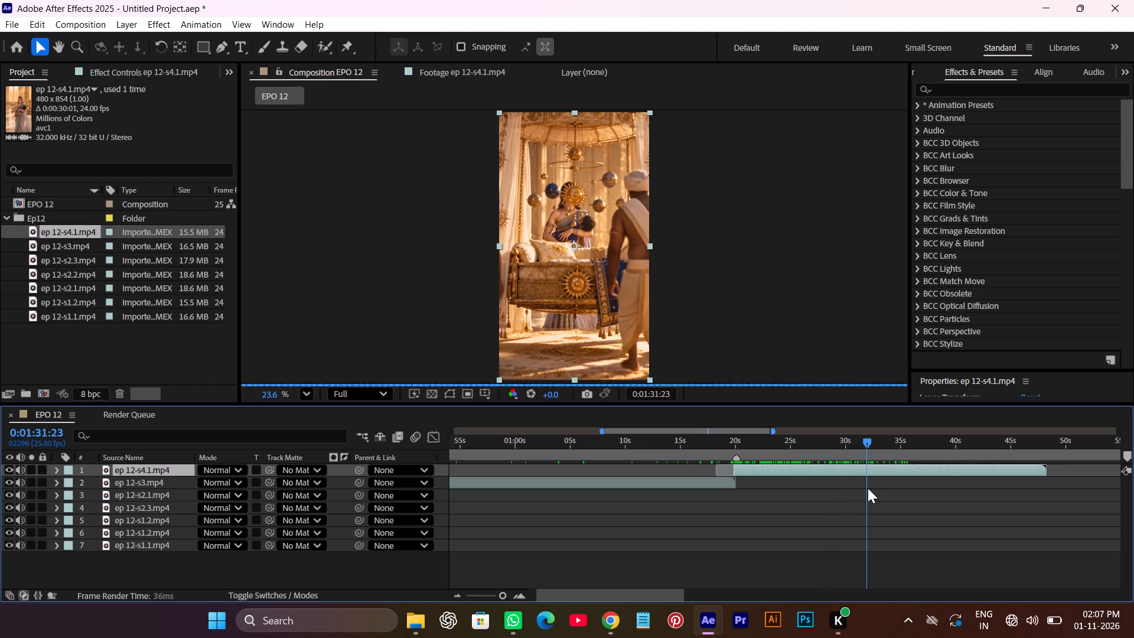
drag(868, 488, 946, 477)
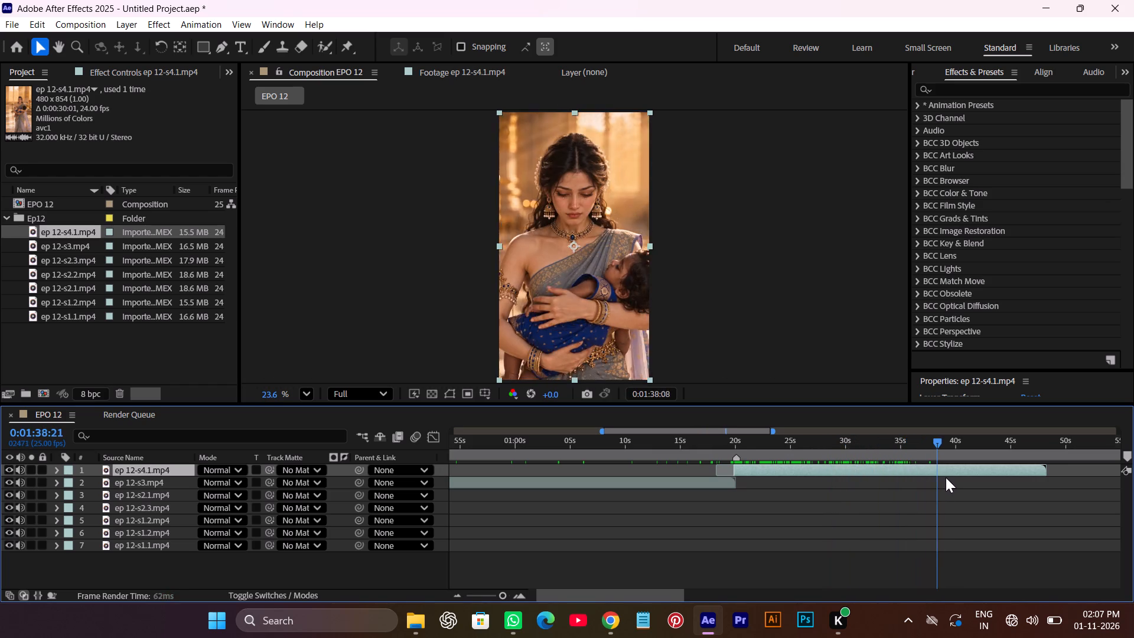
drag(946, 477, 901, 490)
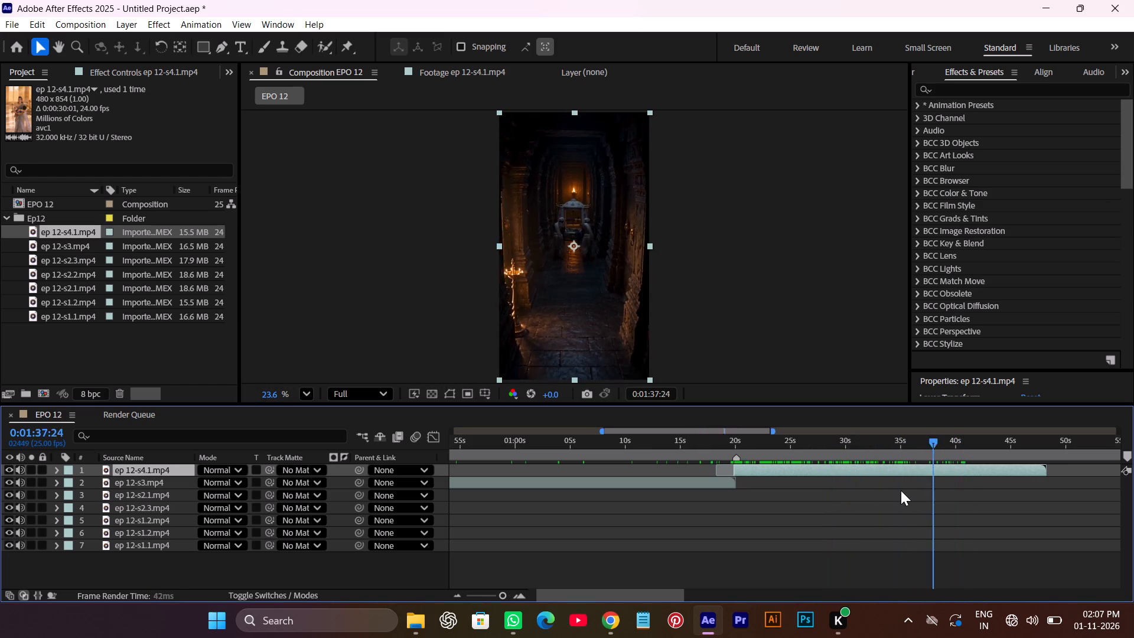
Split the ep 12-s4.1.mp4 layer at 0:01:28:21, at the end of the crowned man's pointing shot.
drag(901, 490, 747, 519)
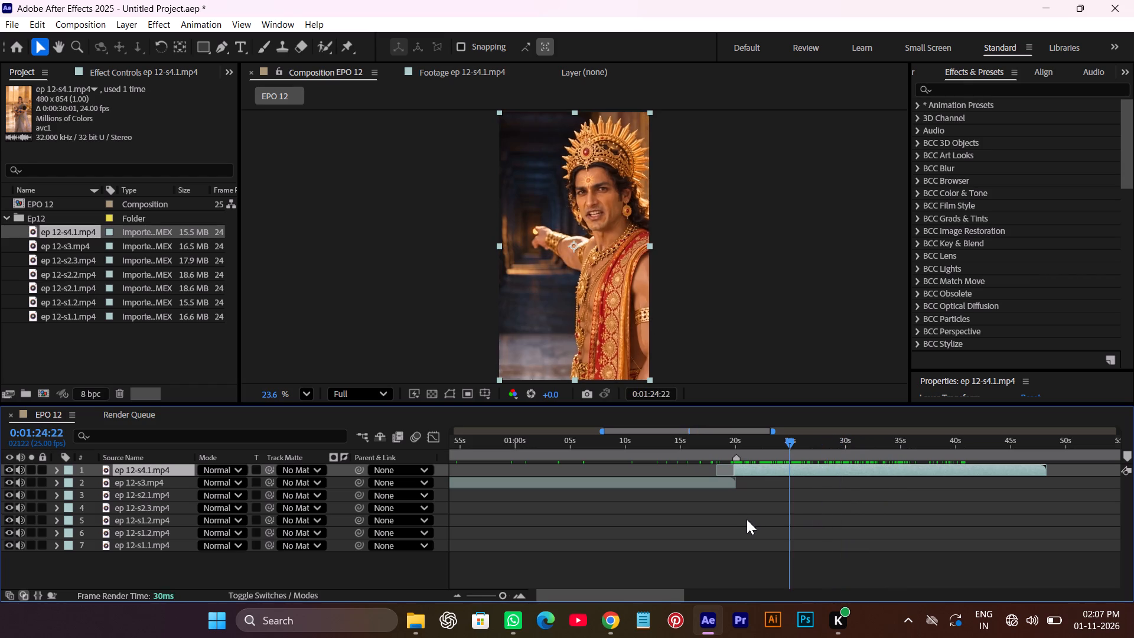
drag(747, 519, 784, 523)
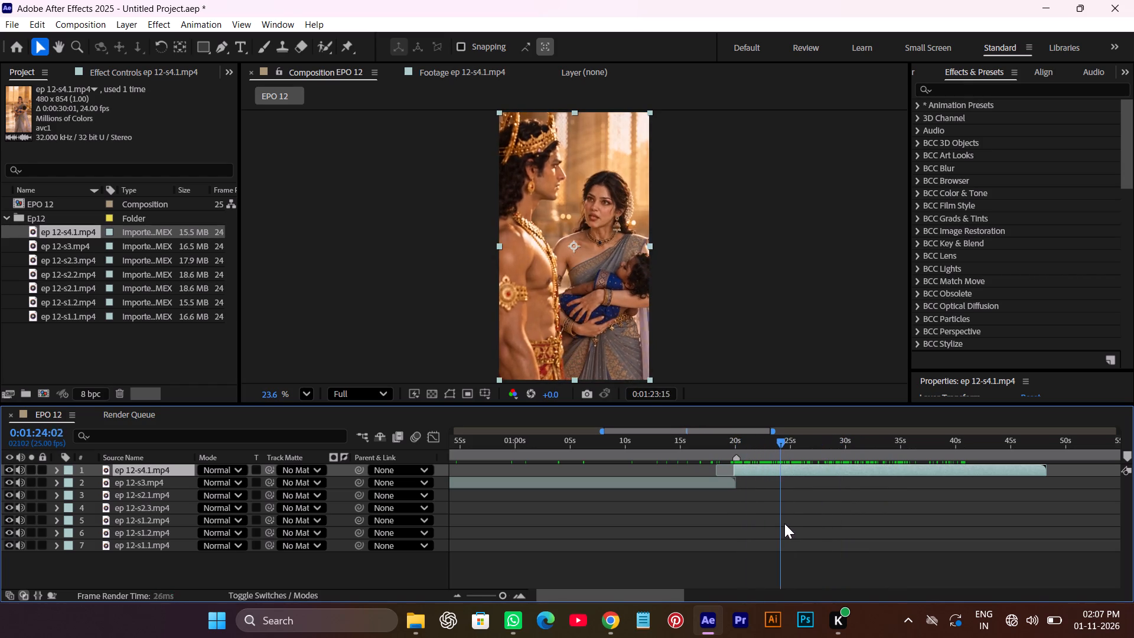
drag(784, 523, 805, 524)
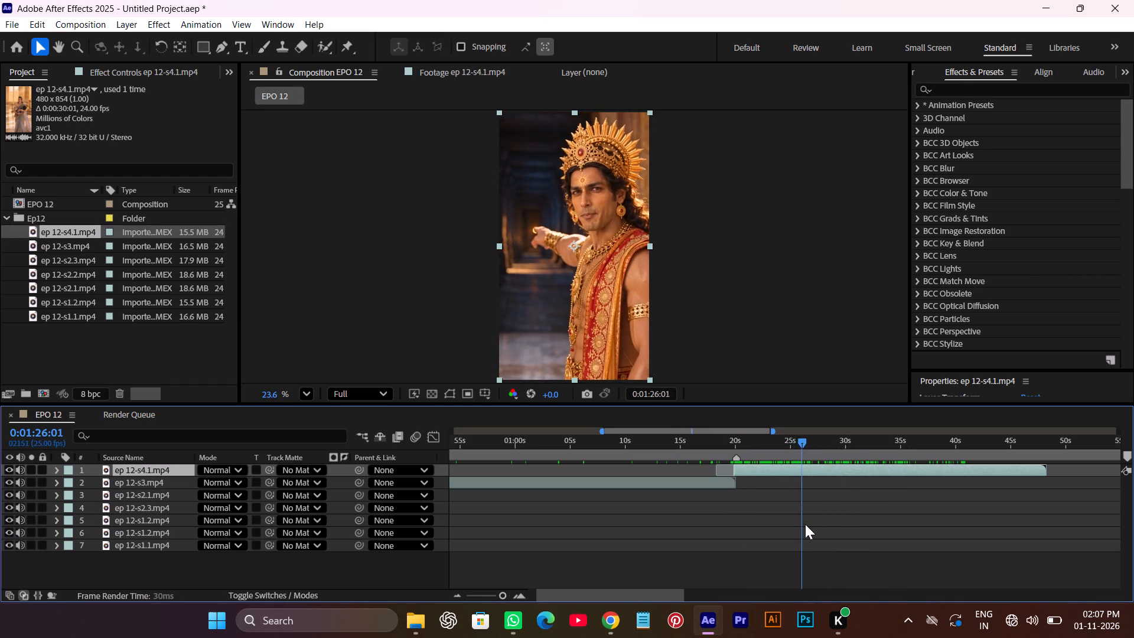
drag(805, 524, 829, 523)
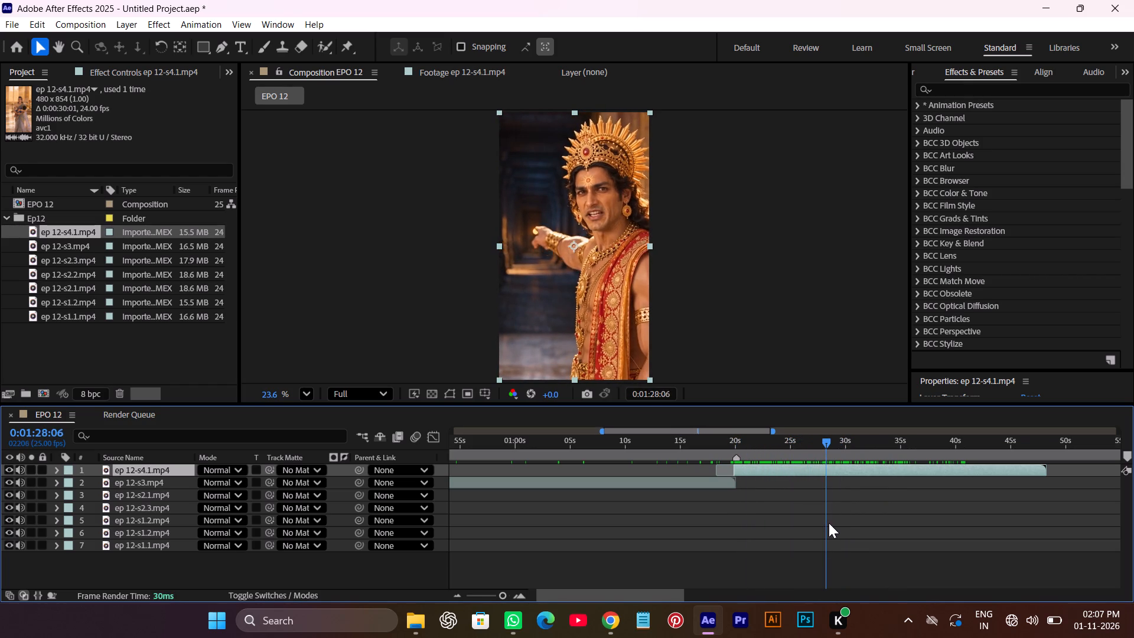
drag(829, 523, 837, 524)
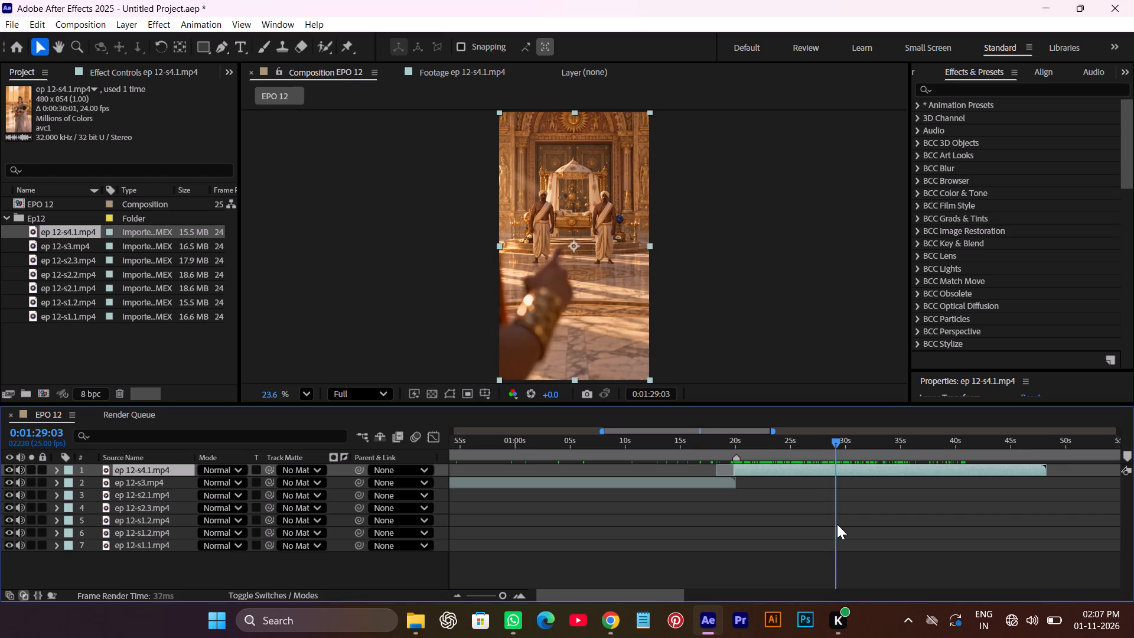
drag(837, 524, 833, 525)
click(836, 470)
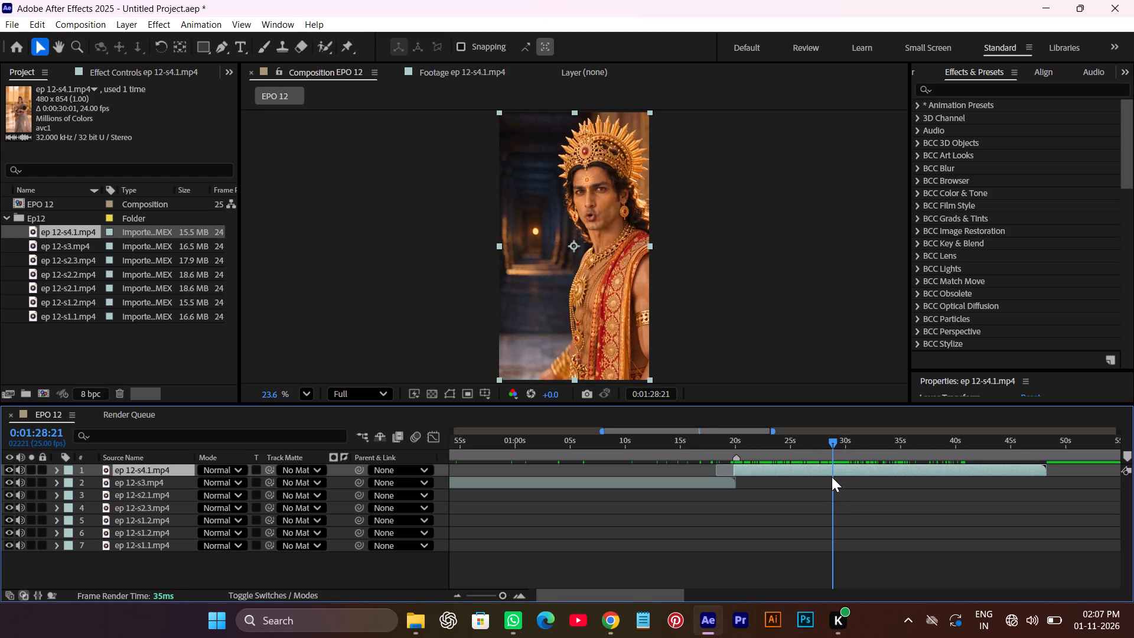
key(ctrl+shift+d)
Trim the start of the second ep 12-s4.1.mp4 part to about 0:01:36, where the close-up of the woman holding the child begins.
drag(833, 441, 851, 449)
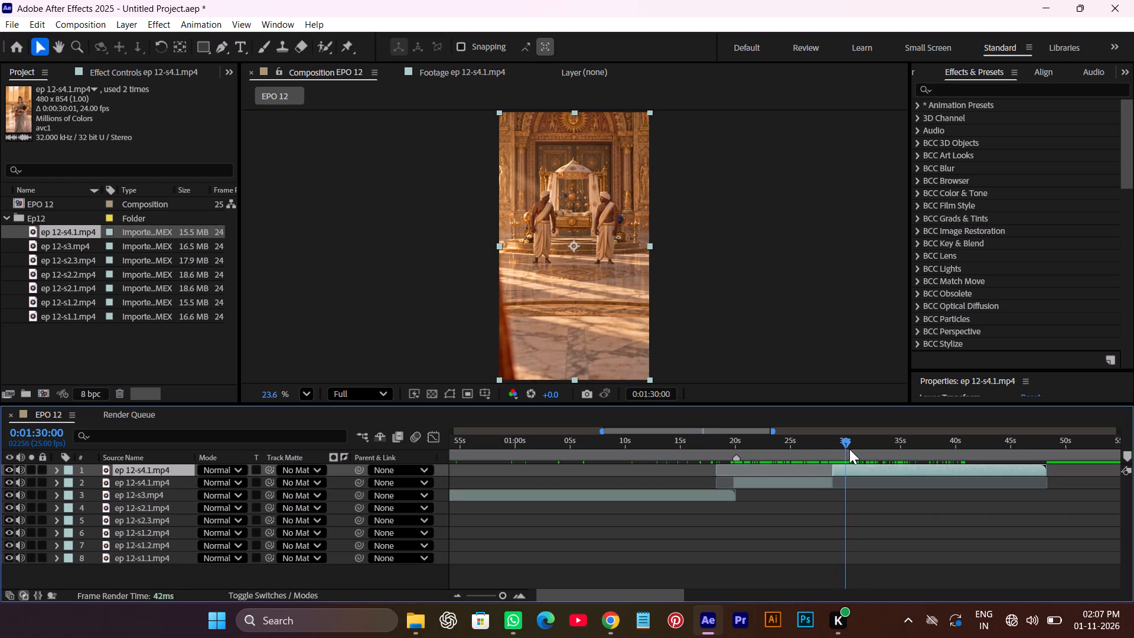
drag(851, 449, 875, 455)
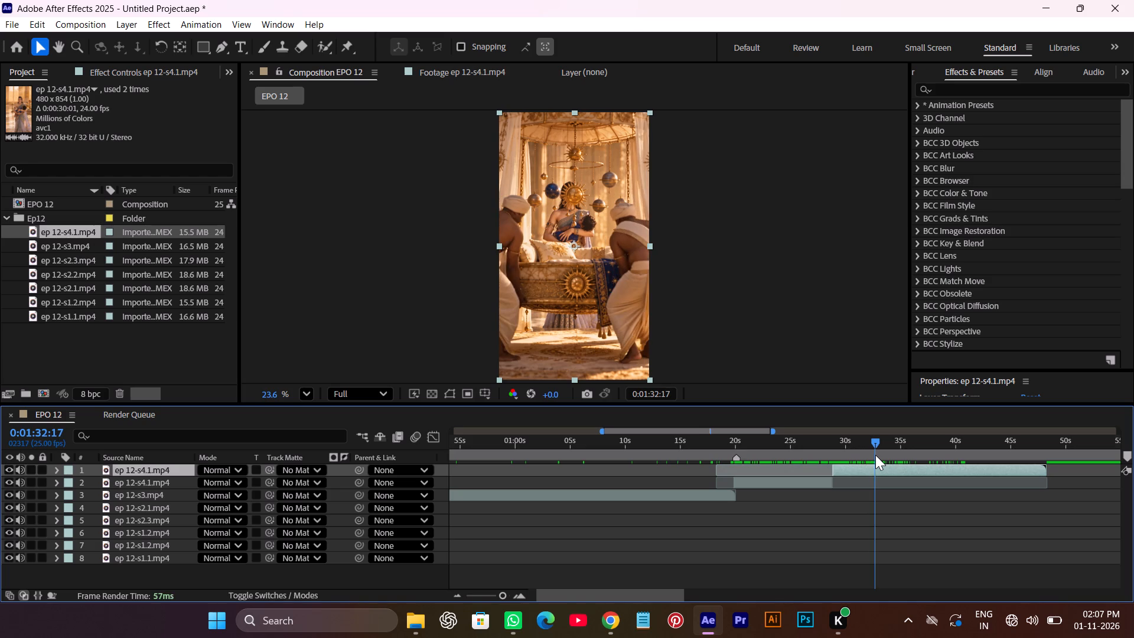
drag(875, 455, 908, 453)
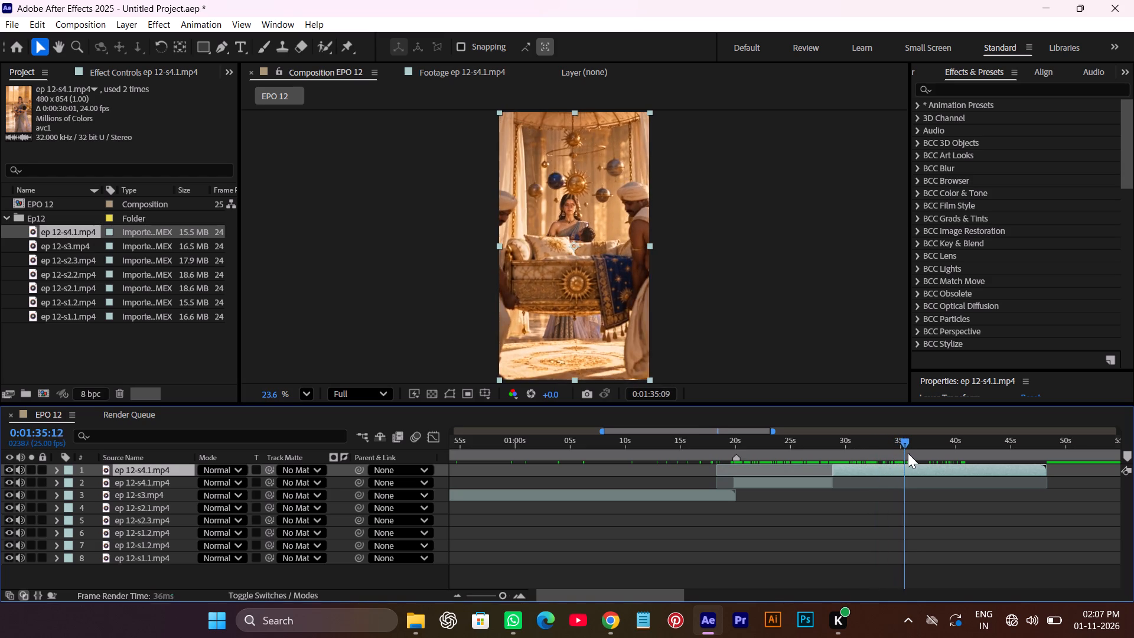
drag(908, 453, 915, 457)
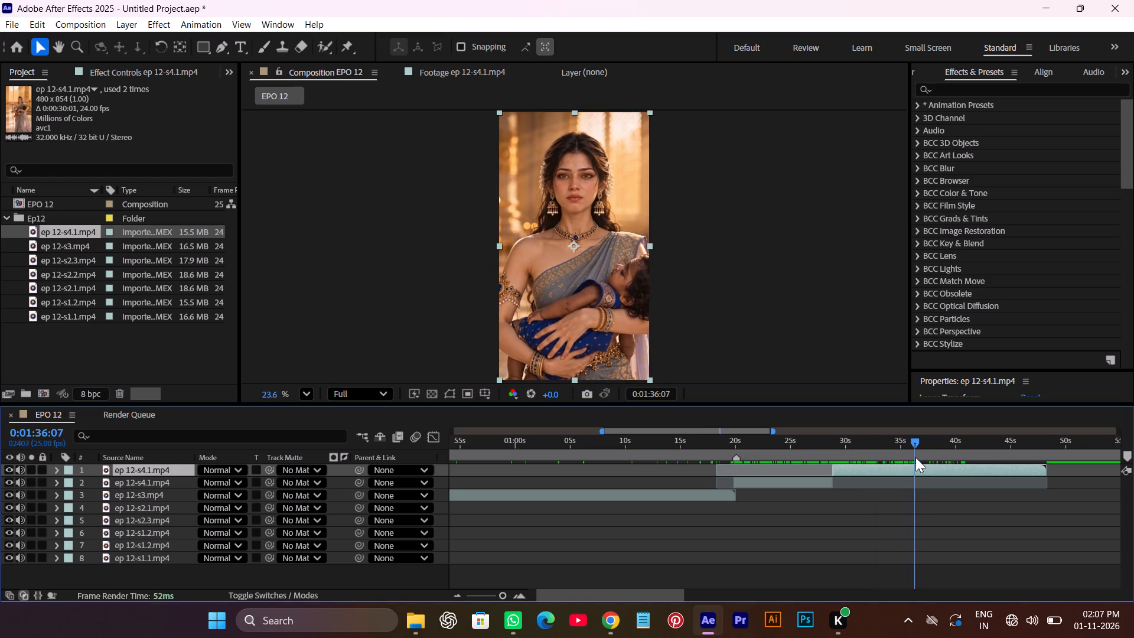
drag(915, 457, 911, 459)
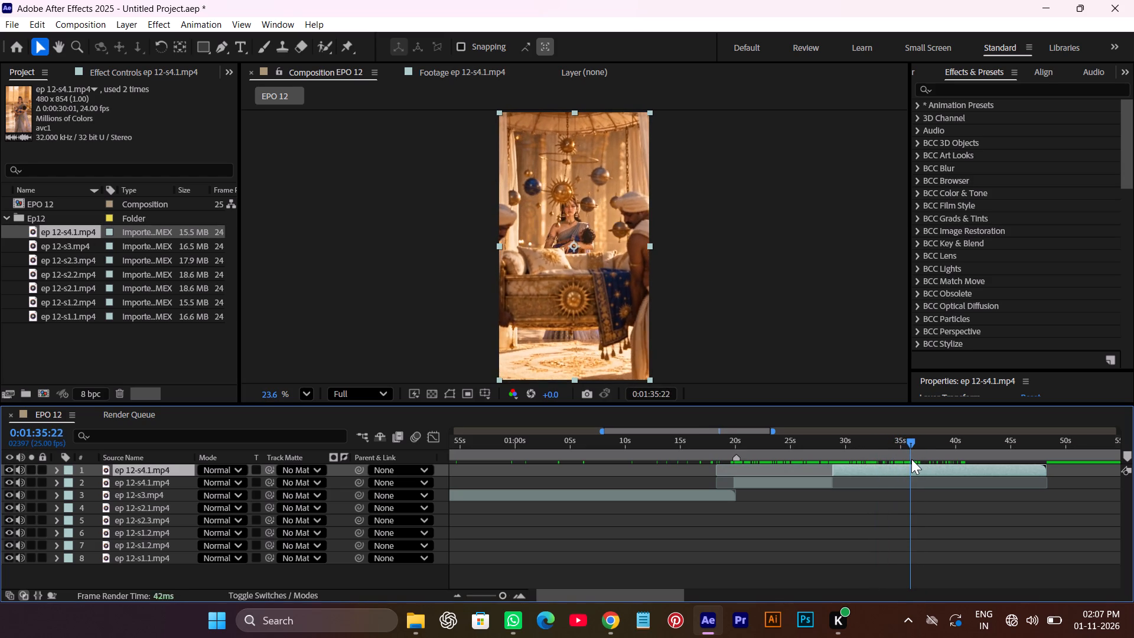
drag(911, 459, 915, 460)
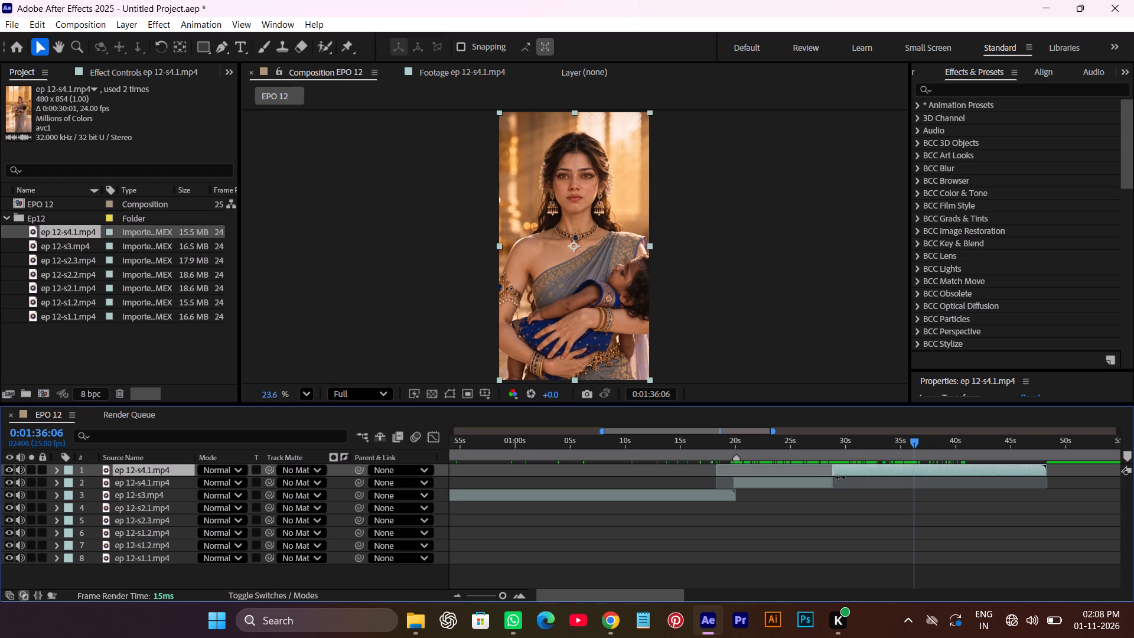
drag(834, 474, 909, 476)
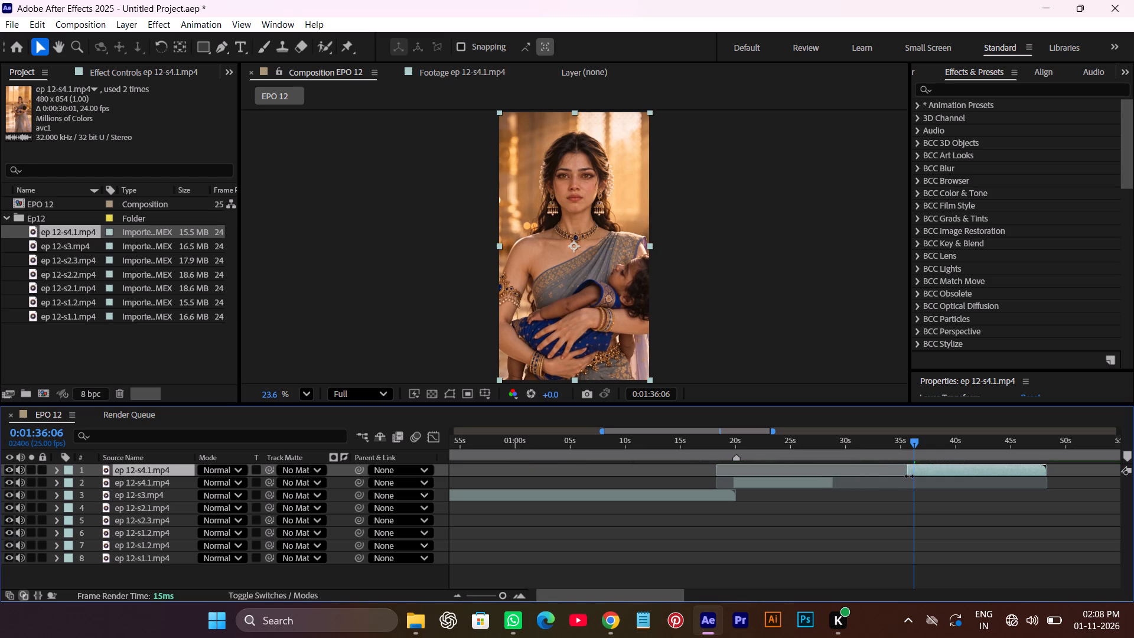
drag(909, 476, 915, 479)
Shift the trimmed second ep 12-s4.1.mp4 part earlier to begin at about 0:01:28, by the end of the first part.
drag(933, 467, 904, 471)
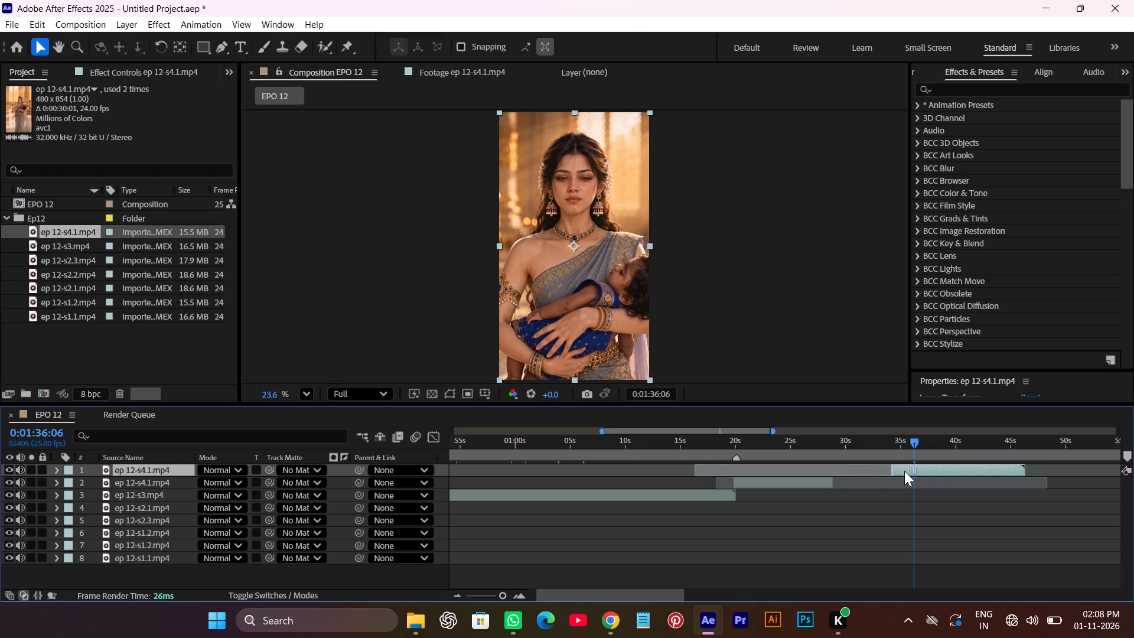
drag(904, 471, 845, 485)
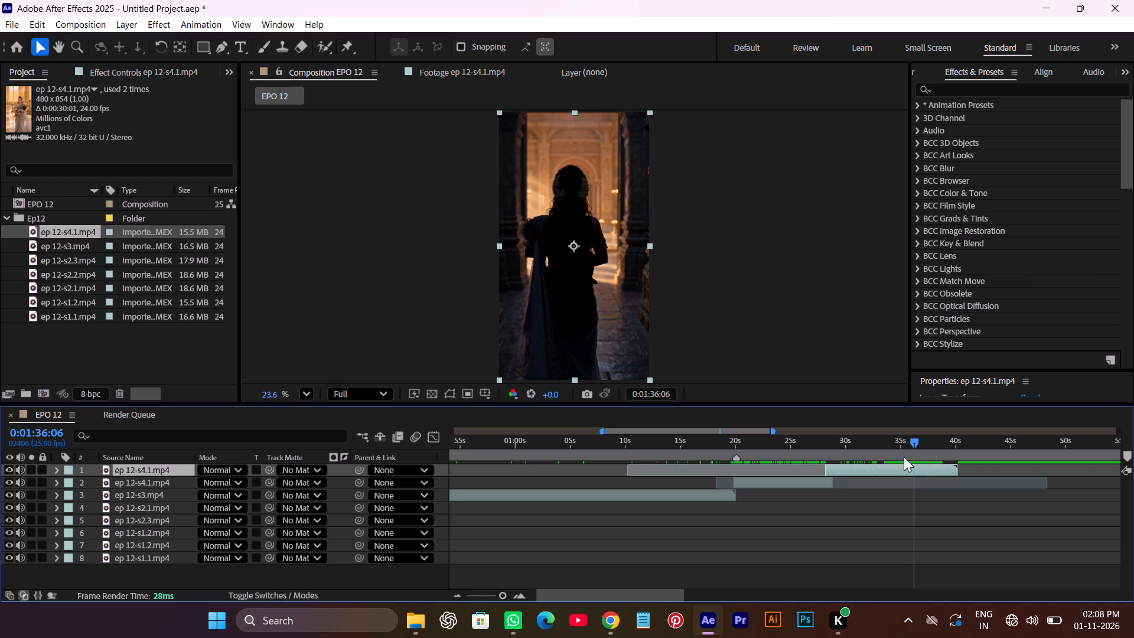
Check the joined ep 12-s4.1.mp4 parts and add a composition marker at 0:01:40:03, where the second part ends.
drag(908, 444, 814, 487)
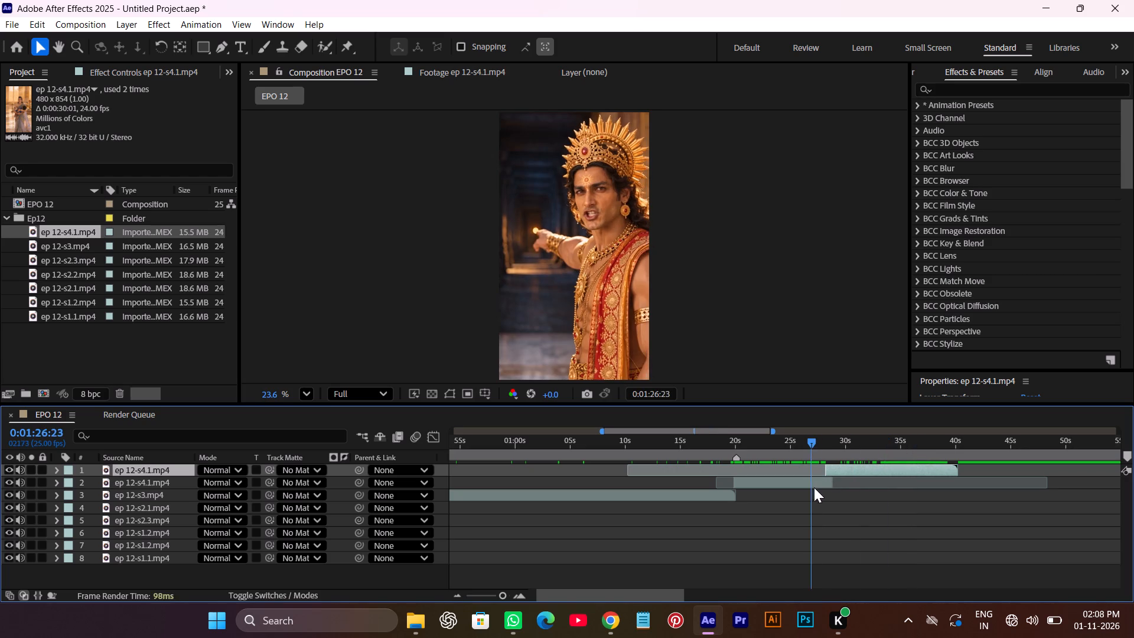
drag(814, 487, 840, 497)
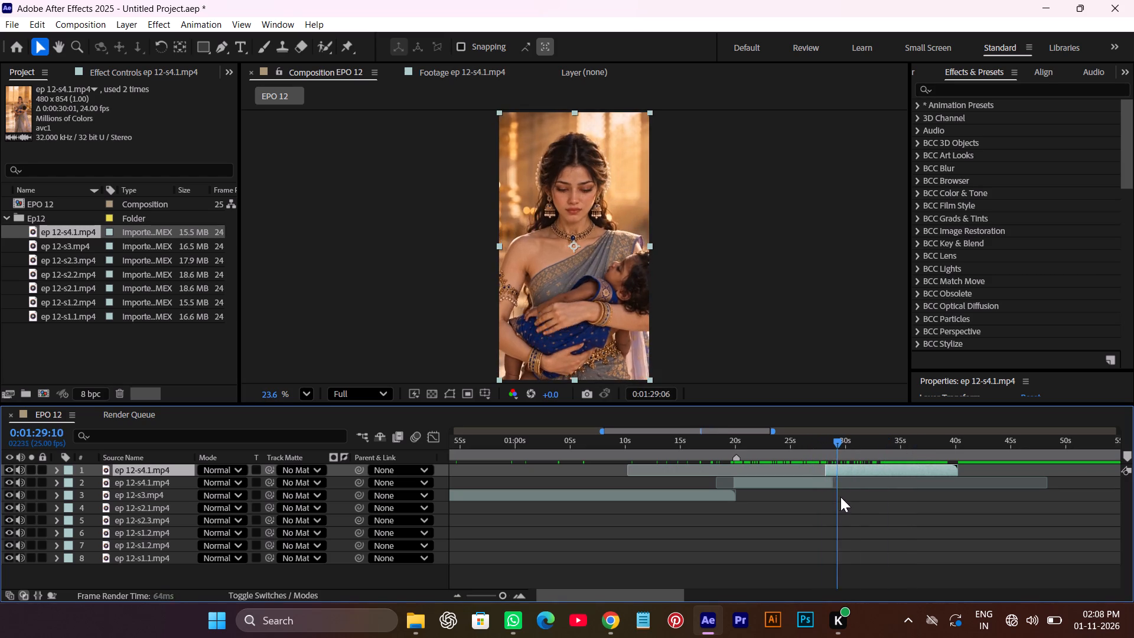
drag(840, 497, 919, 512)
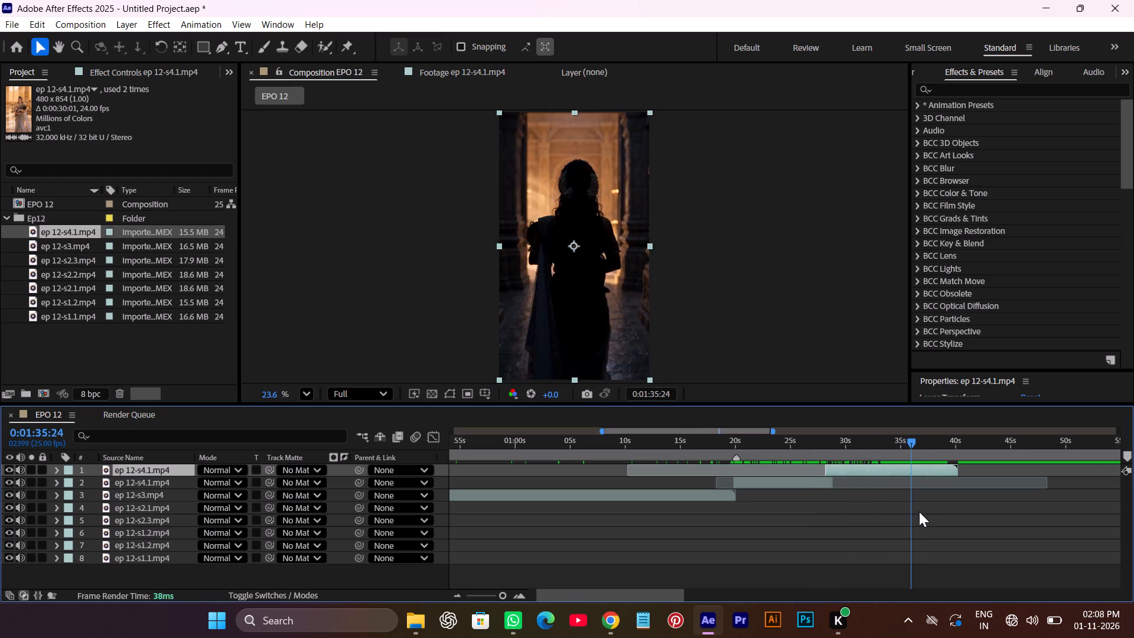
drag(919, 512, 956, 523)
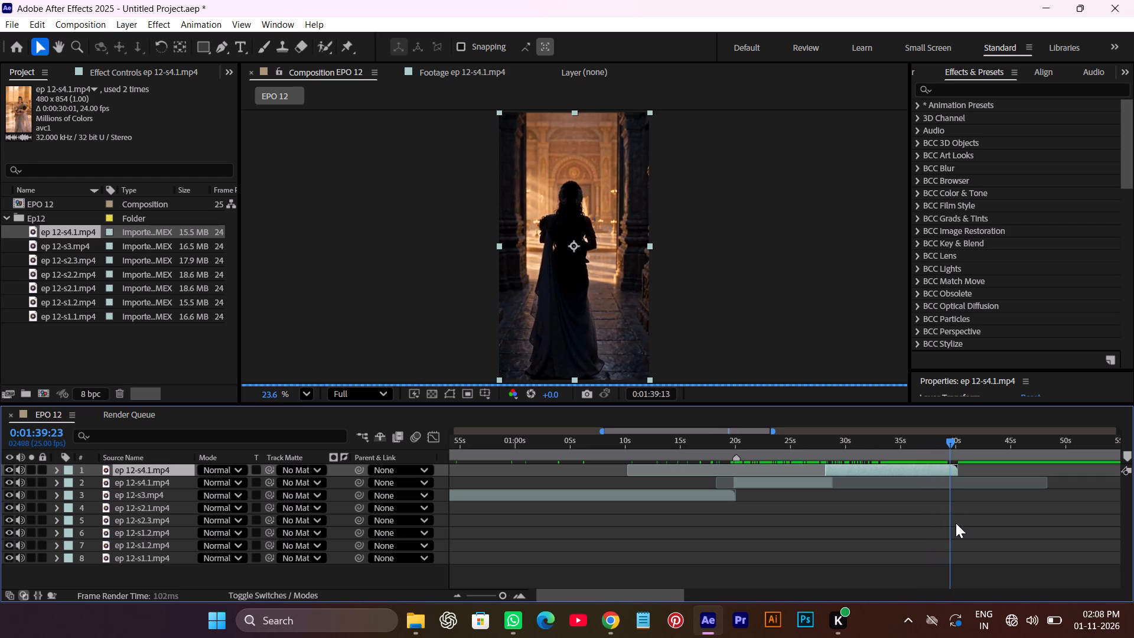
drag(956, 523, 957, 525)
click(975, 536)
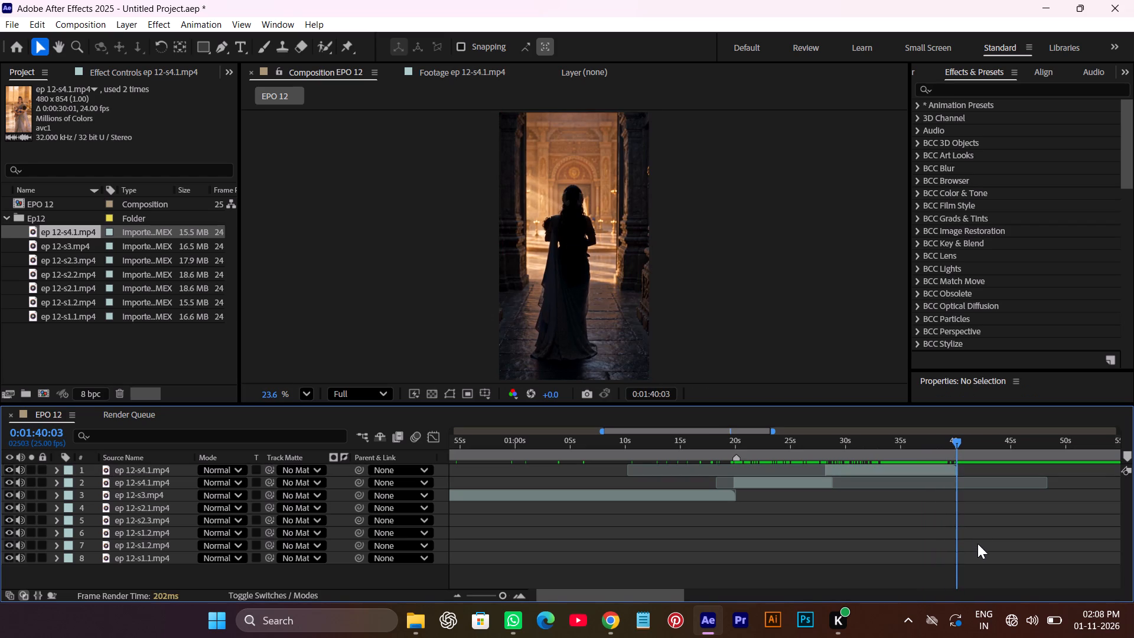
key(c)
Examine the sequence from about 0:01:16 in ep 12-s3.mp4 through both ep 12-s4.1.mp4 parts to about 0:01:40.
key(space)
key(space)
key(space)
key(space)
key(space)
key(space)
key(space)
key(space)
key(space)
key(space)
key(space)
key(space)
key(space)
drag(1012, 532, 699, 601)
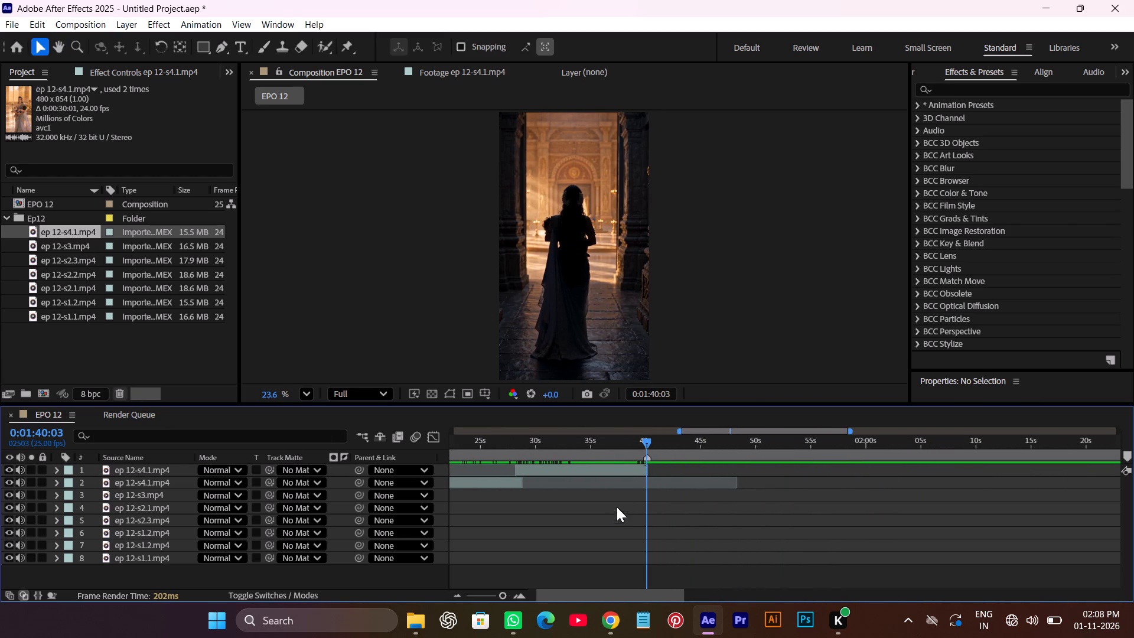
key(space)
key(space)
key(space)
key(space)
key(space)
key(space)
drag(608, 513, 748, 522)
drag(783, 444, 715, 463)
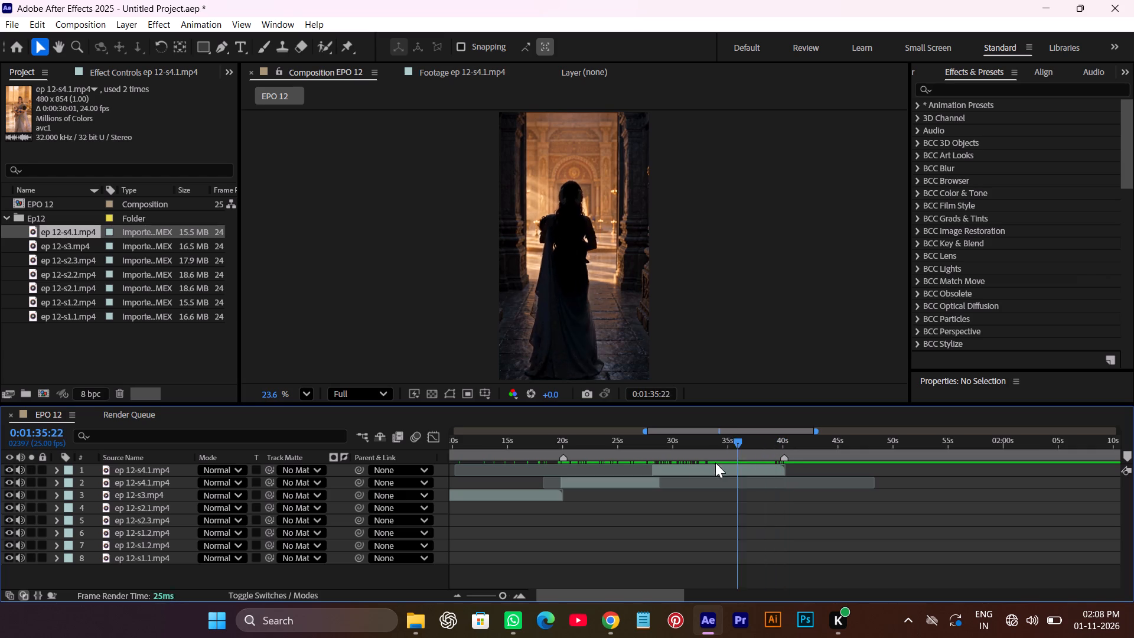
drag(715, 463, 516, 483)
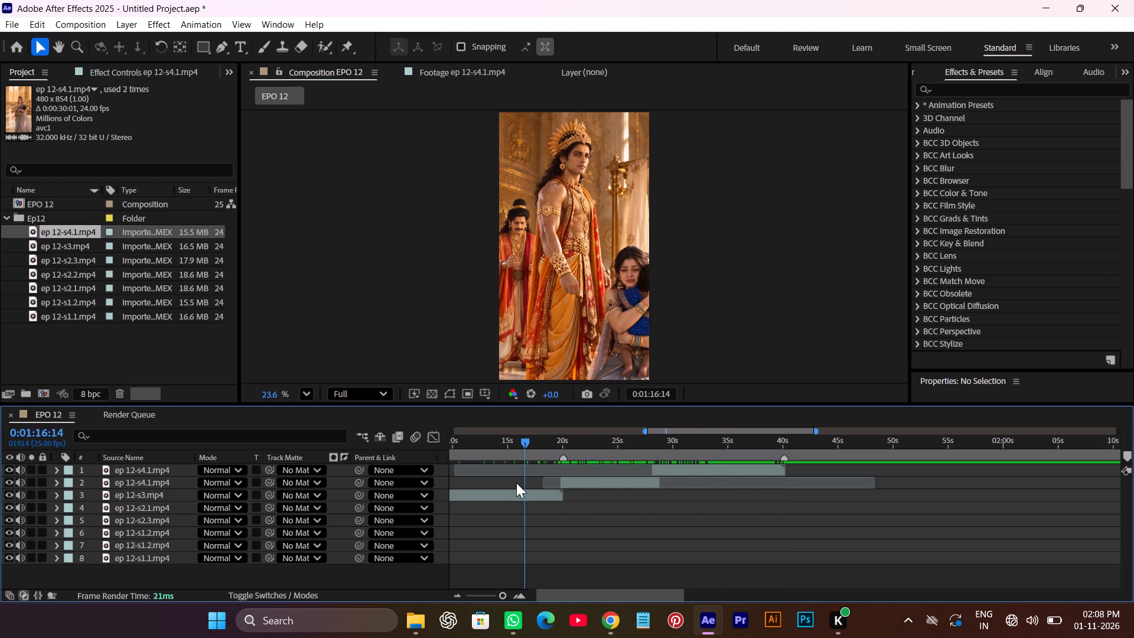
drag(516, 483, 571, 514)
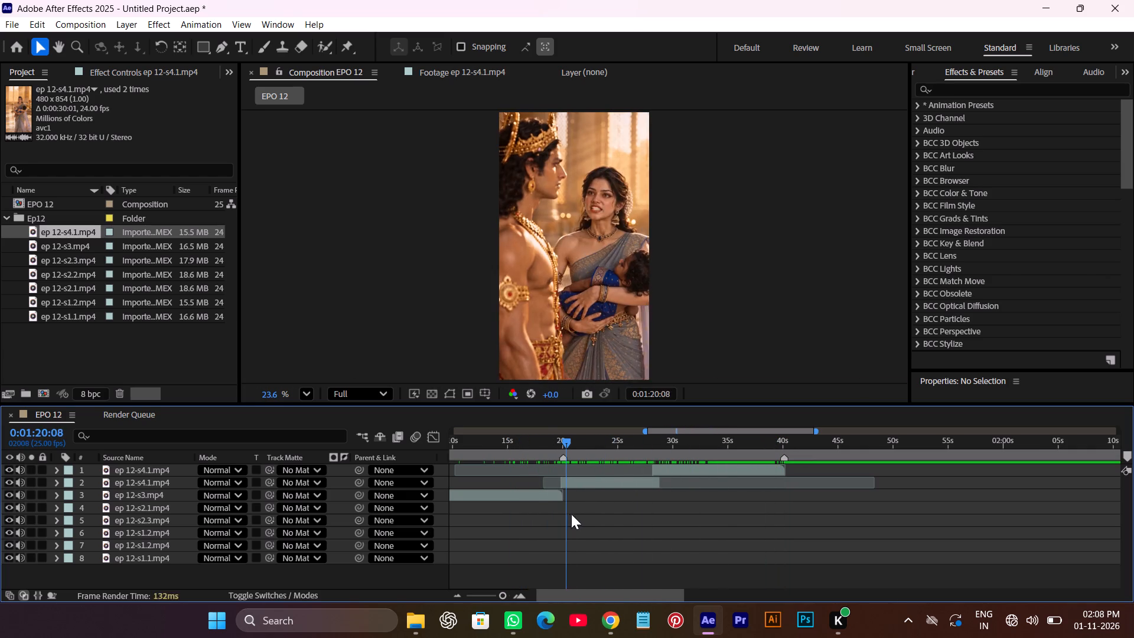
drag(571, 514, 693, 544)
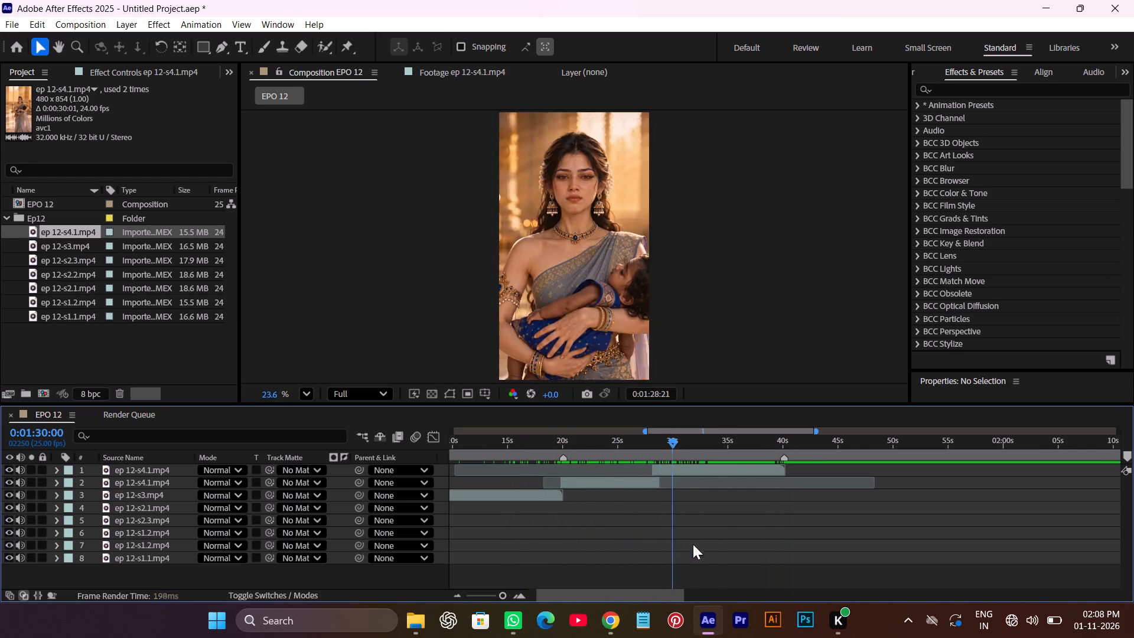
drag(693, 544, 787, 549)
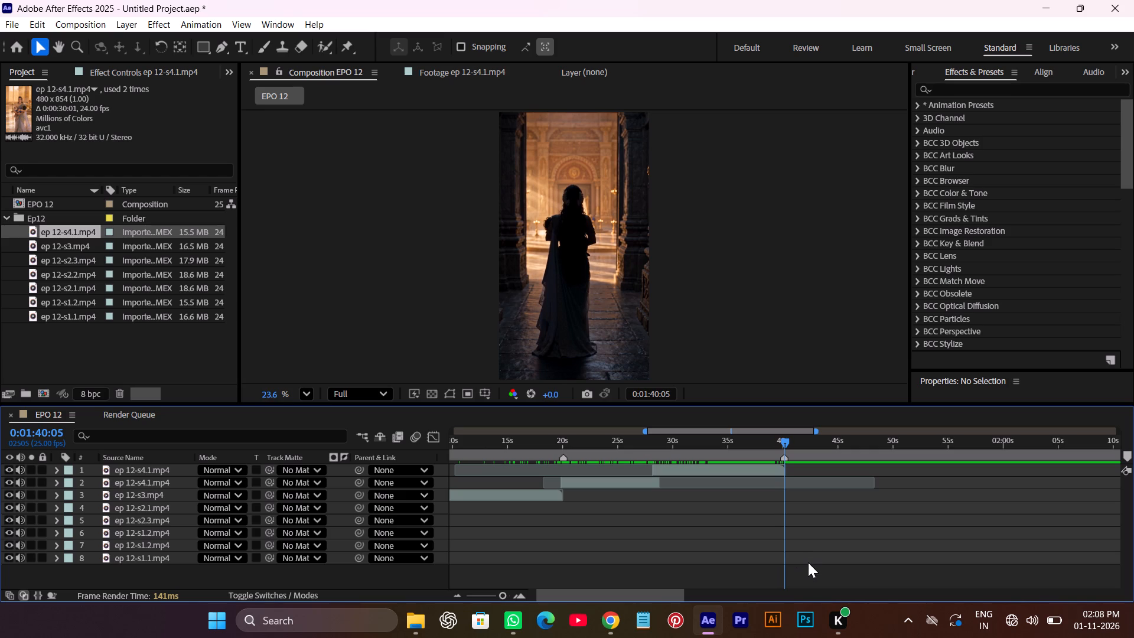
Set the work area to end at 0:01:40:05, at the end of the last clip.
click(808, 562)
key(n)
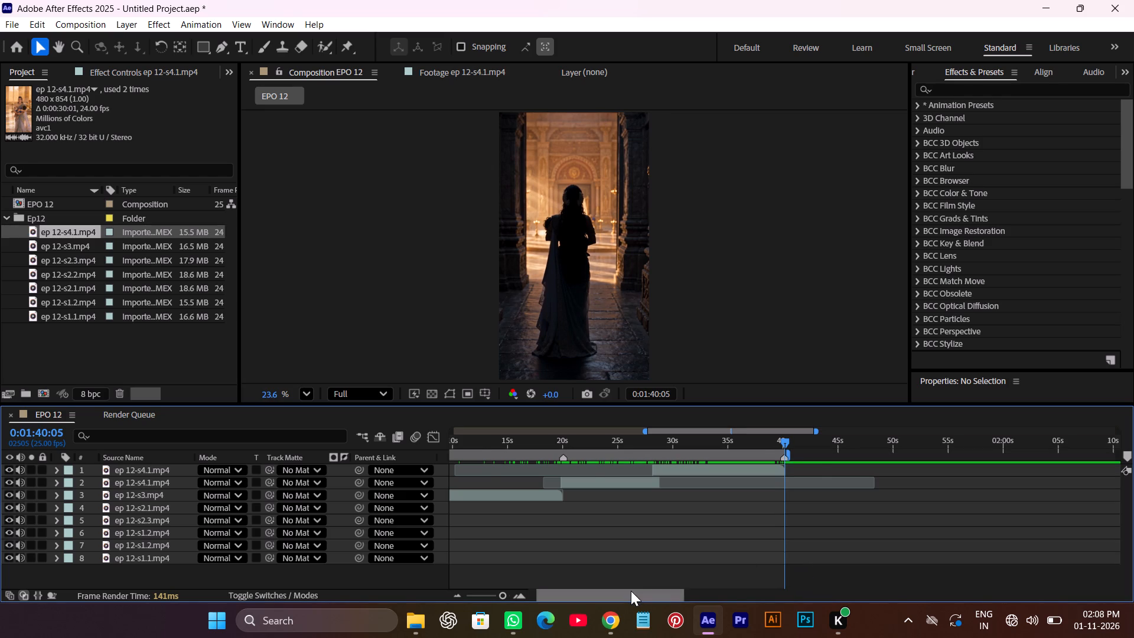
Review the assembled EPO 12 sequence from its early clips through the silhouette shot at about 0:01:38.
drag(630, 591, 522, 588)
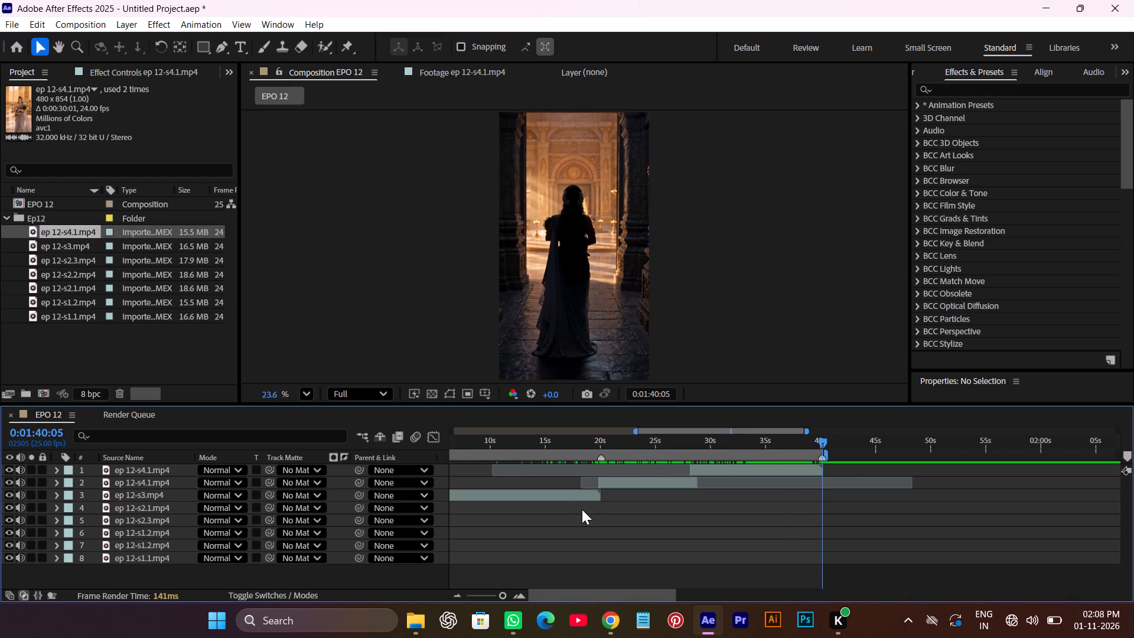
drag(827, 442, 768, 447)
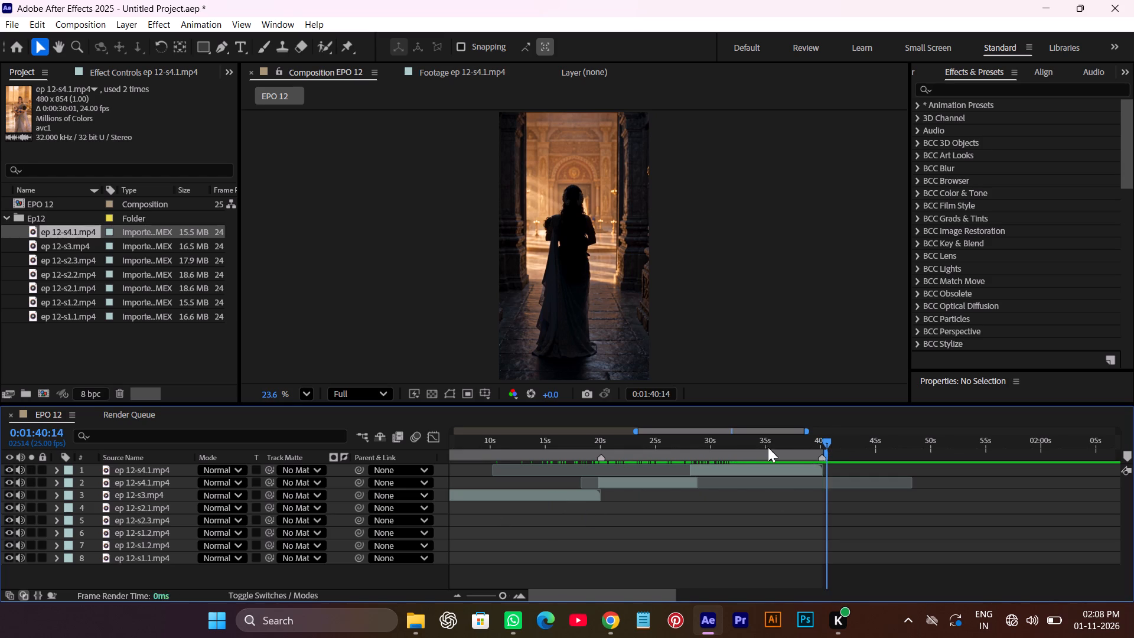
drag(768, 447, 407, 477)
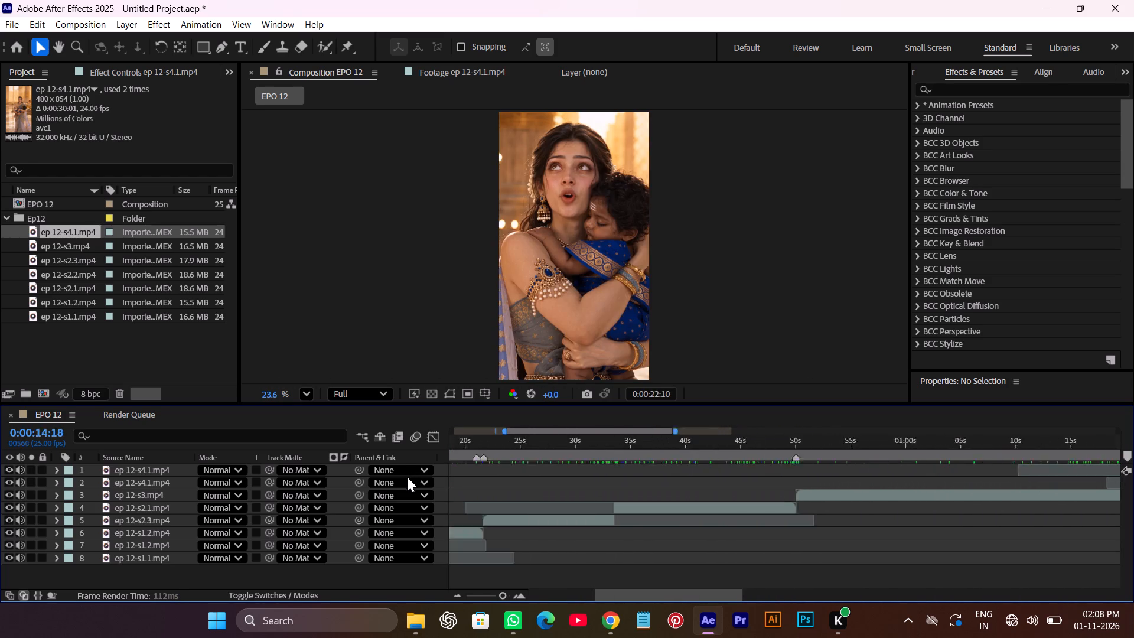
drag(407, 477, 1132, 512)
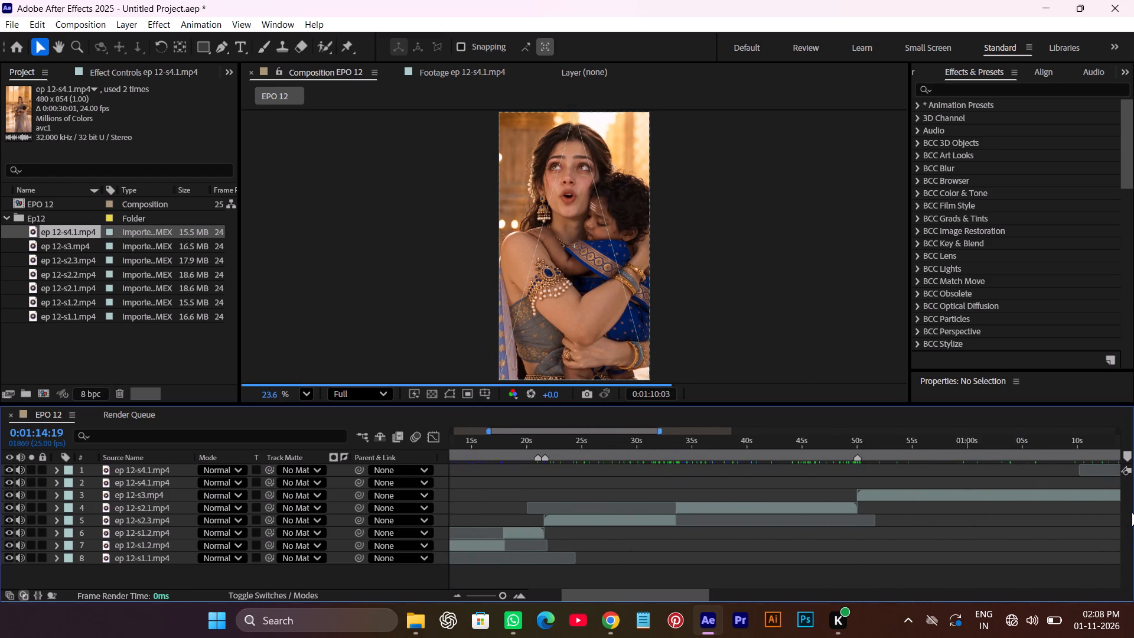
drag(1132, 512, 923, 546)
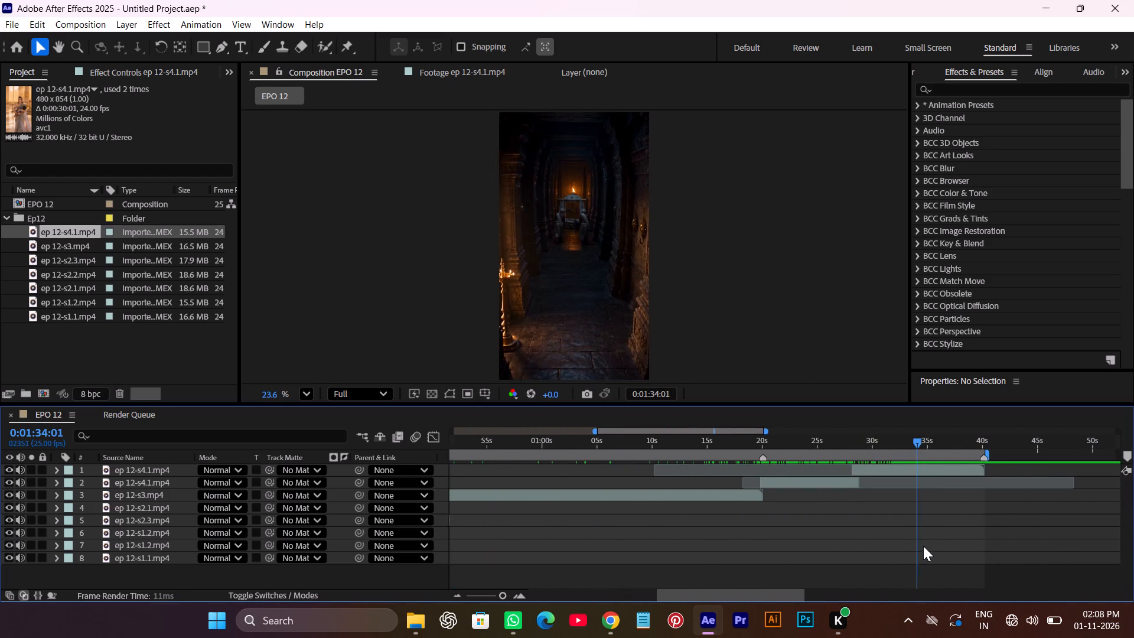
drag(923, 546, 966, 538)
key(space)
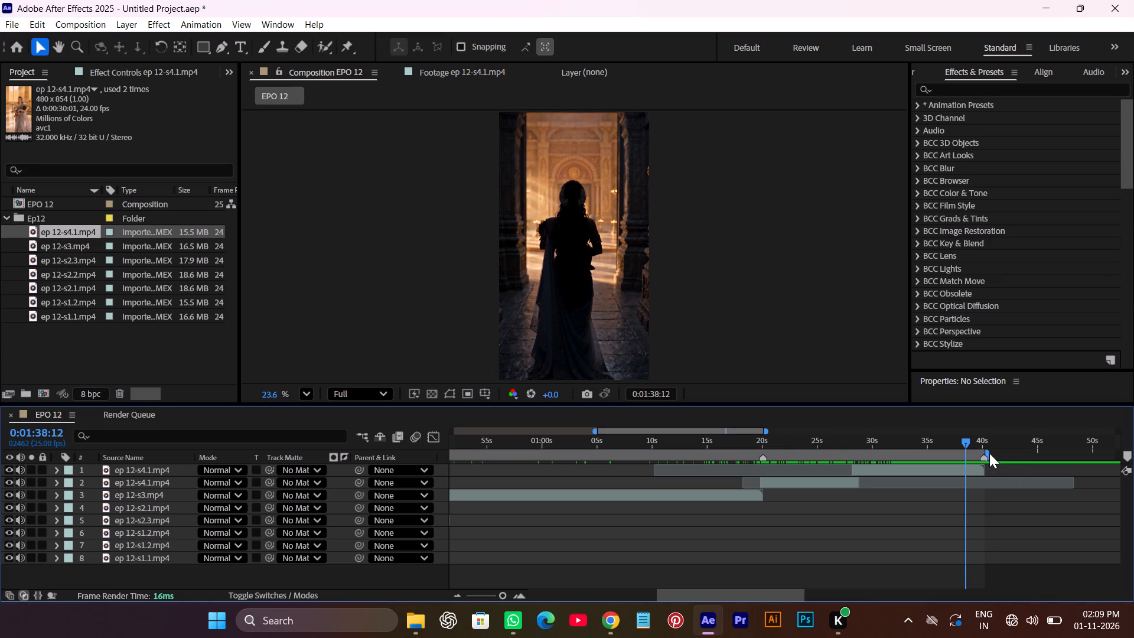
Extend the end of the work area to about 0:01:46.
drag(989, 453, 1053, 458)
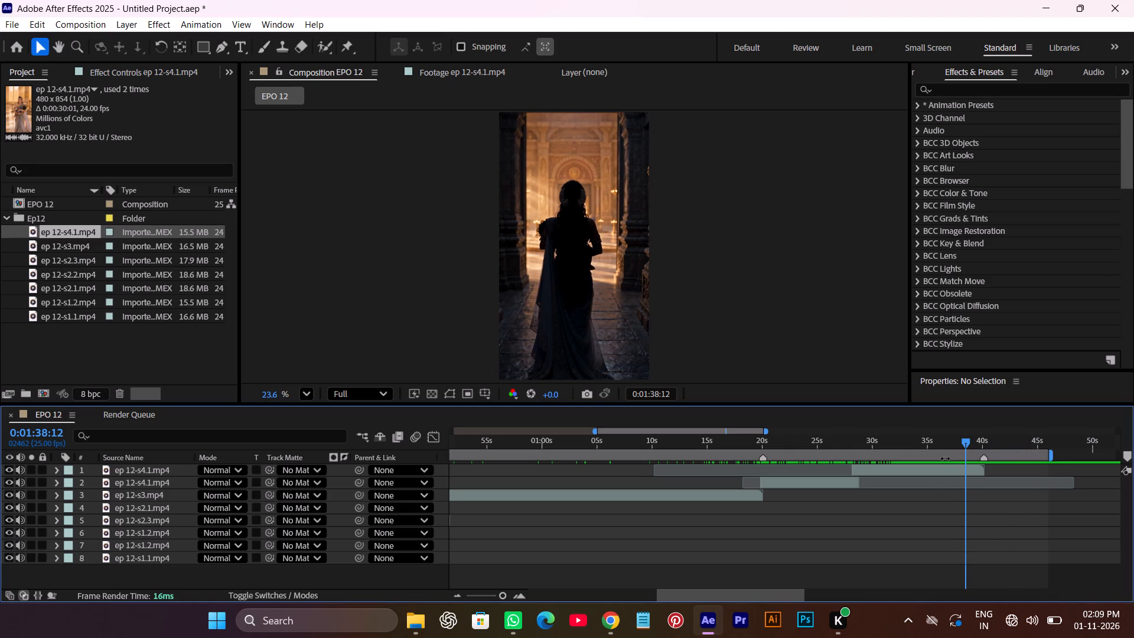
Split the second ep 12-s4.1.mp4 part at the 0:01:40:03 marker, undoing the first attempt and repeating the split.
drag(964, 441, 982, 451)
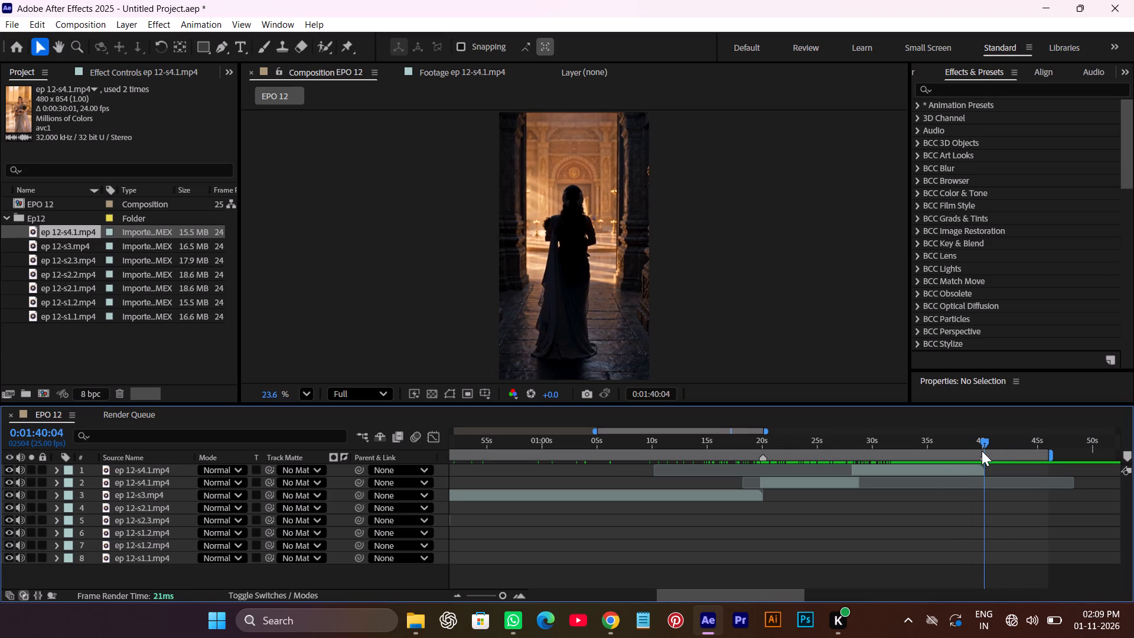
drag(982, 451, 981, 454)
key(space)
key(space)
key(space)
key(space)
key(space)
key(space)
key(space)
key(space)
key(space)
key(space)
key(space)
key(space)
key(space)
key(space)
key(space)
key(space)
key(space)
key(space)
key(space)
drag(1008, 525, 669, 554)
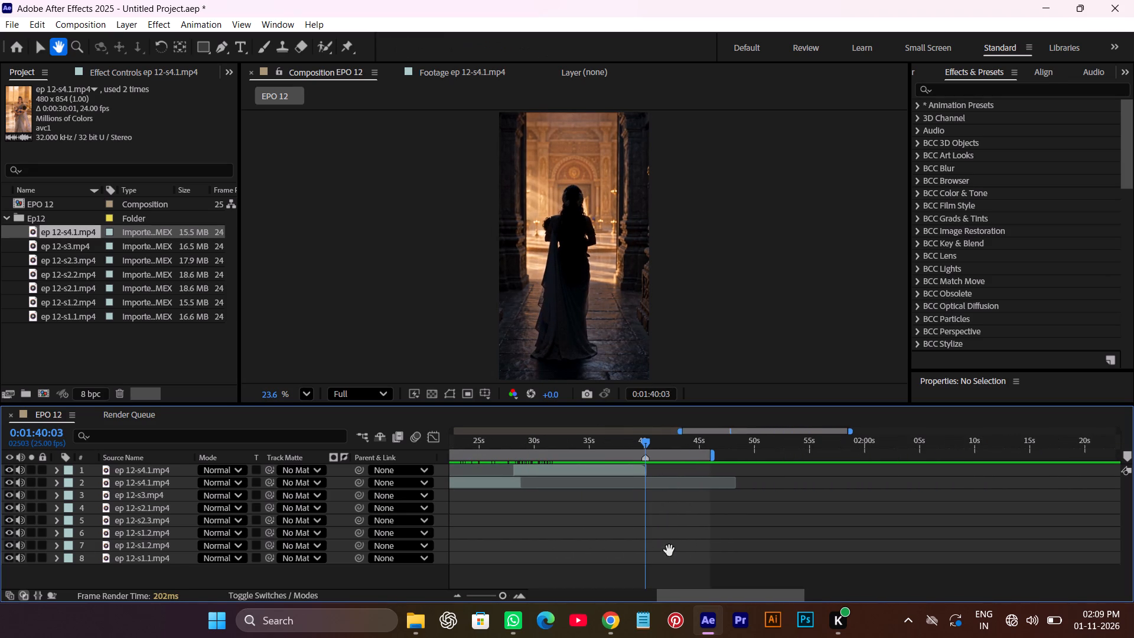
click(633, 473)
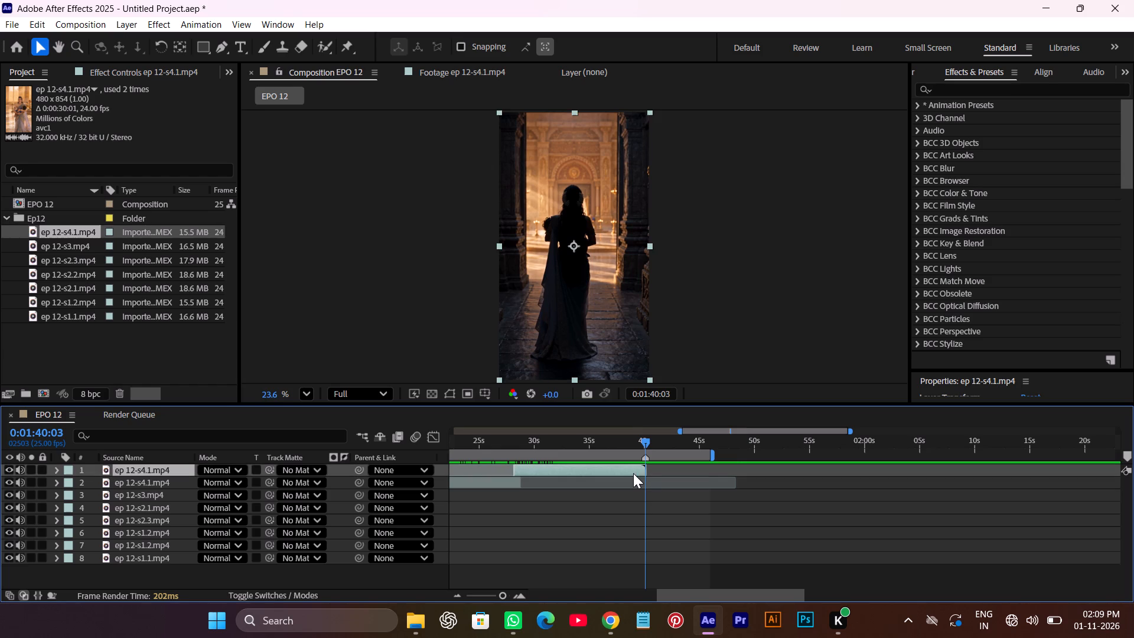
key(ctrl+shift+d)
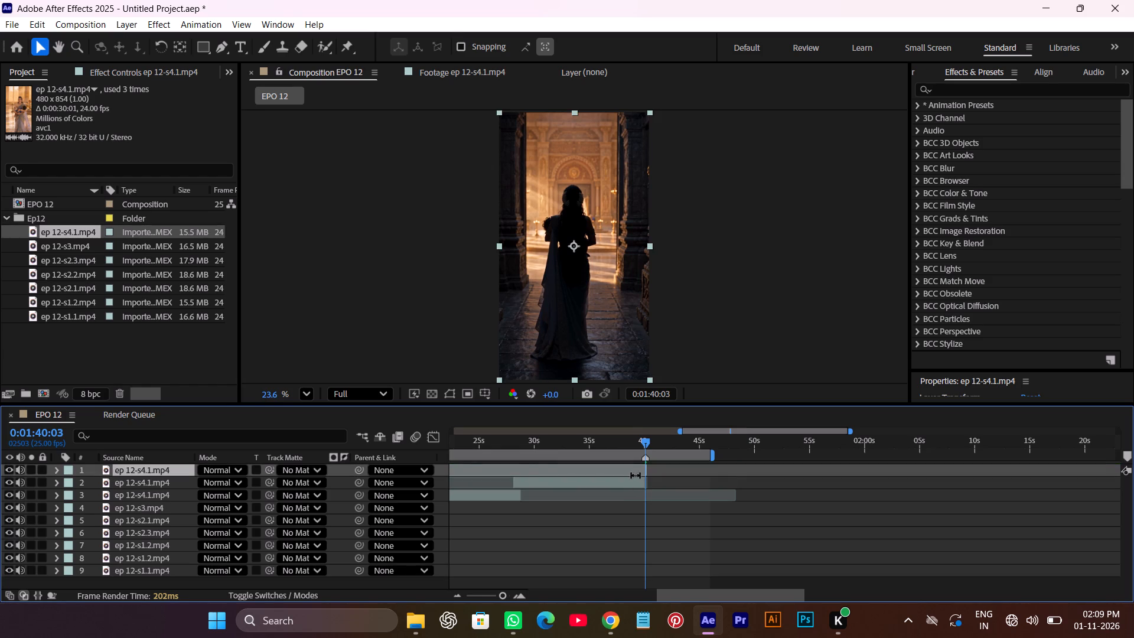
key(ctrl+z)
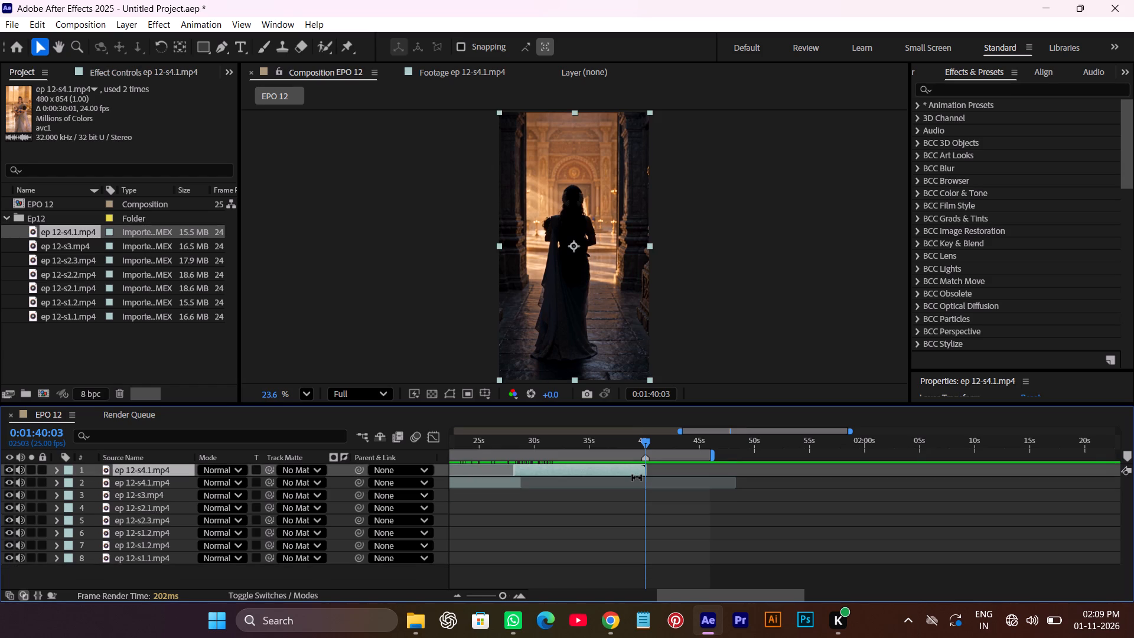
key(ctrl+shift+d)
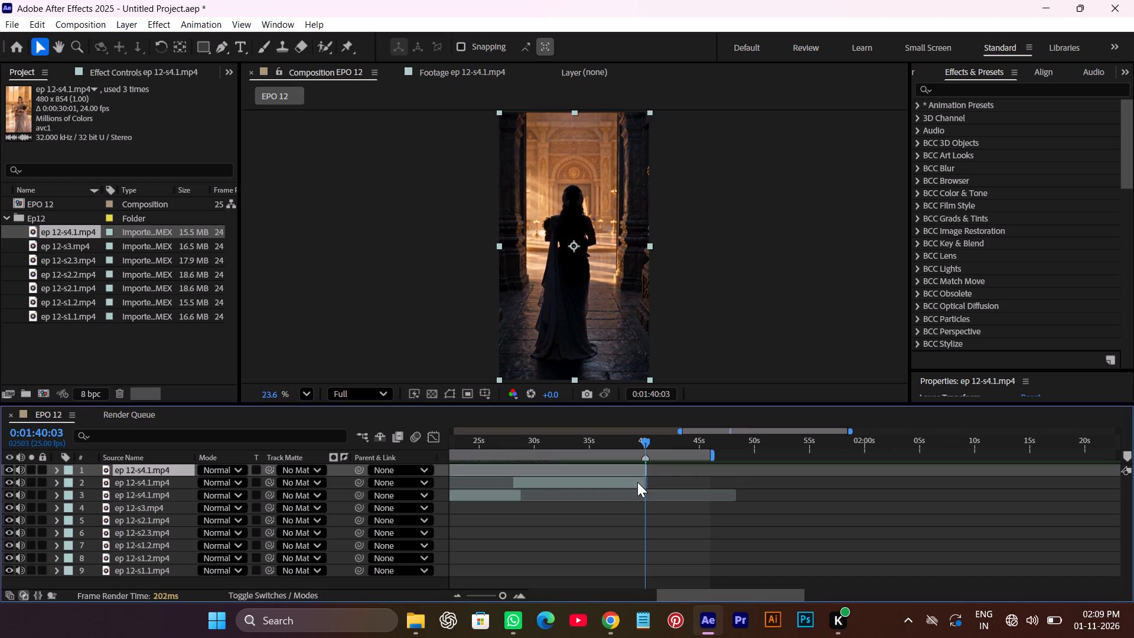
Undo the last split, duplicate the second ep 12-s4.1.mp4 part instead, and trim the copy to start at 0:01:40:05.
key(ctrl+z)
key(ctrl+d)
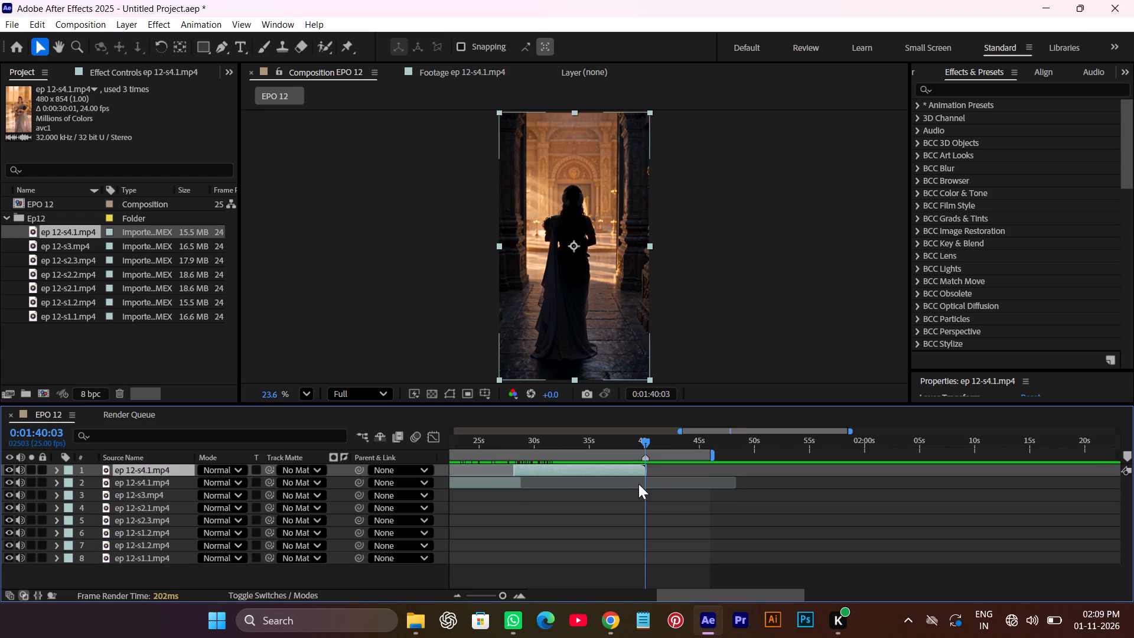
alt+scroll(646, 476, up, 2)
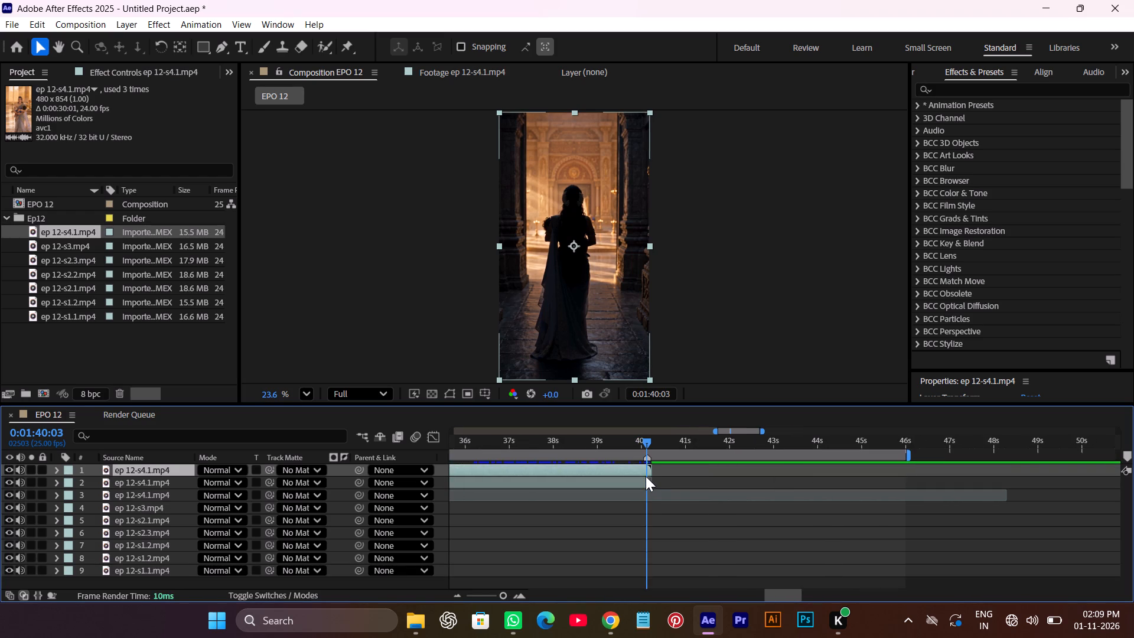
alt+scroll(646, 476, up, 1)
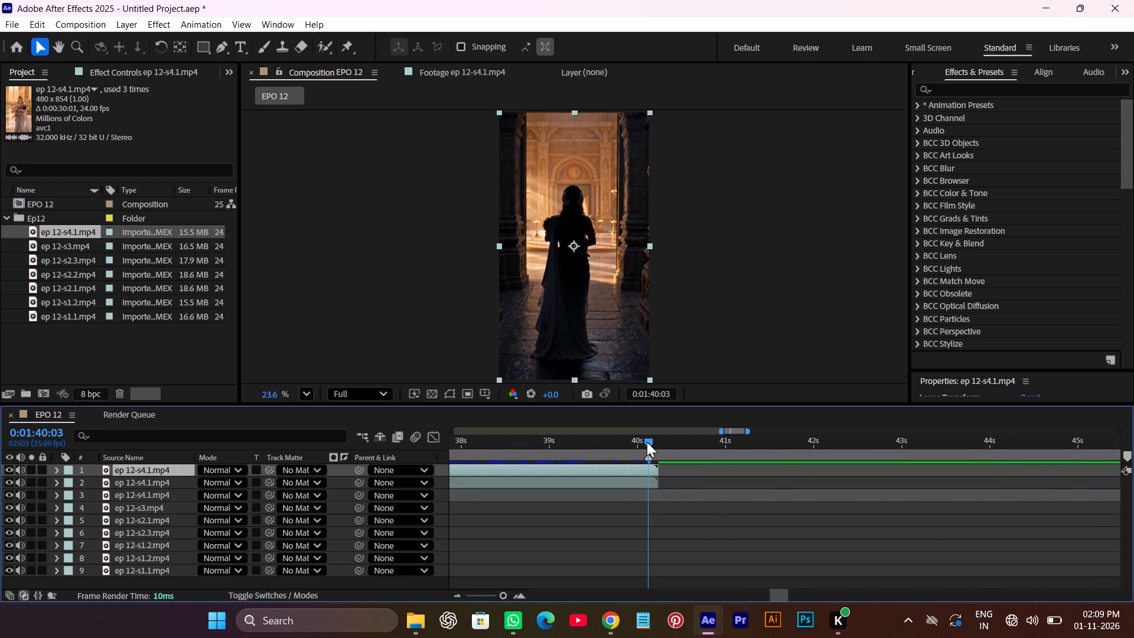
drag(647, 442, 652, 444)
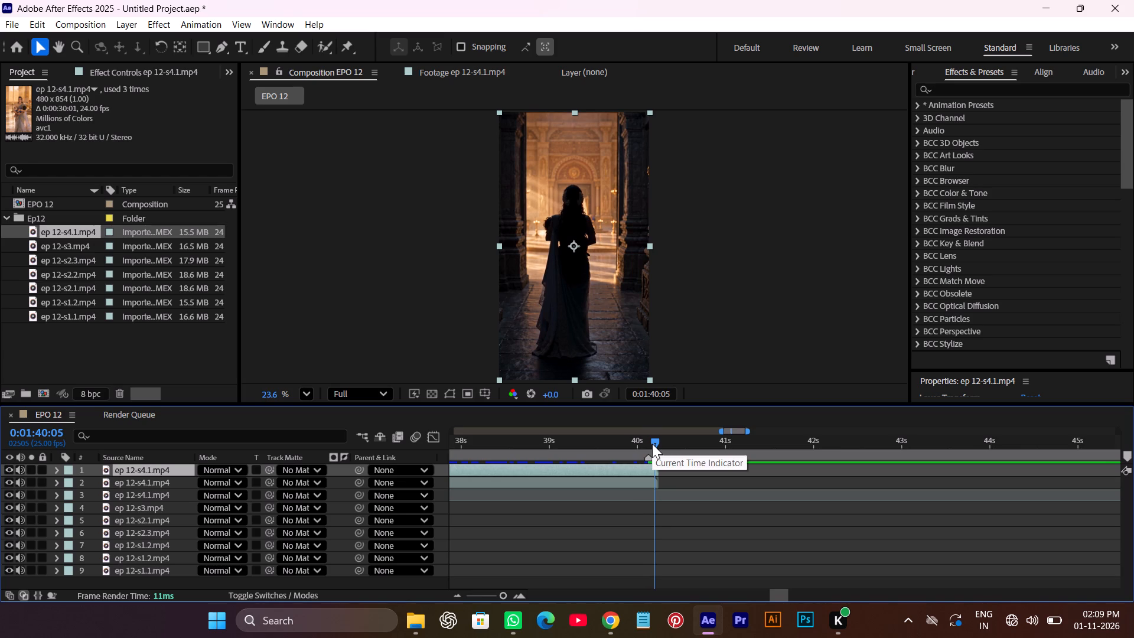
key(alt+bracketleft)
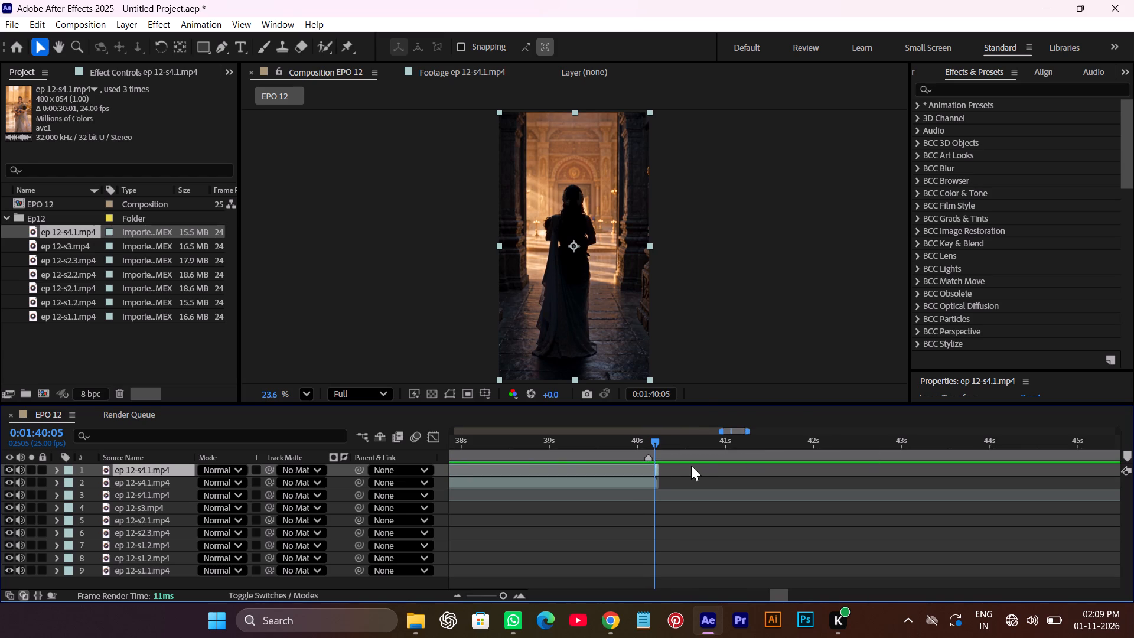
Freeze the trimmed ep 12-s4.1.mp4 copy on its 0:01:40:05 frame and extend the still to about 0:01:42.
right_click(656, 470)
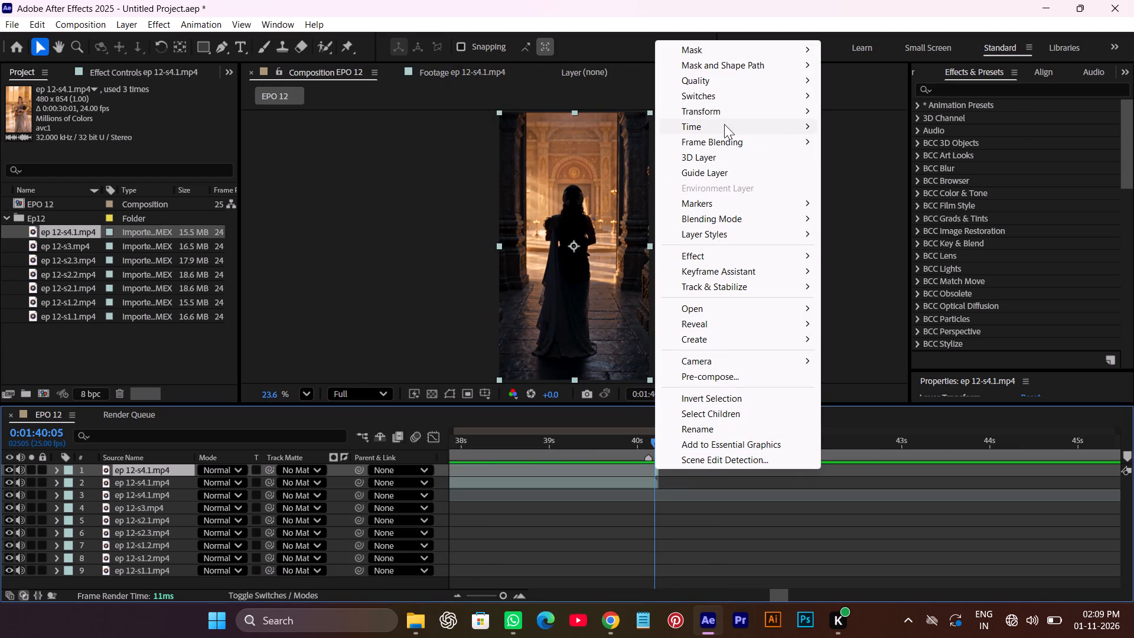
click(859, 174)
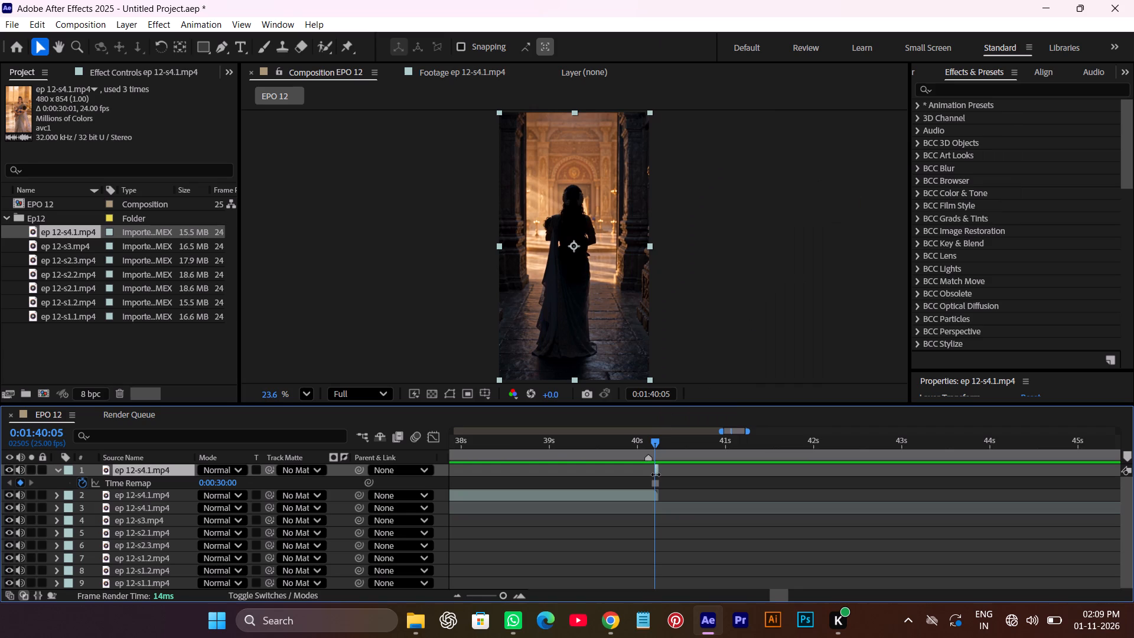
drag(658, 474, 742, 480)
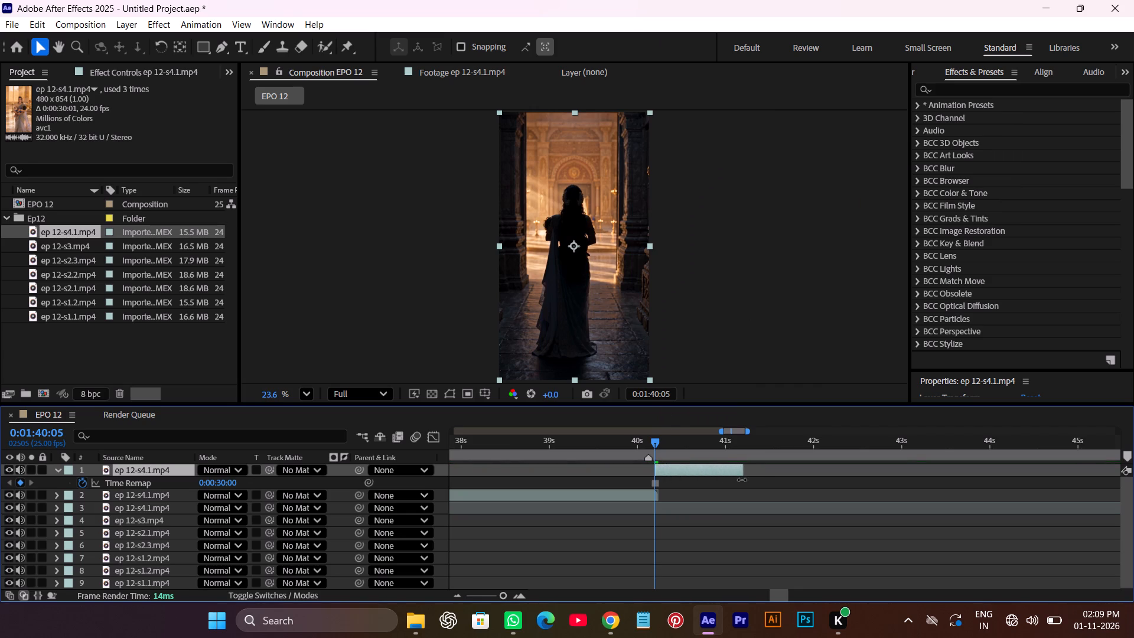
drag(742, 480, 745, 480)
drag(661, 439, 680, 452)
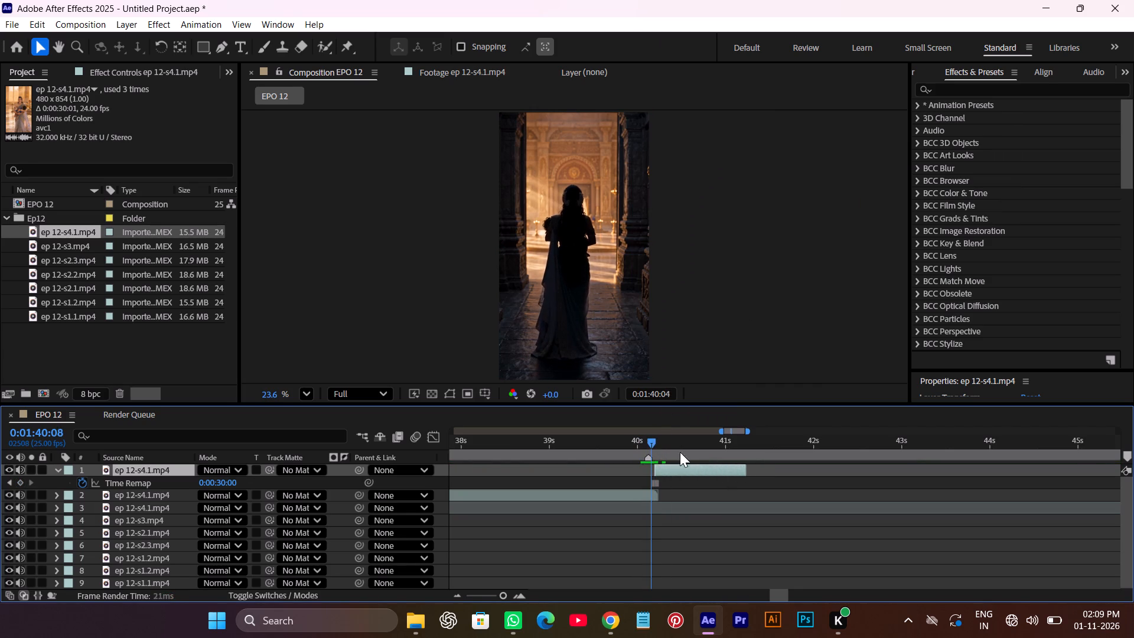
drag(680, 452, 700, 476)
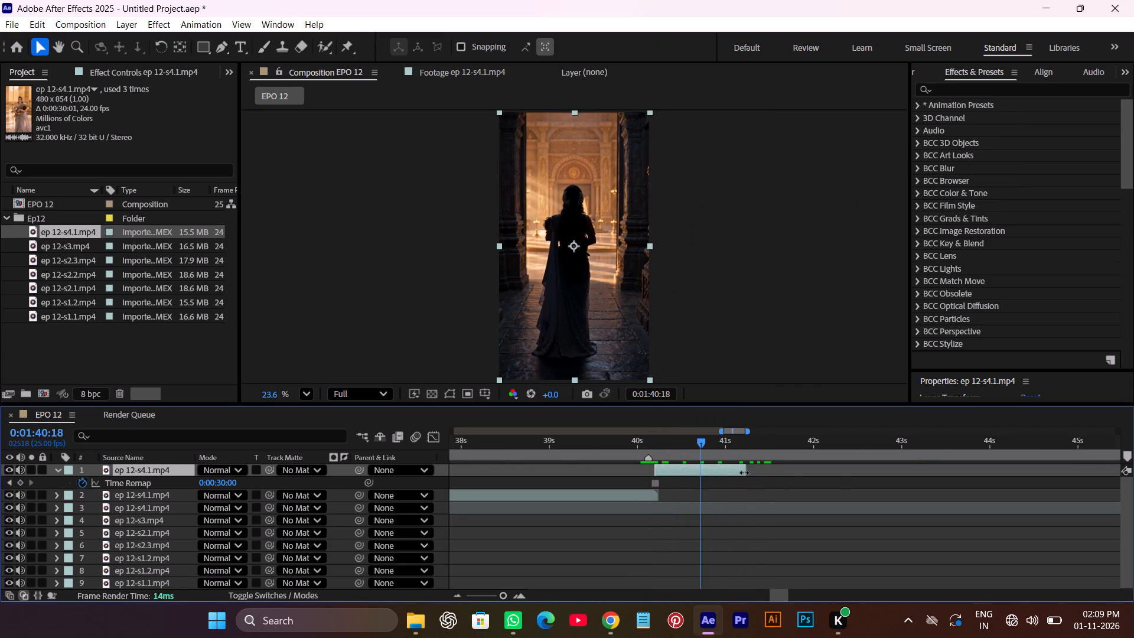
drag(744, 473, 842, 484)
Set the work area's end to about 0:01:43 and extend the frozen ep 12-s4.1.mp4 layer to match.
alt+scroll(765, 487, down, 2)
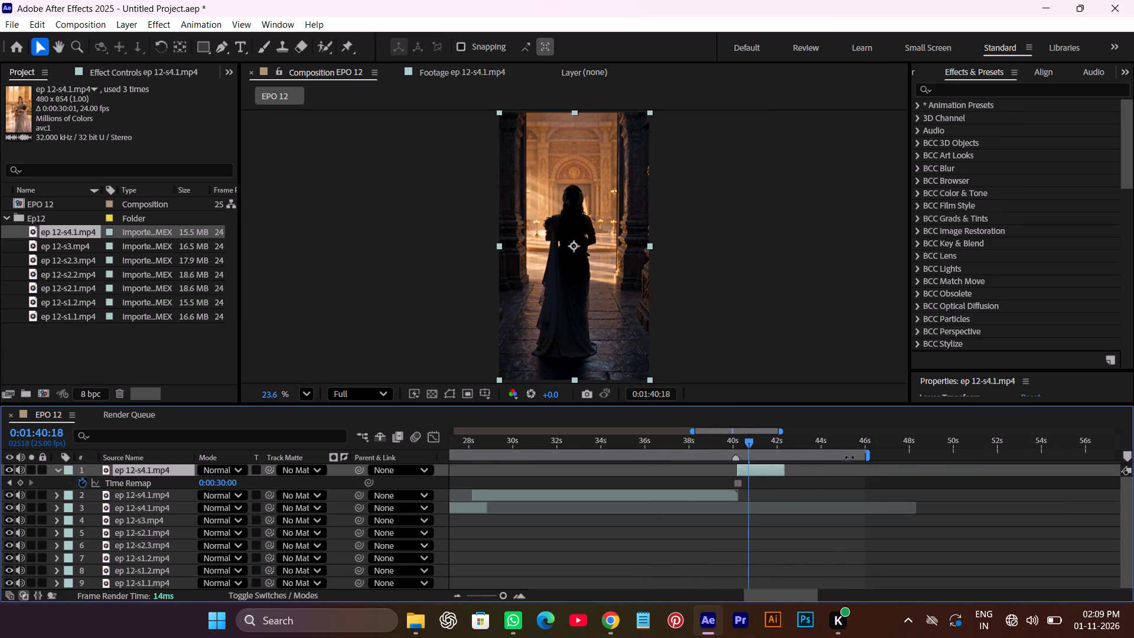
drag(869, 458, 780, 483)
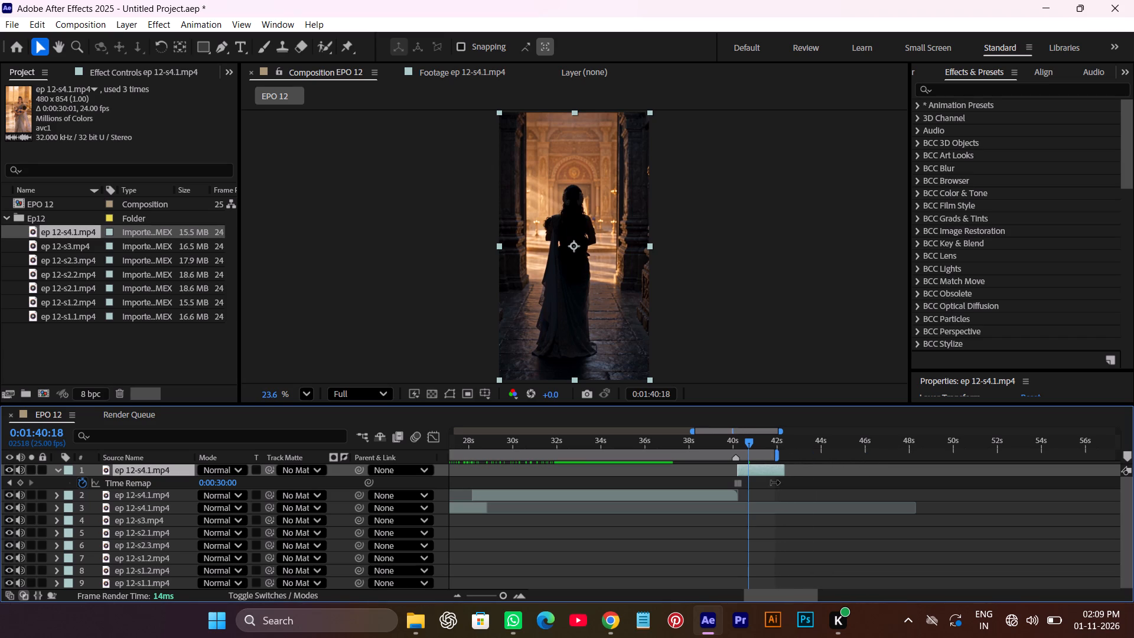
drag(780, 483, 799, 486)
drag(786, 472, 798, 474)
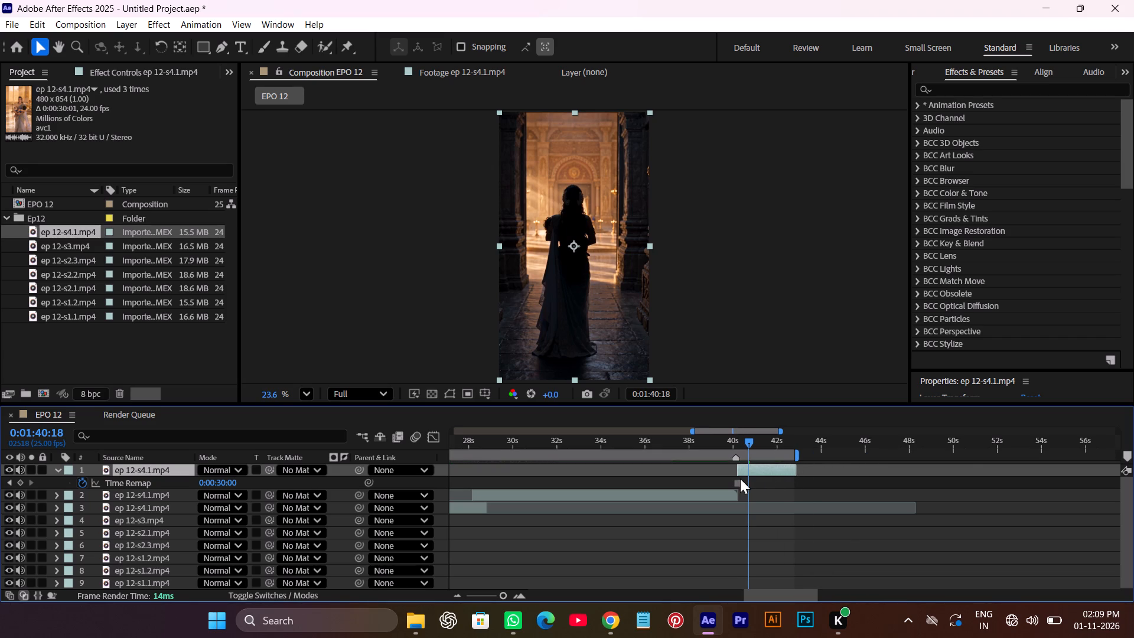
Play back the cut from the moving silhouette shot into its freeze frame, starting at 0:01:40:02.
alt+scroll(737, 480, up, 2)
drag(784, 438, 728, 453)
click(796, 487)
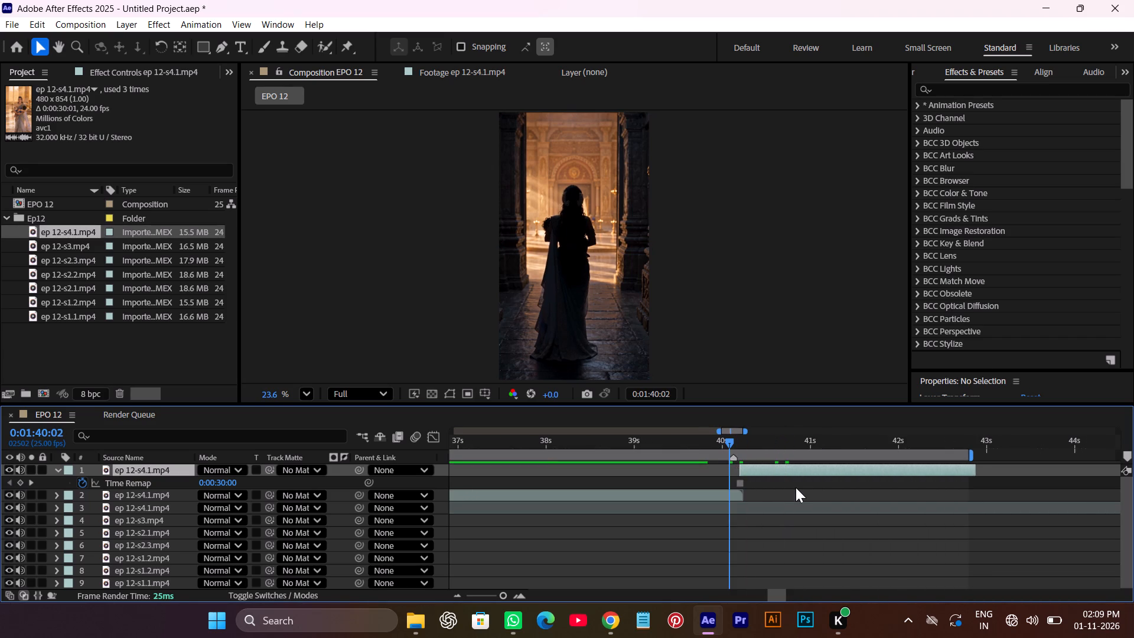
key(space)
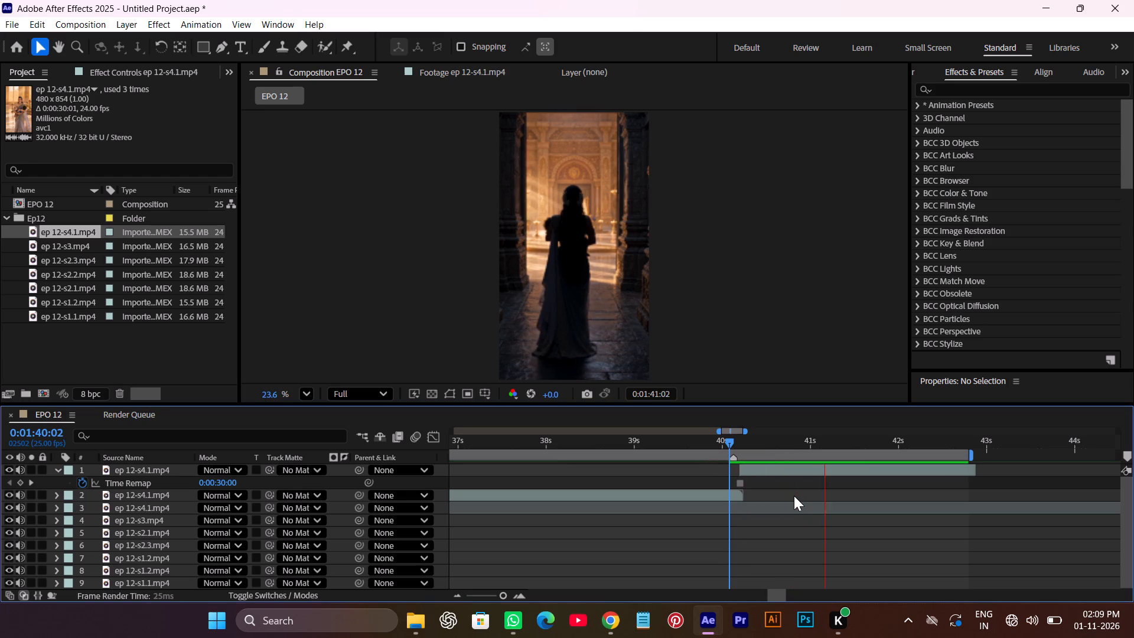
key(space)
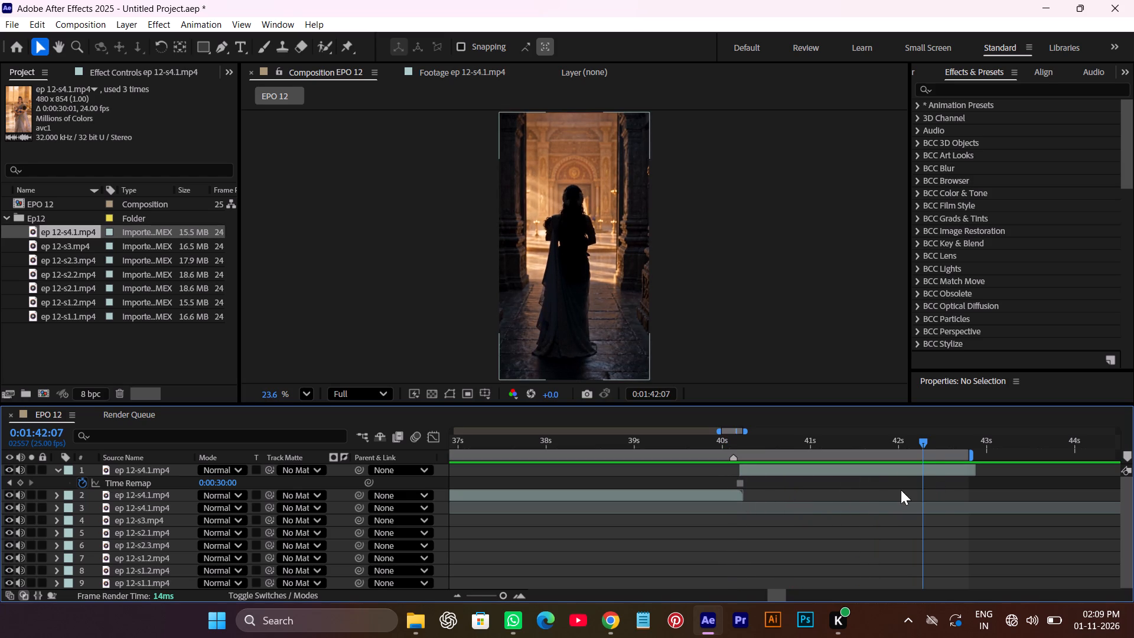
Apply the recent "ewxposed drama" animation preset to the frozen ep 12-s4.1.mp4 layer at 0:01:40:05, and collapse the layer's properties.
shift+drag(925, 439, 734, 486)
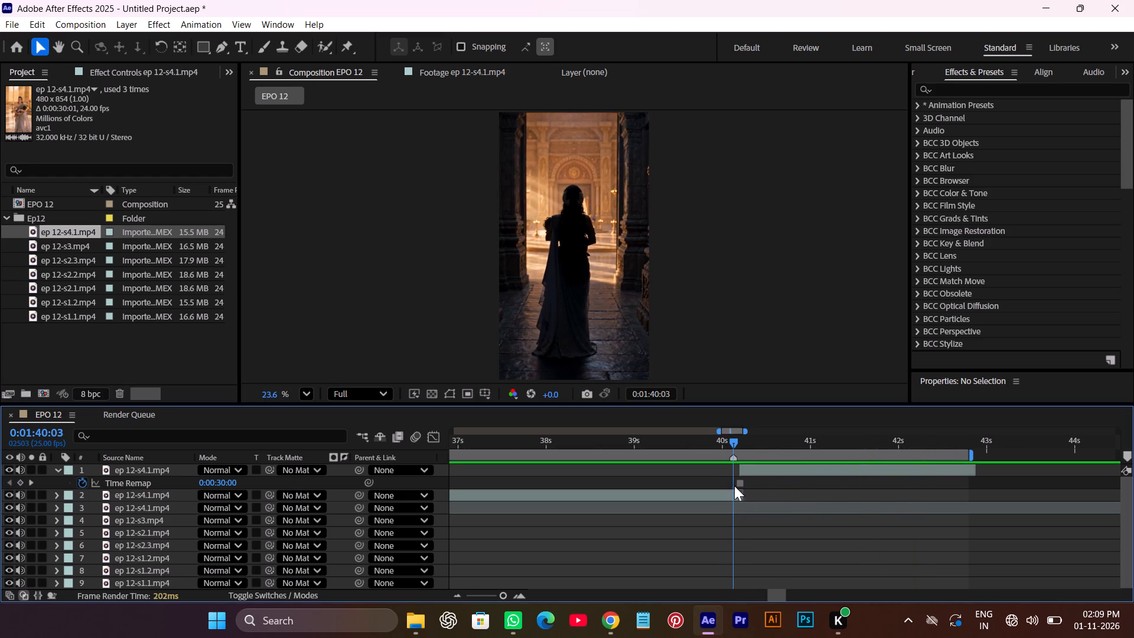
shift+drag(734, 486, 741, 487)
click(749, 470)
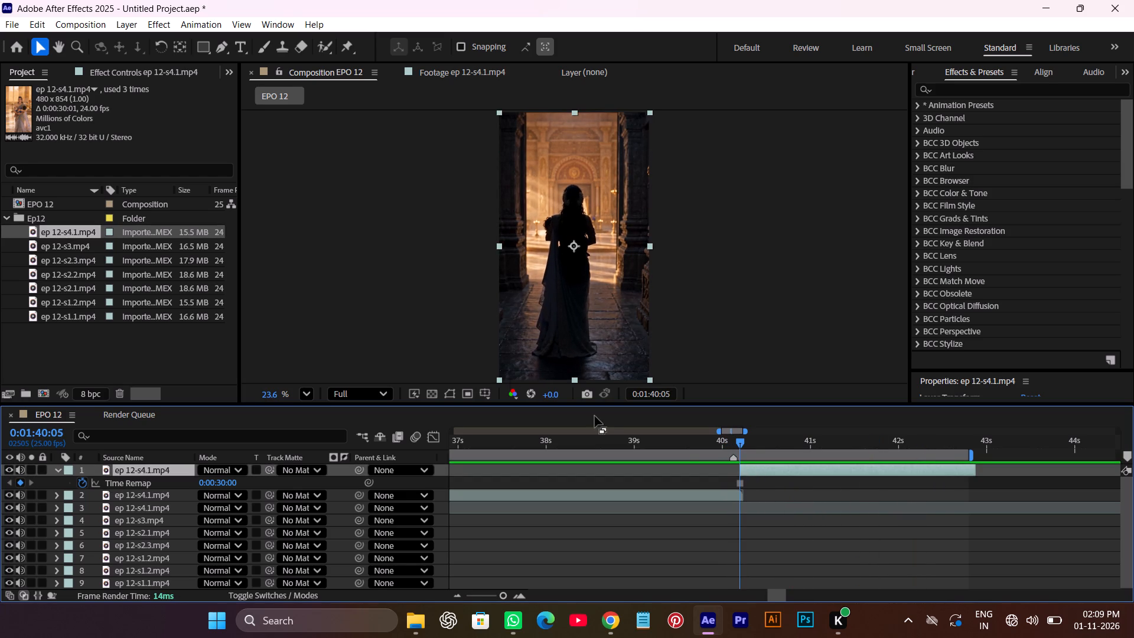
click(185, 23)
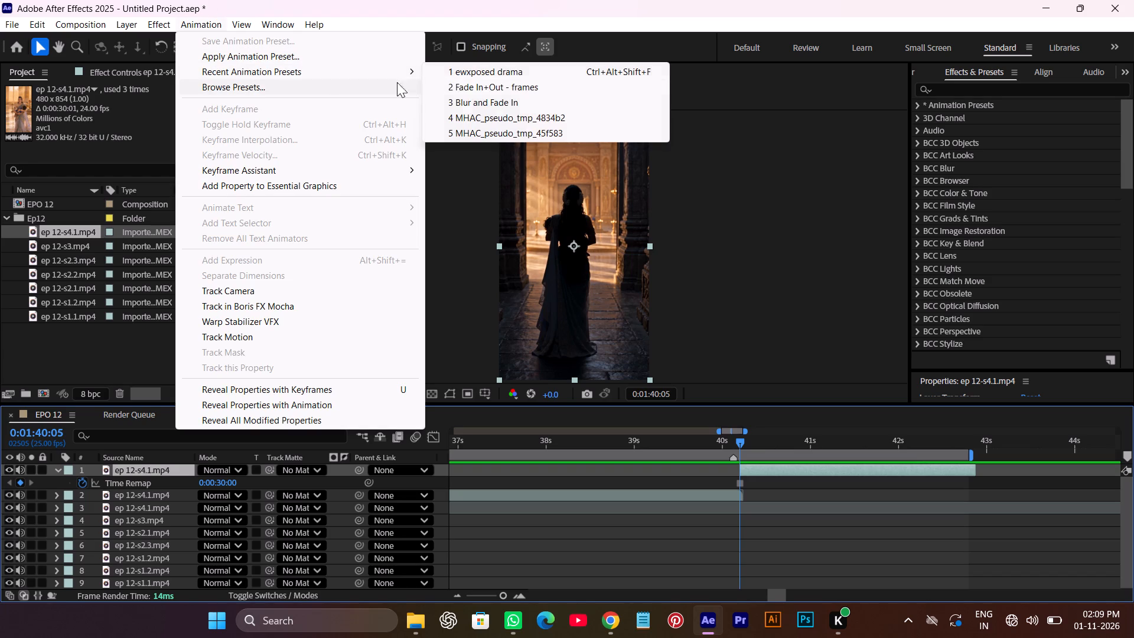
click(458, 74)
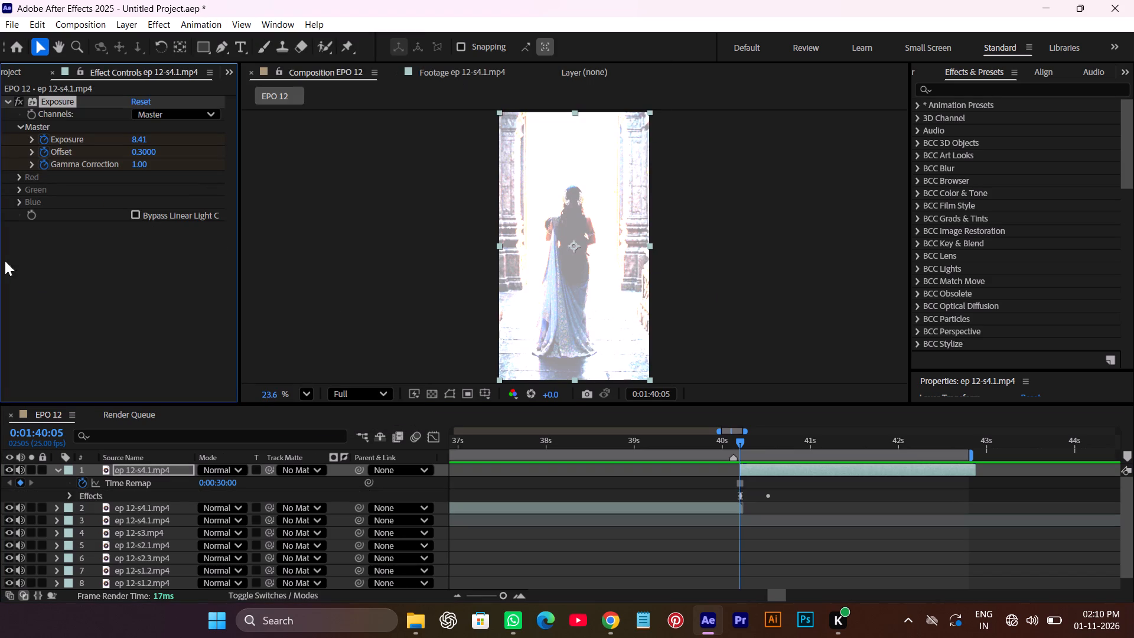
click(15, 67)
click(119, 328)
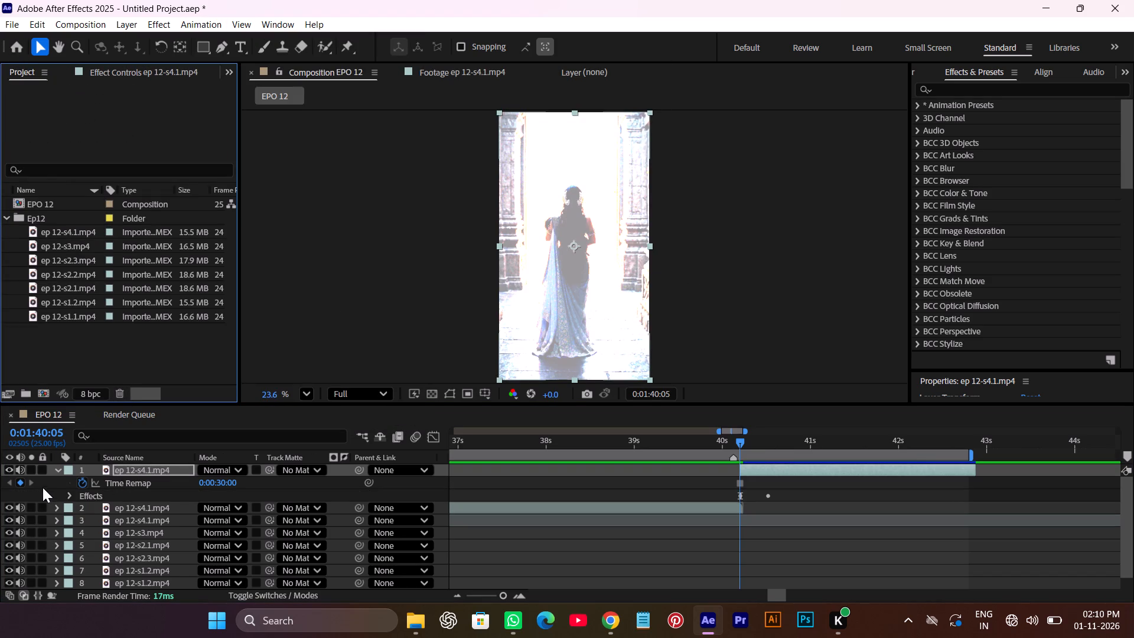
click(57, 470)
Import the "long whoosh" audio file from the MAHADEV (E:) drive as footage.
right_click(140, 354)
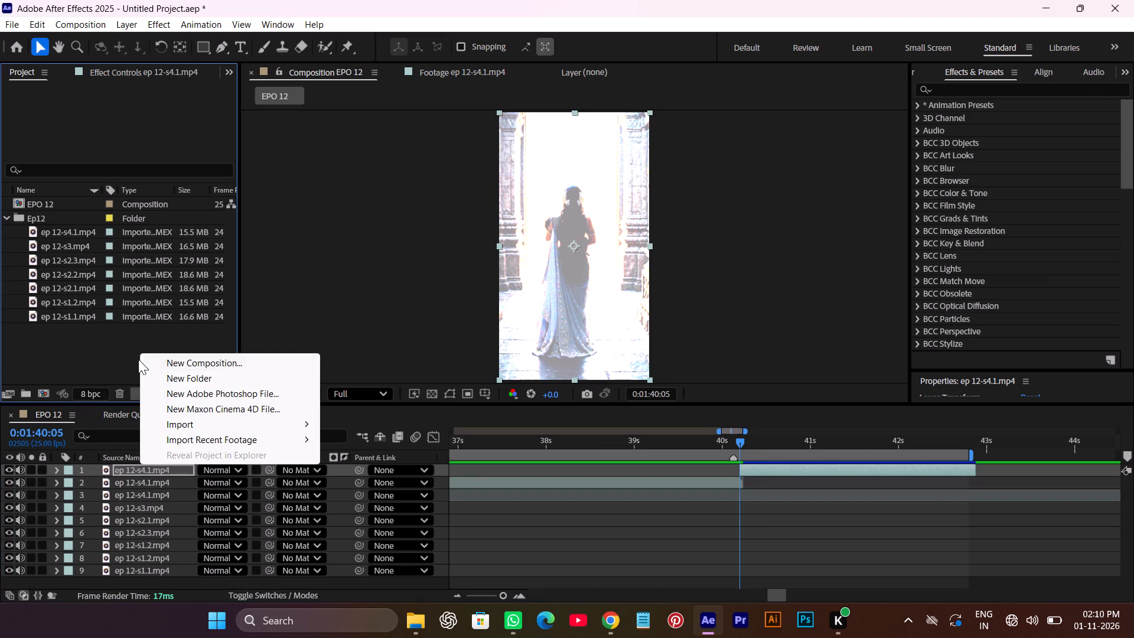
click(356, 424)
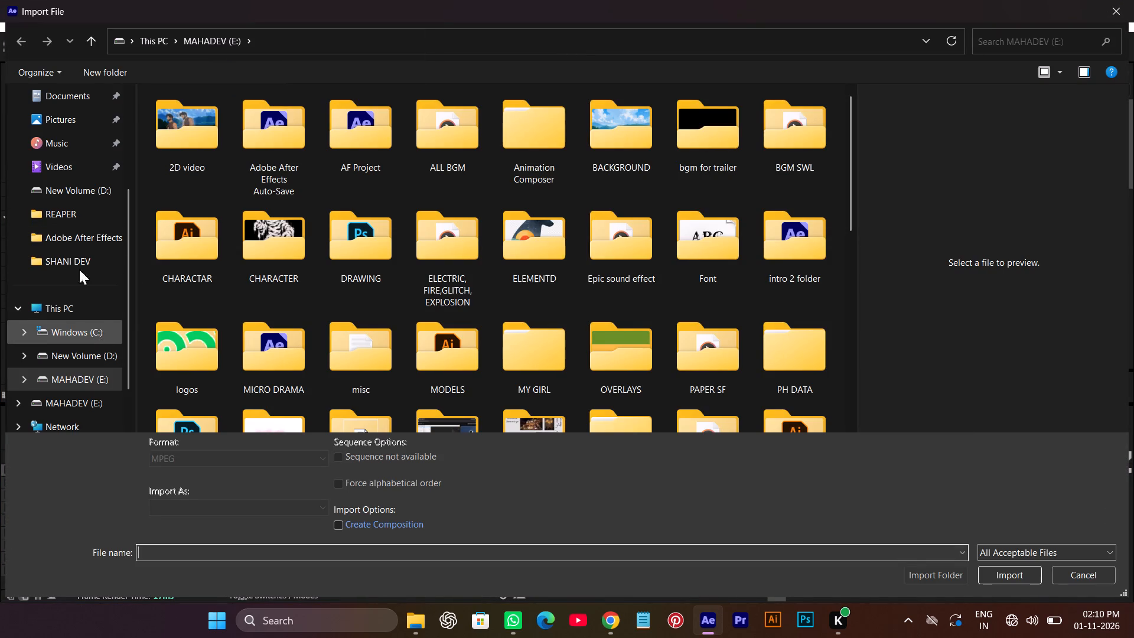
scroll(75, 244, down, 2)
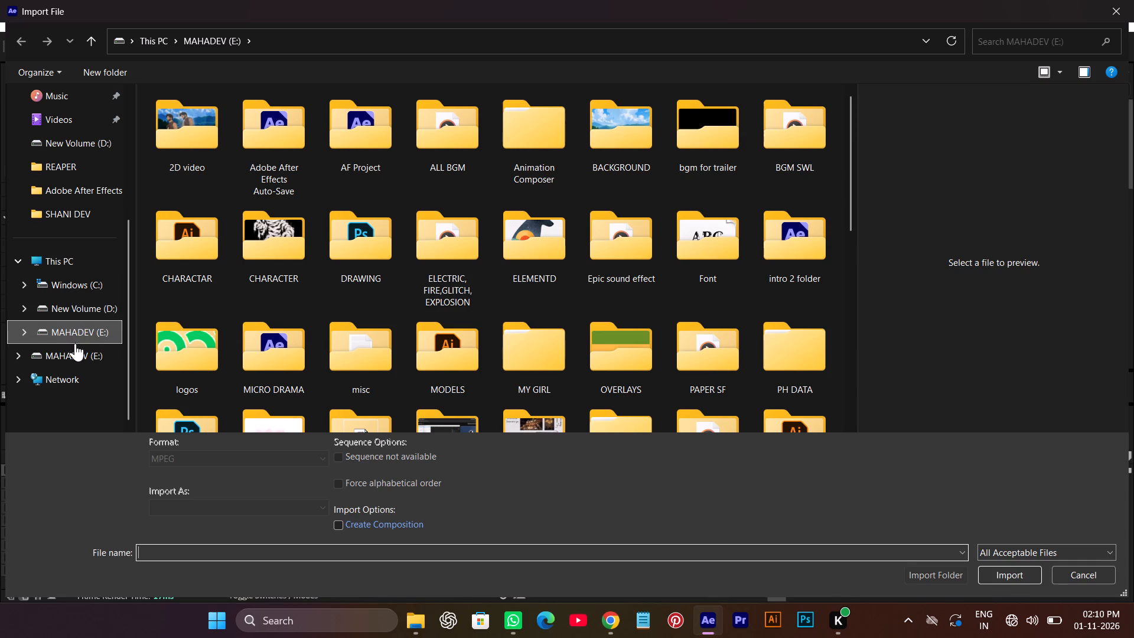
scroll(74, 330, up, 2)
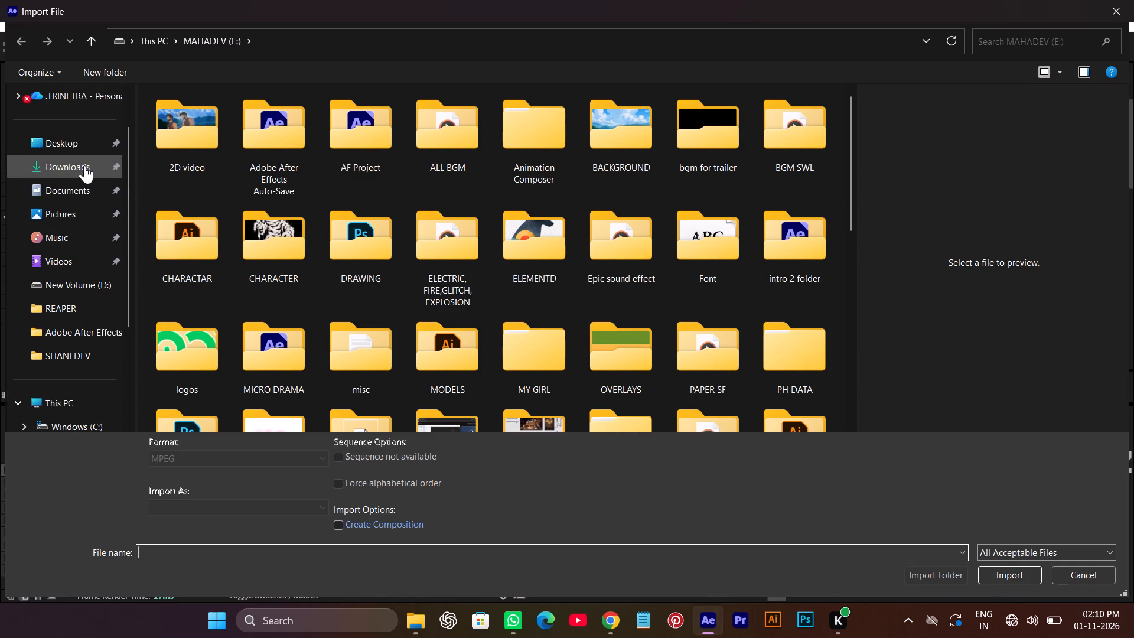
scroll(62, 304, down, 2)
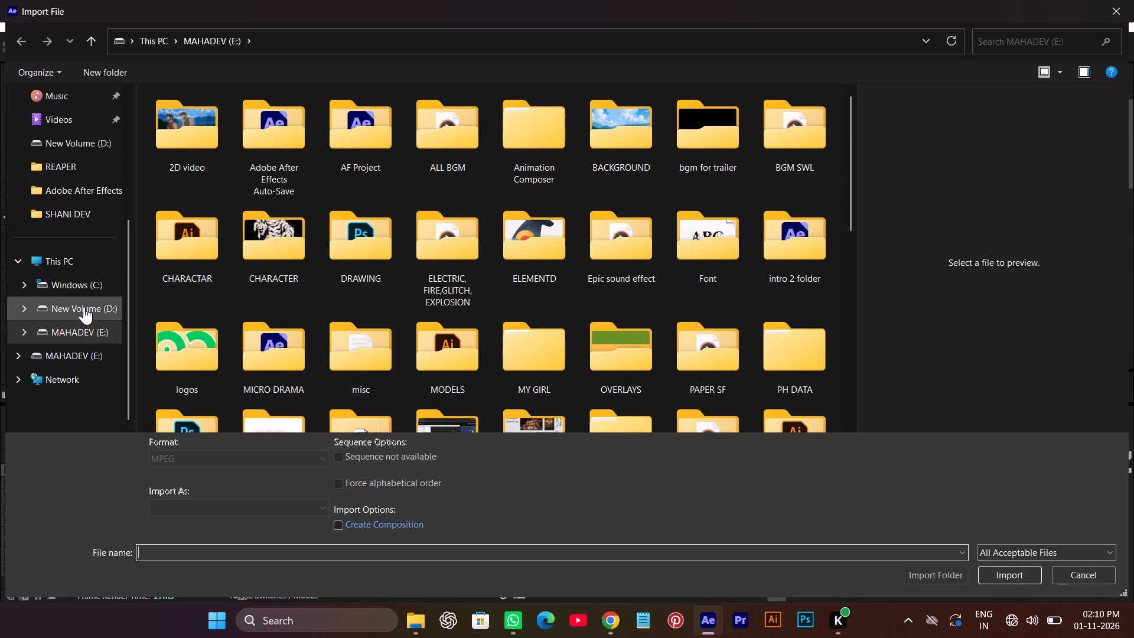
click(94, 325)
scroll(466, 279, down, 1)
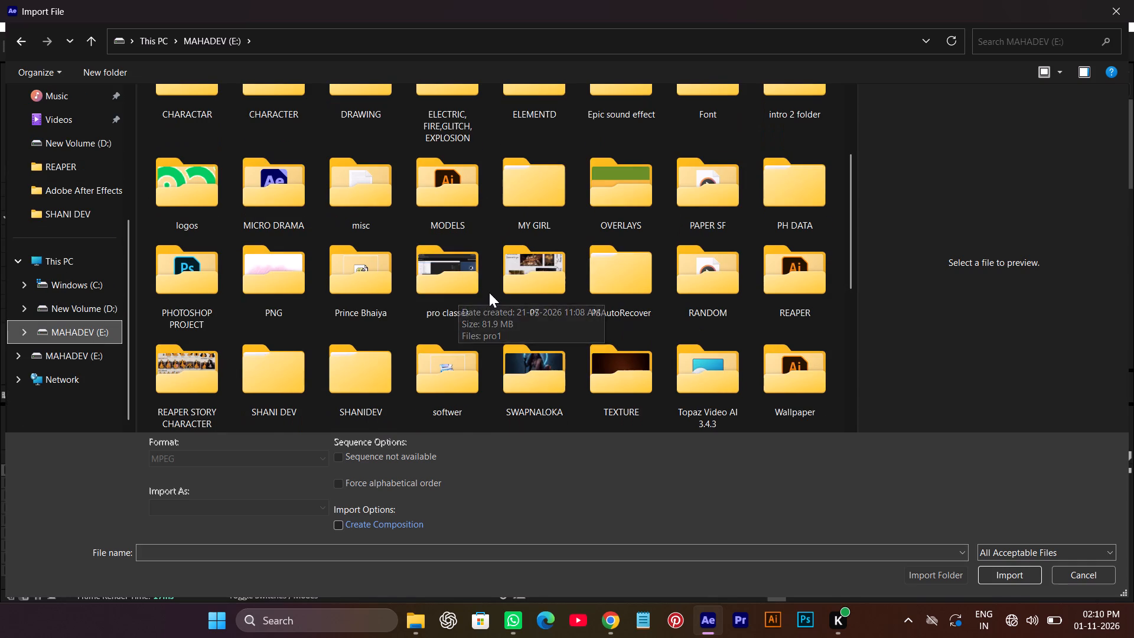
scroll(489, 292, down, 1)
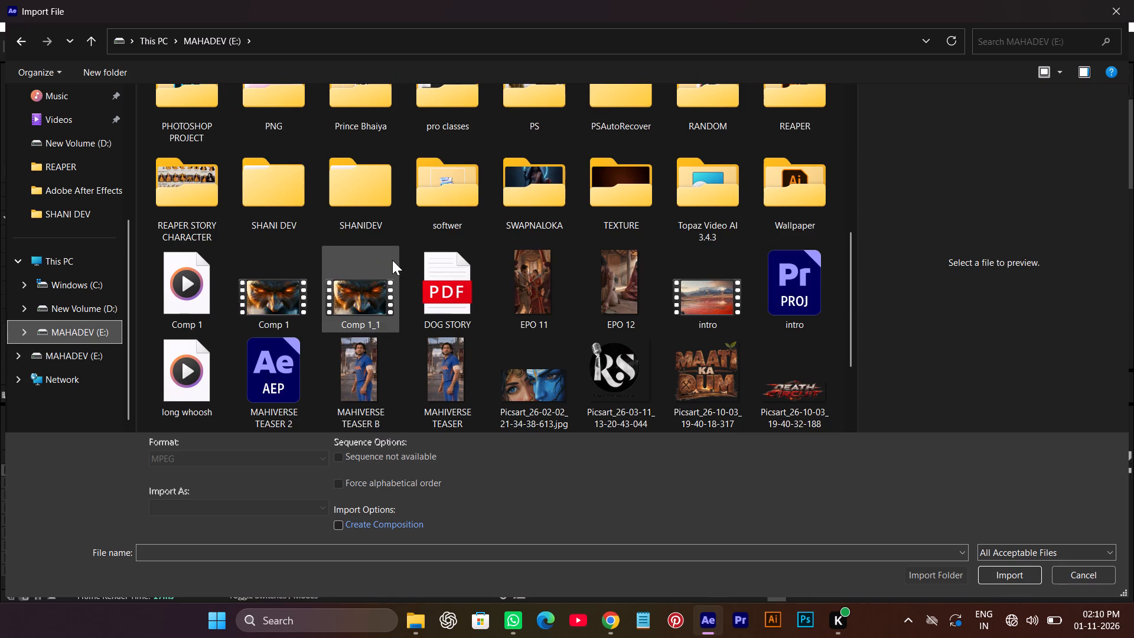
scroll(562, 306, down, 1)
scroll(558, 306, up, 2)
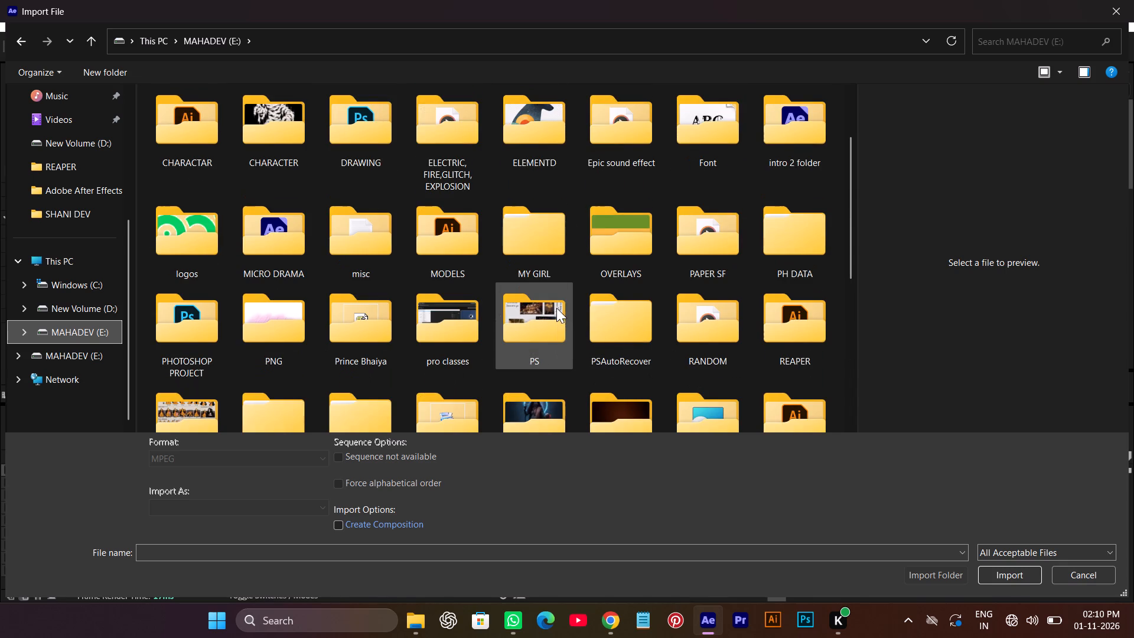
scroll(560, 310, up, 3)
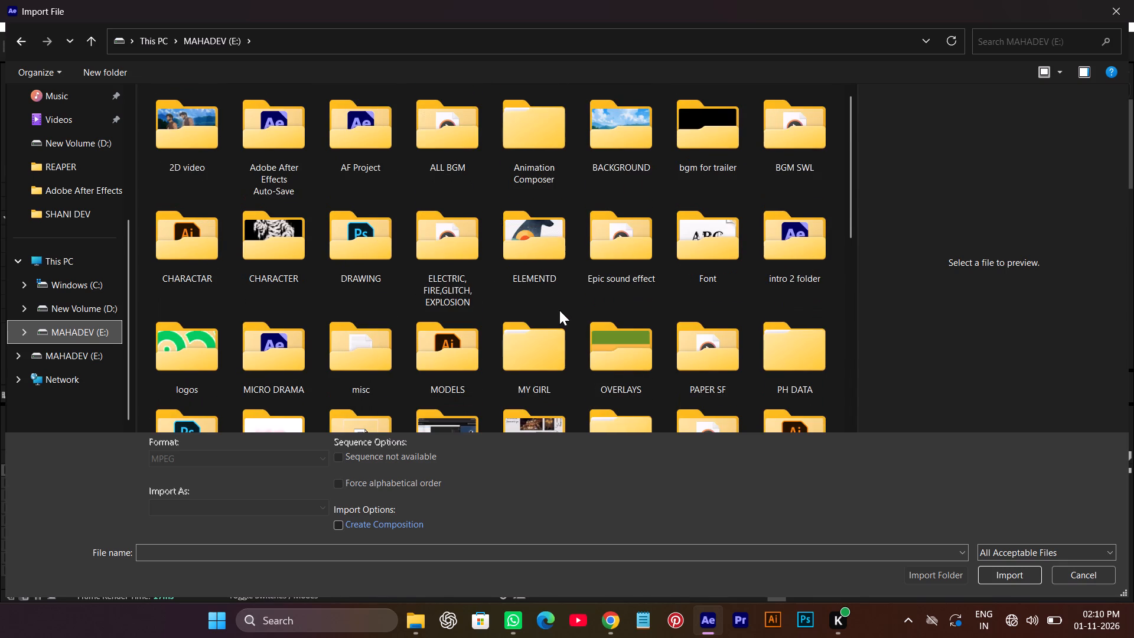
scroll(559, 310, down, 2)
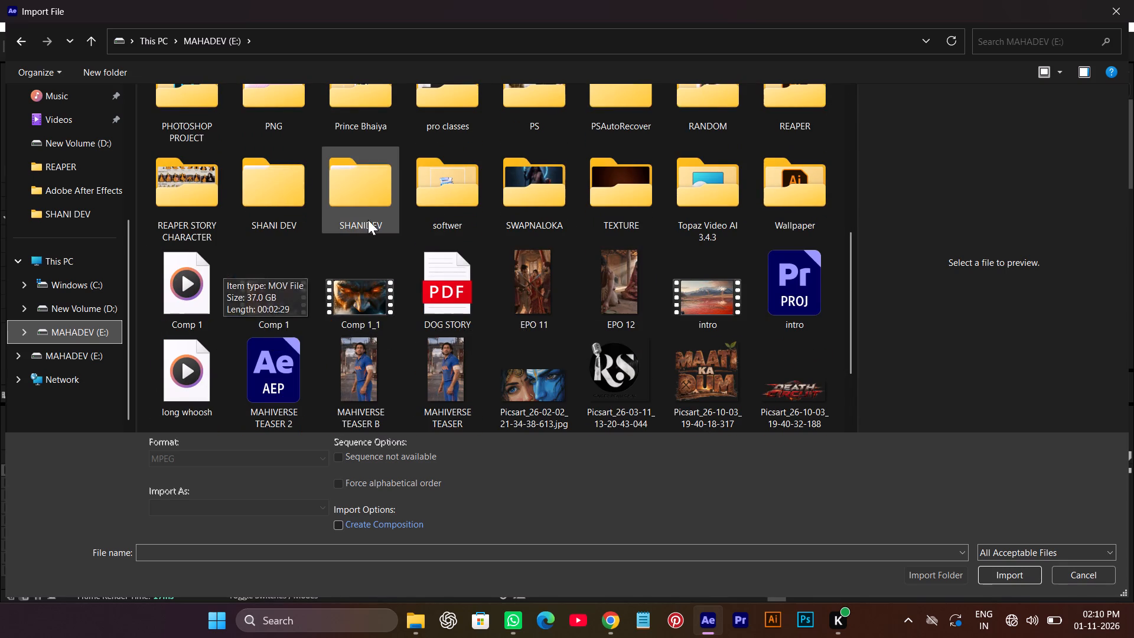
scroll(397, 219, up, 1)
scroll(555, 246, up, 1)
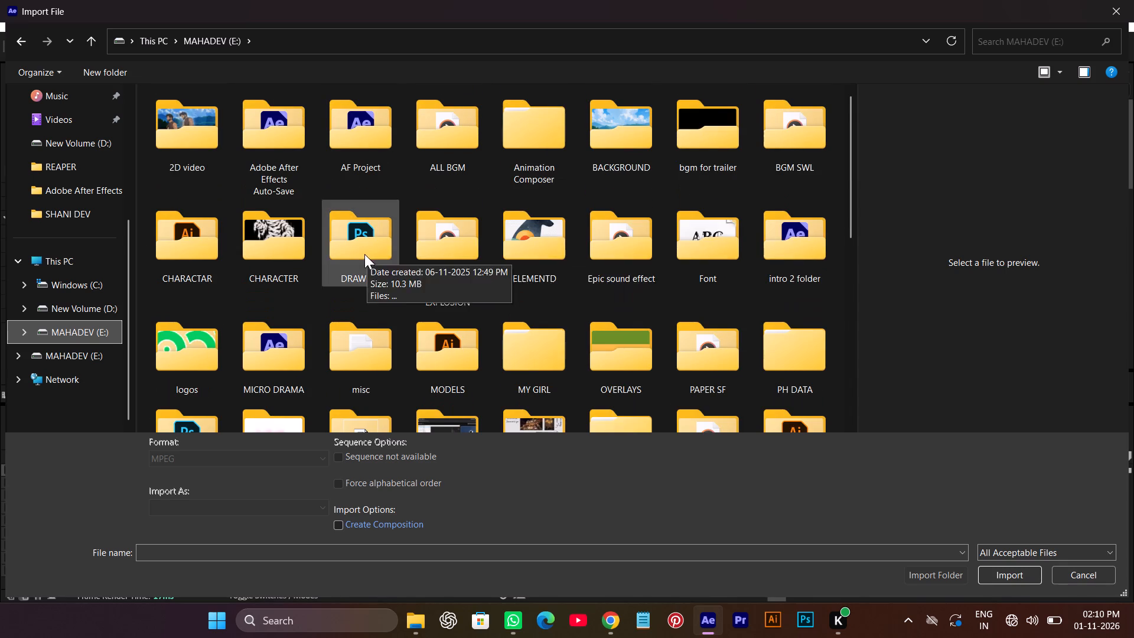
scroll(661, 214, up, 1)
scroll(592, 293, down, 1)
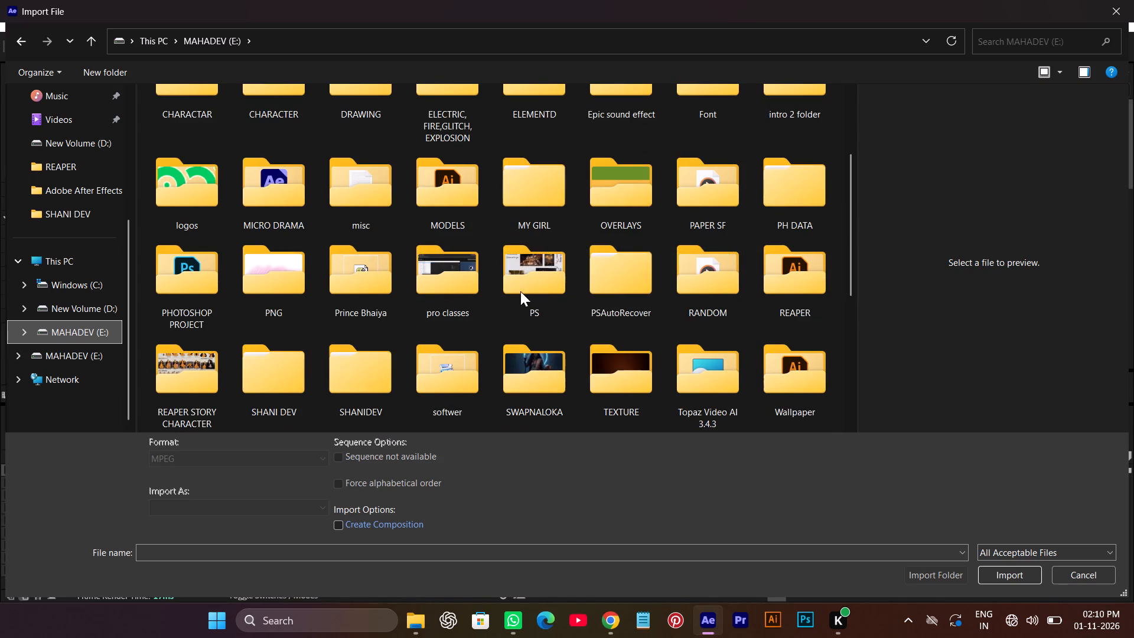
scroll(517, 292, down, 1)
click(185, 397)
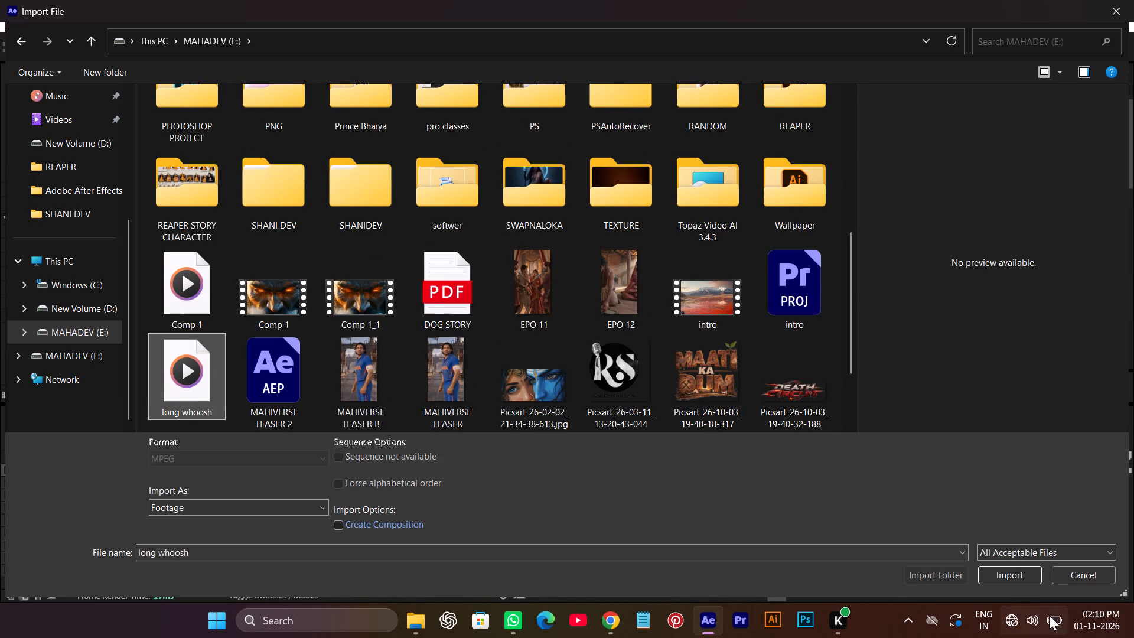
click(998, 576)
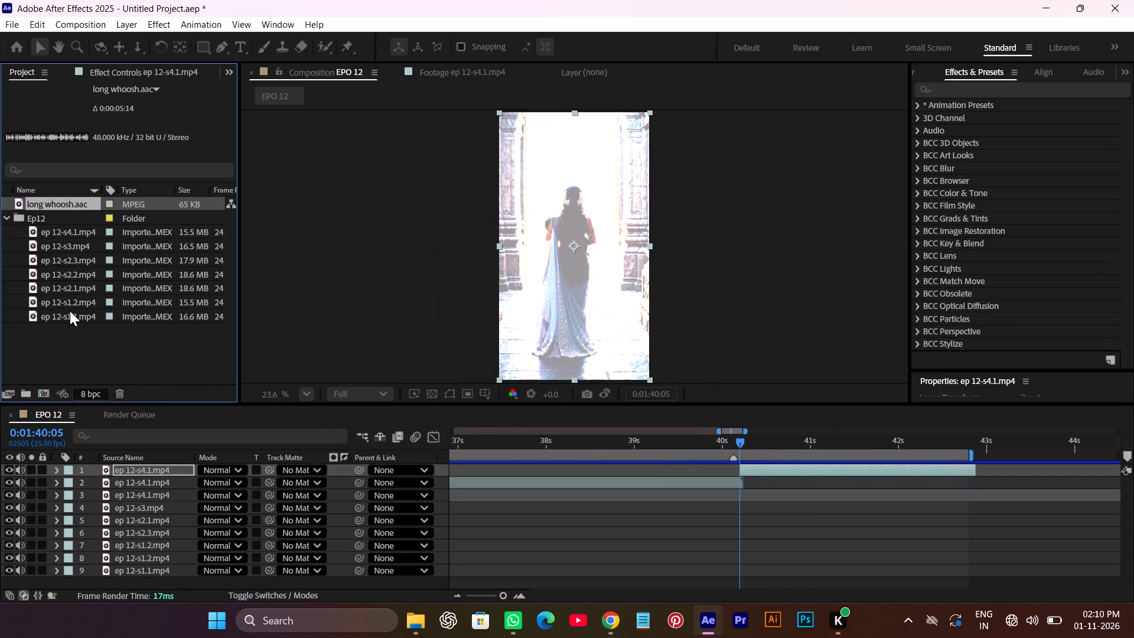
Add long whoosh.aac as the top layer of EPO 12, starting at about 0:01:38:18 so it spans the freeze-frame cut.
drag(47, 203, 702, 468)
drag(787, 467, 755, 476)
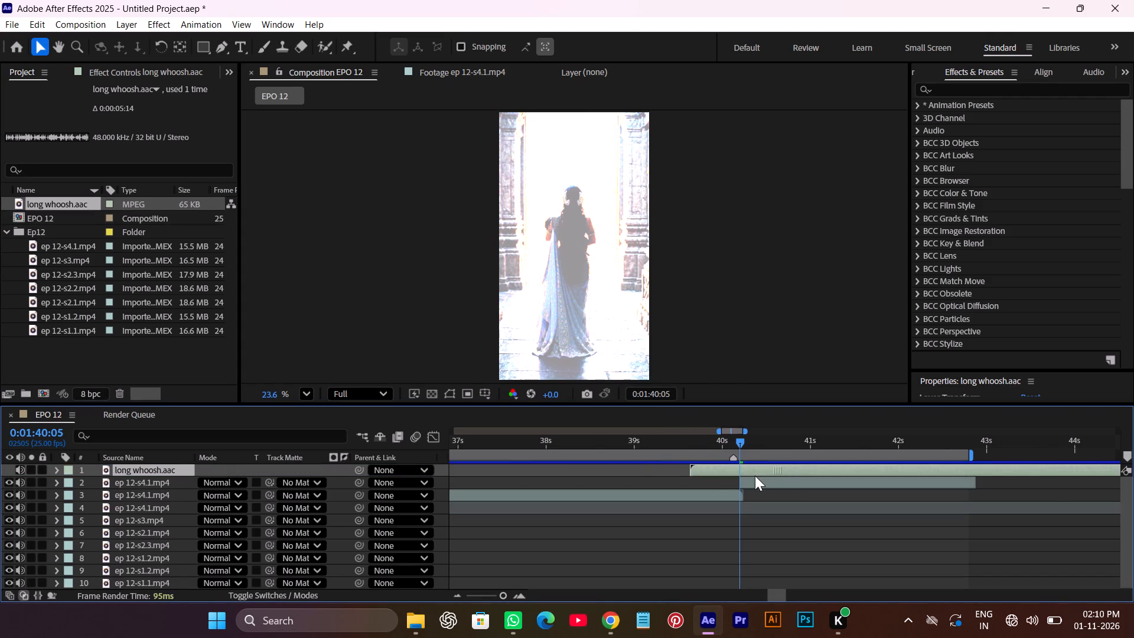
drag(755, 476, 695, 491)
drag(722, 450, 718, 451)
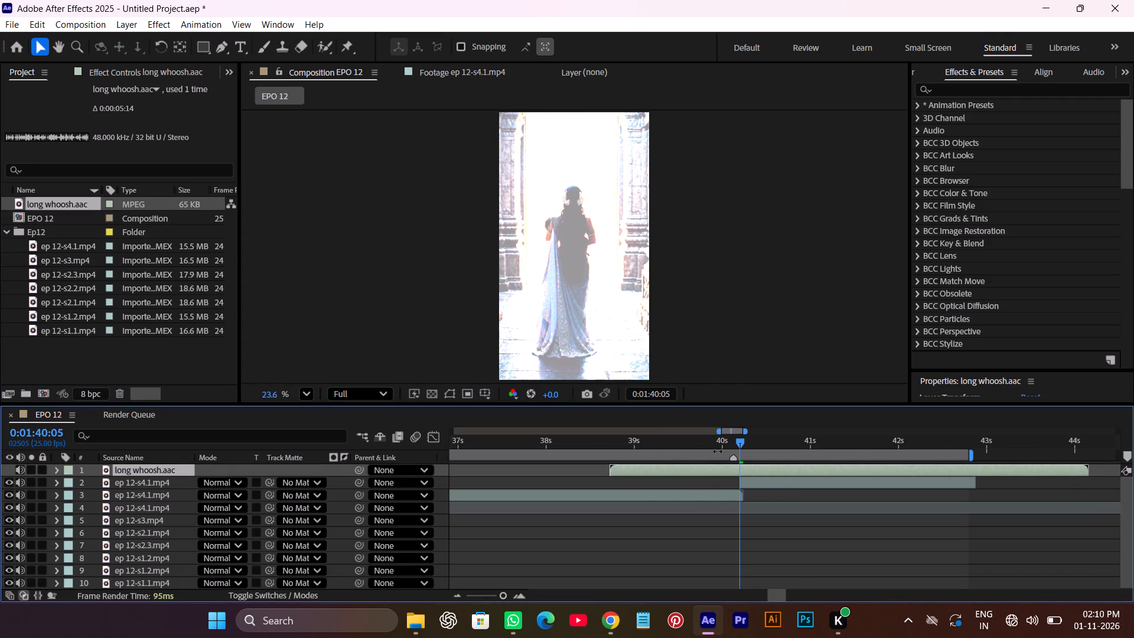
drag(718, 451, 705, 457)
Play back the freeze-frame transition with the whoosh, and shift the long whoosh.aac layer slightly to start at about 0:01:38:23.
drag(741, 436, 706, 451)
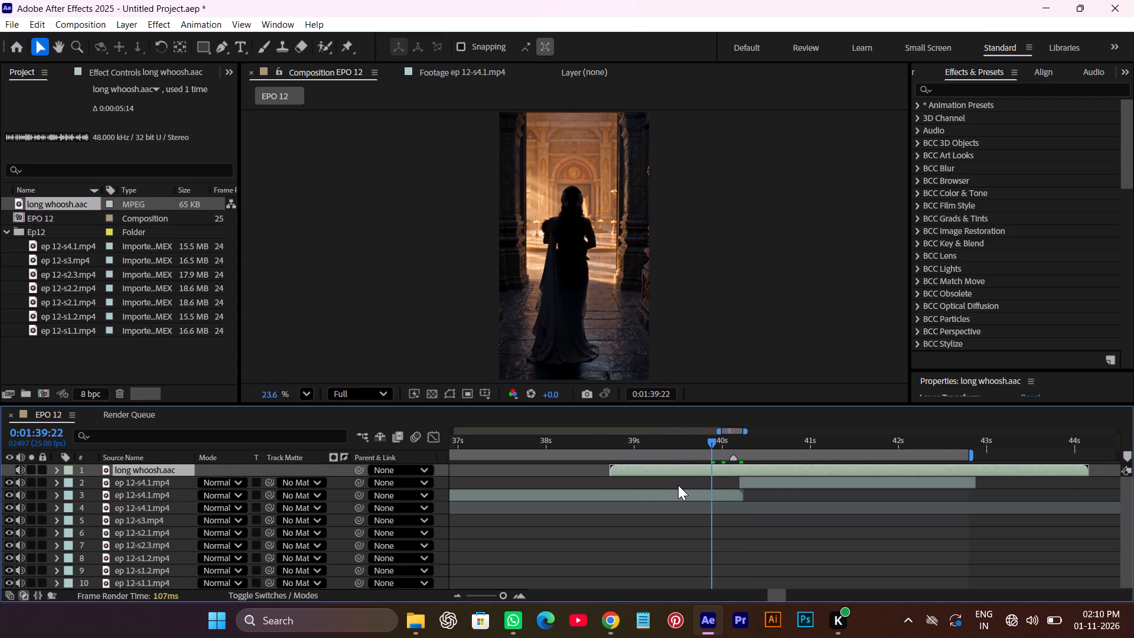
click(670, 481)
key(space)
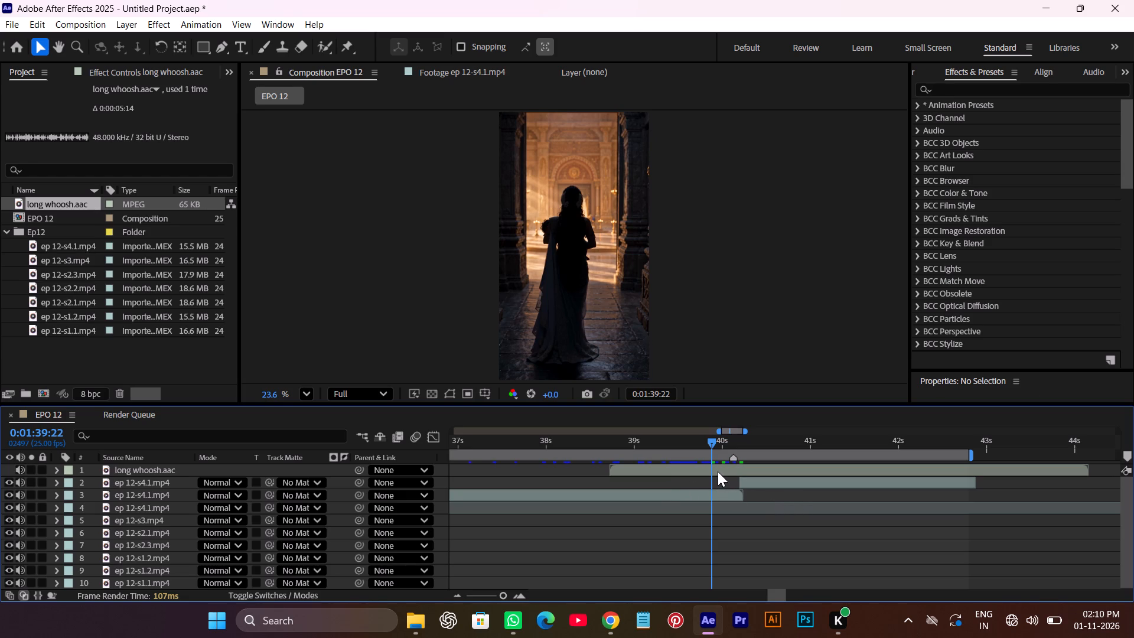
click(718, 471)
key(space)
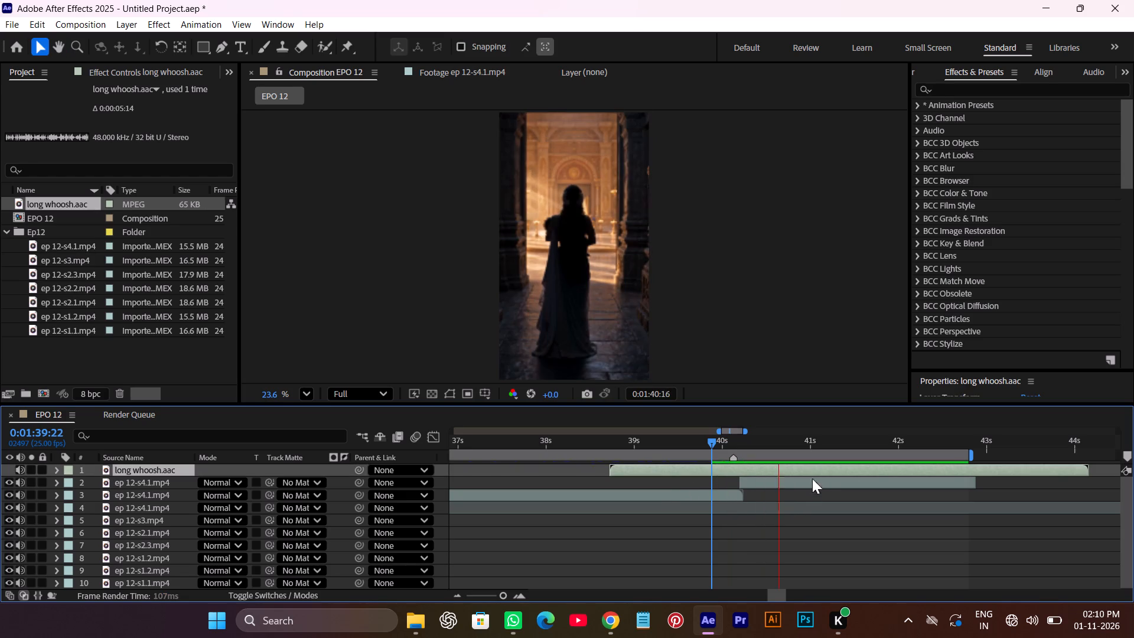
key(space)
drag(823, 442, 673, 484)
key(space)
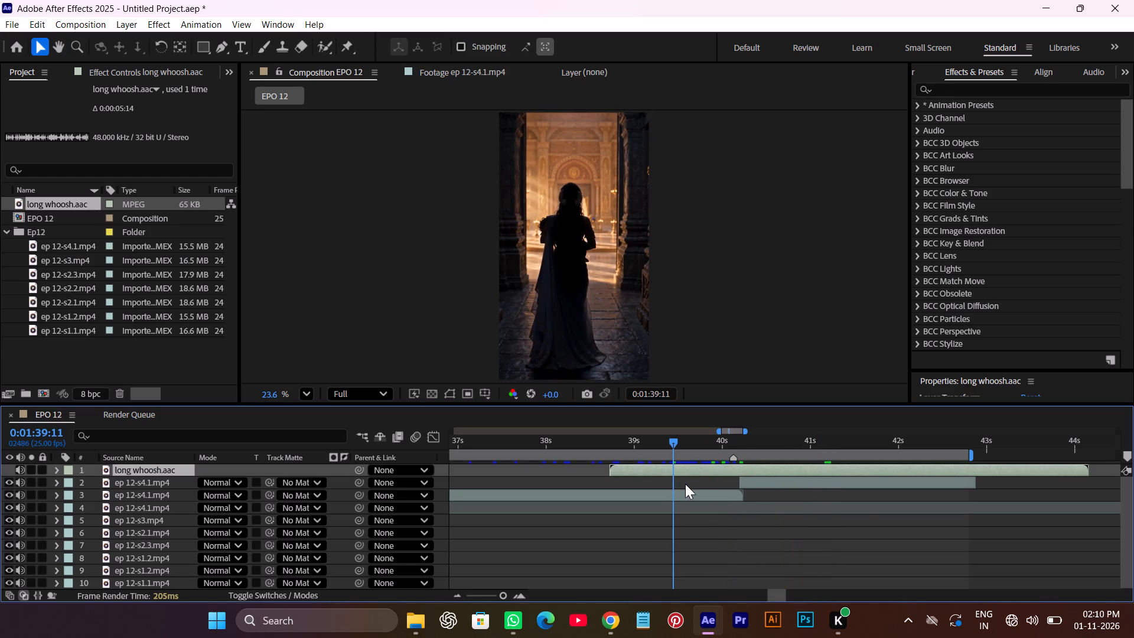
key(space)
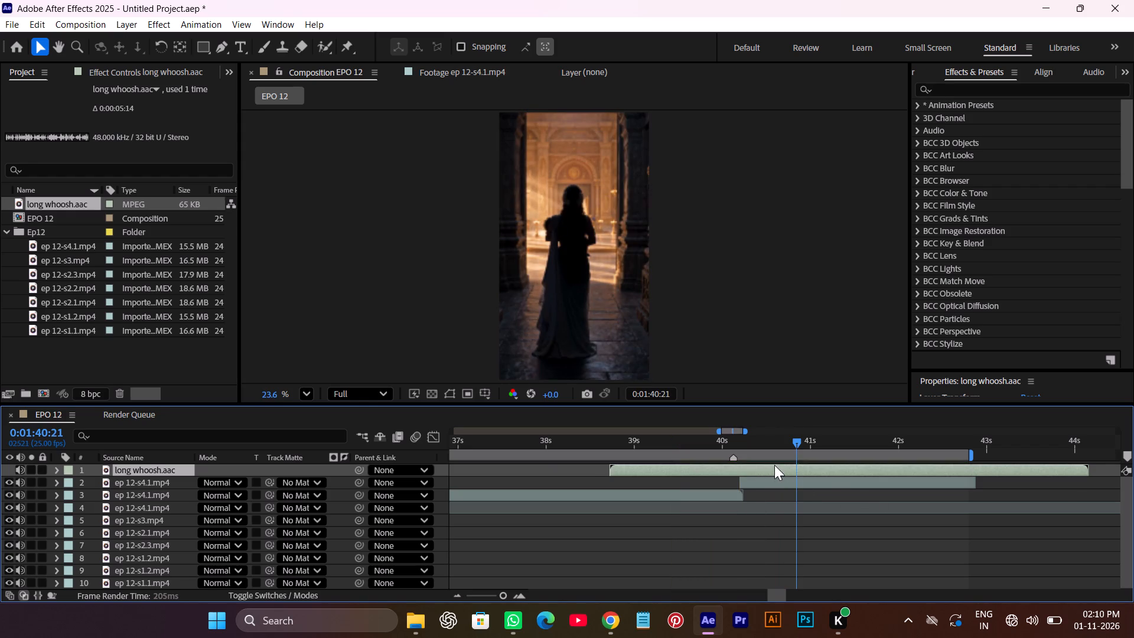
drag(774, 467, 793, 466)
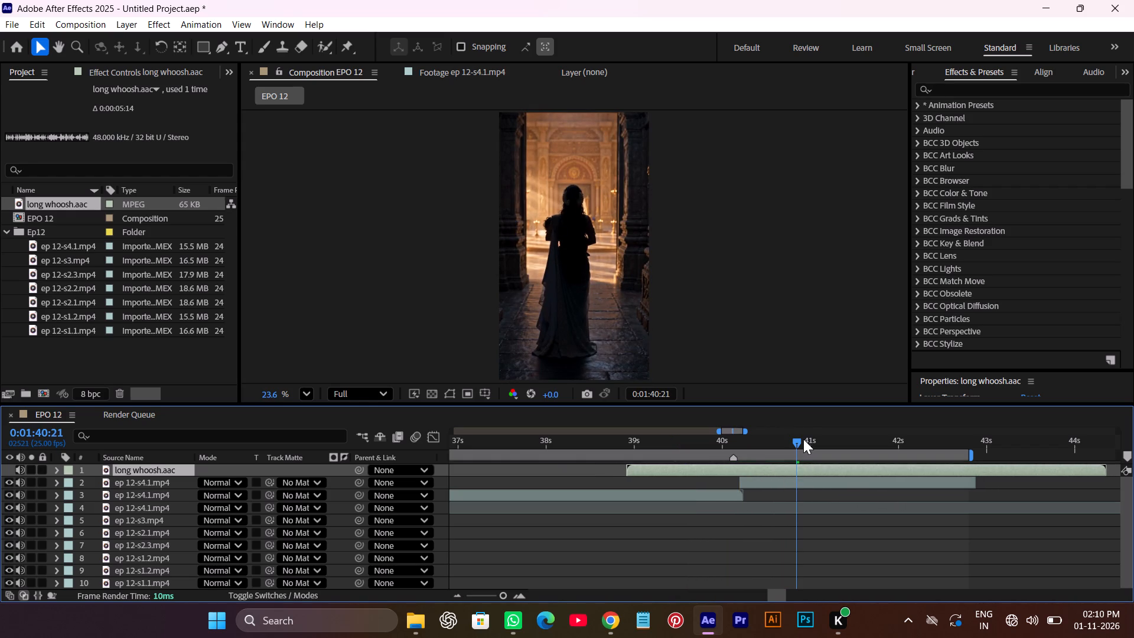
Scrub through the EPO 12 sequence back to 0:00:00:00 and forward to 0:00:16:13 to review the clips.
drag(796, 442, 451, 465)
alt+scroll(548, 484, down, 2)
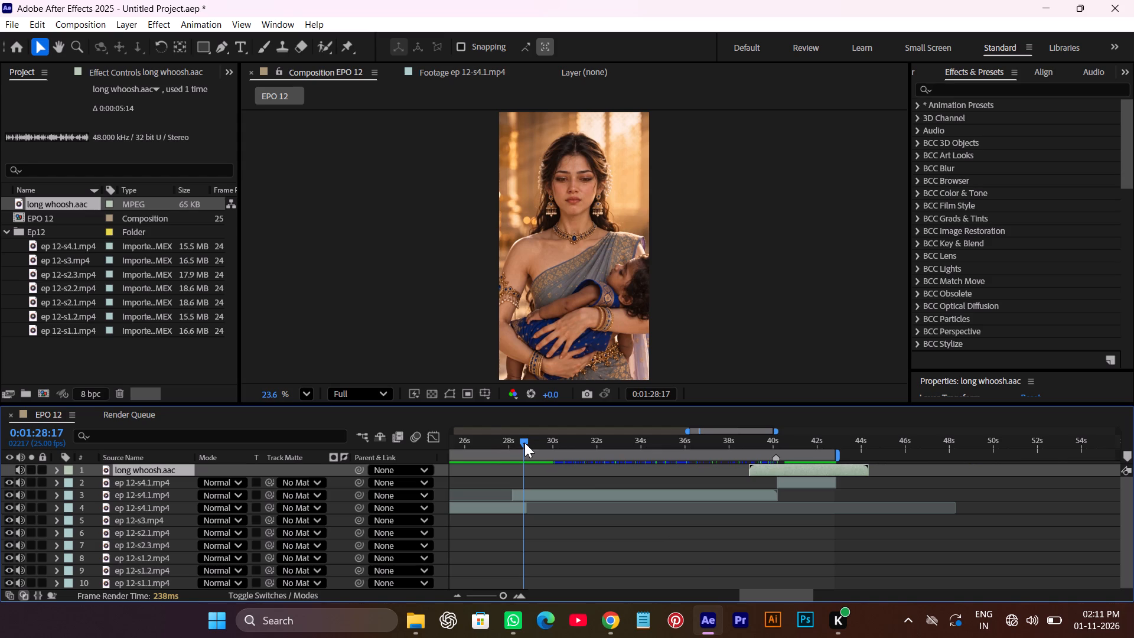
drag(520, 439, 296, 469)
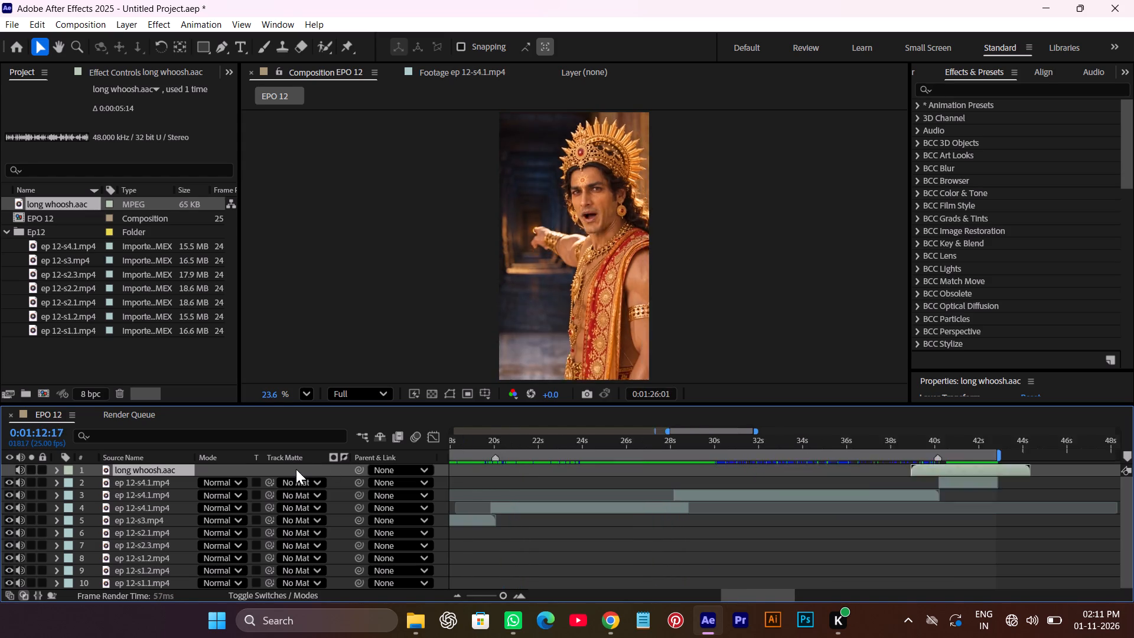
drag(296, 469, 461, 490)
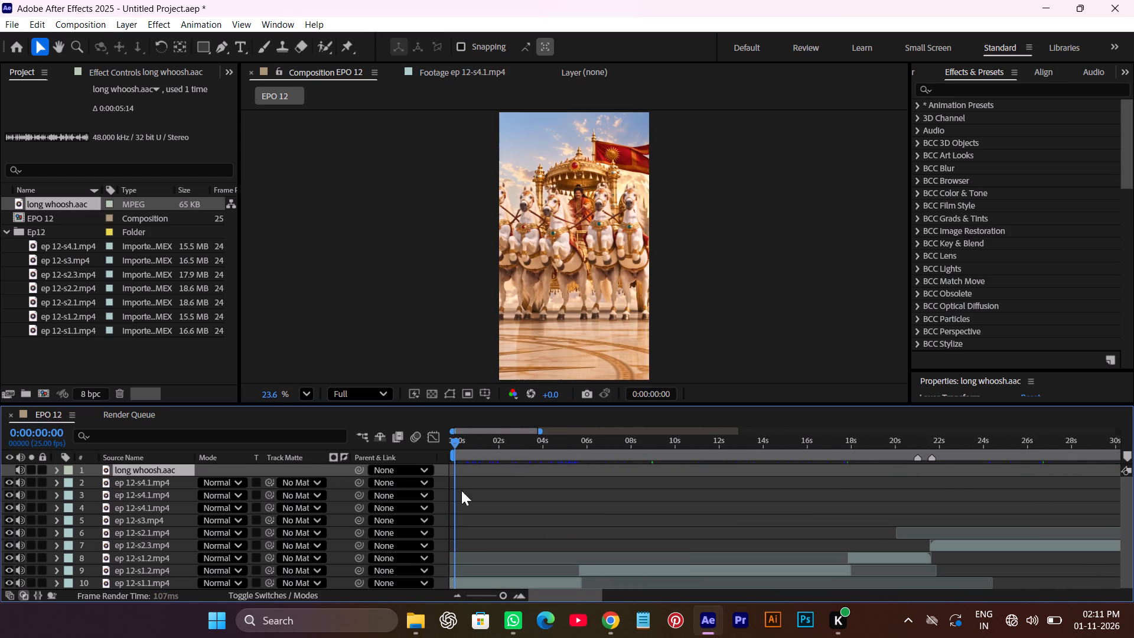
drag(461, 490, 572, 499)
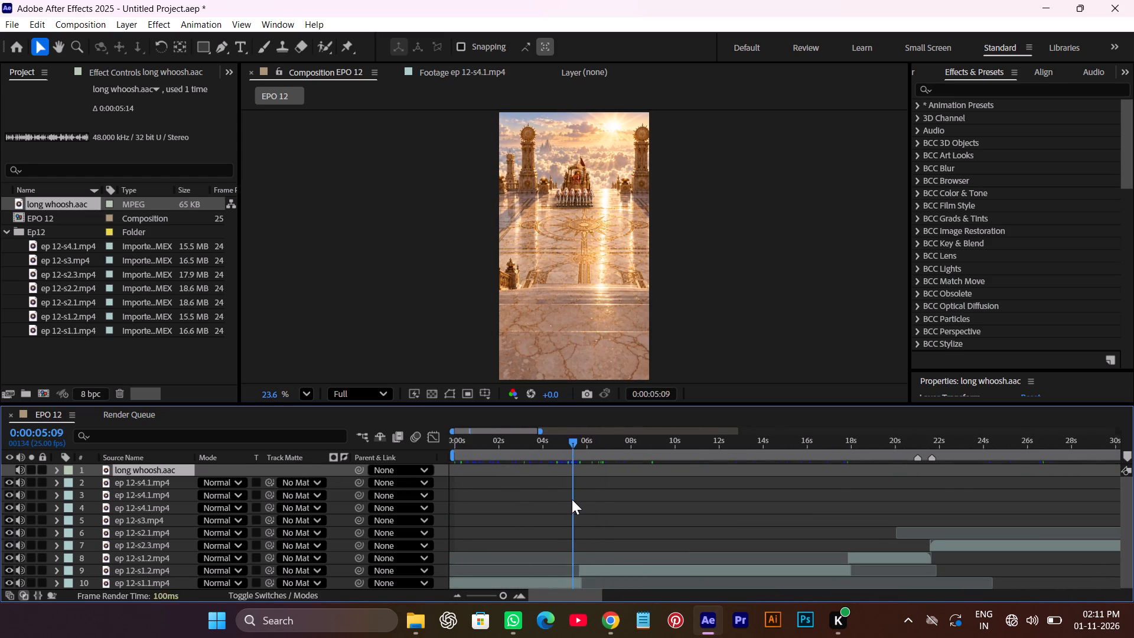
drag(572, 499, 816, 496)
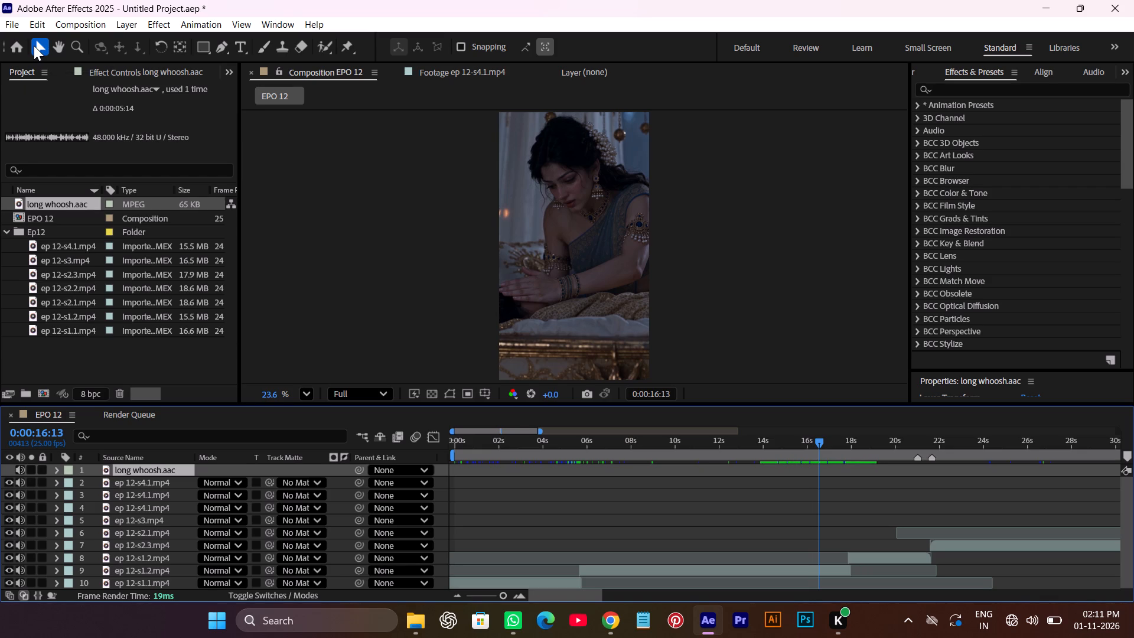
Save the project as SD EPO 12 in the Adobe After Effects Auto-Save folder on the MAHADEV (E:) drive.
key(ctrl+s)
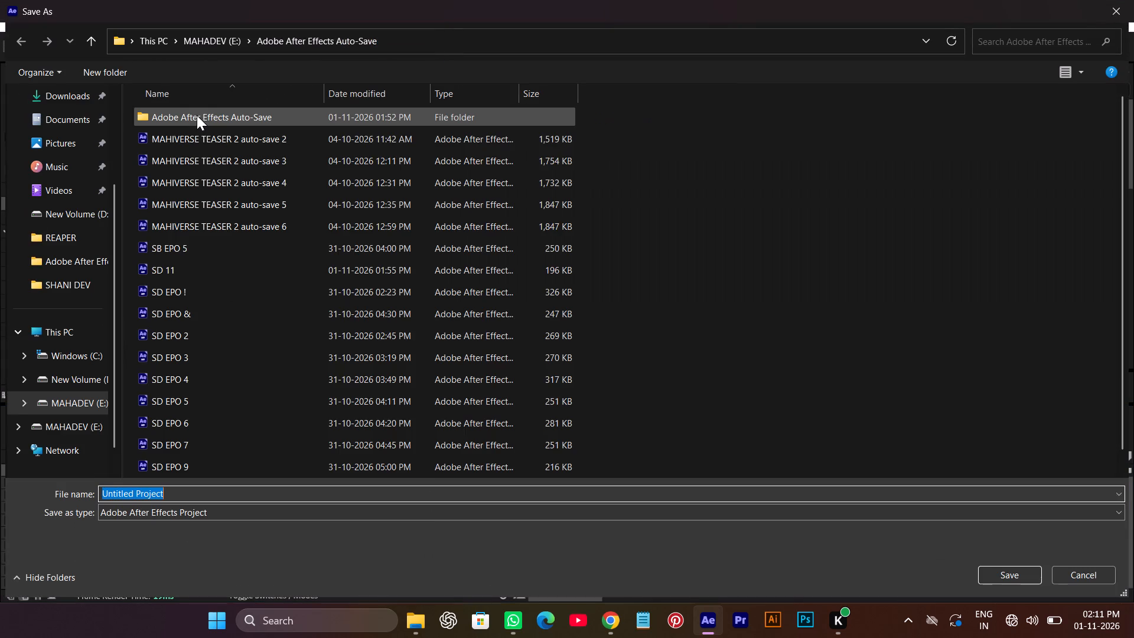
key(BackSpace)
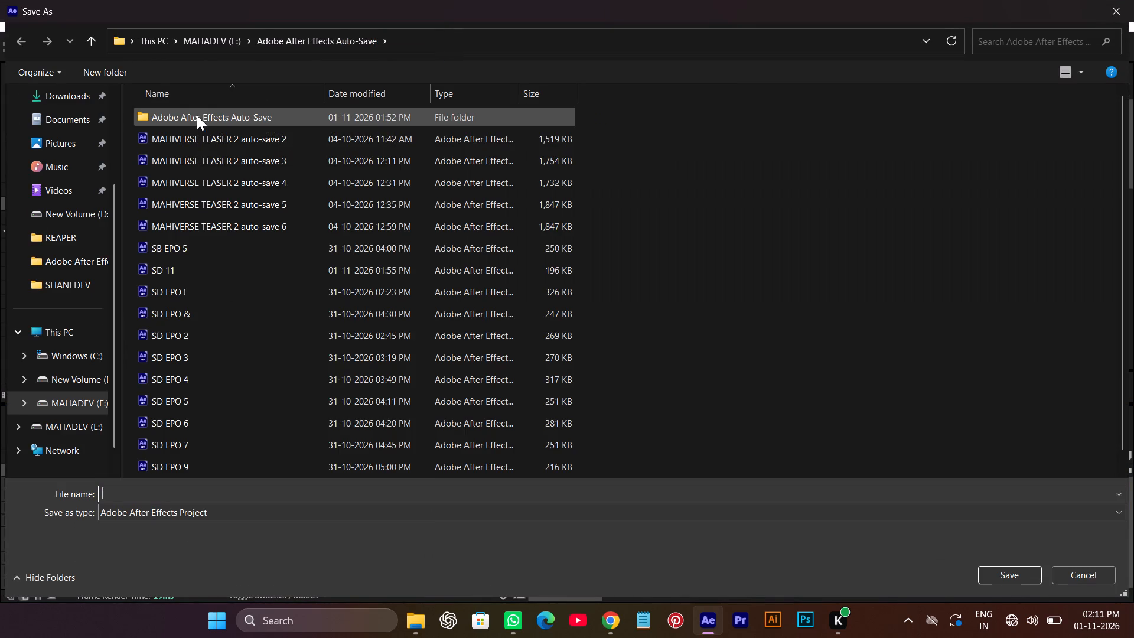
key(shift+s)
key(shift+d)
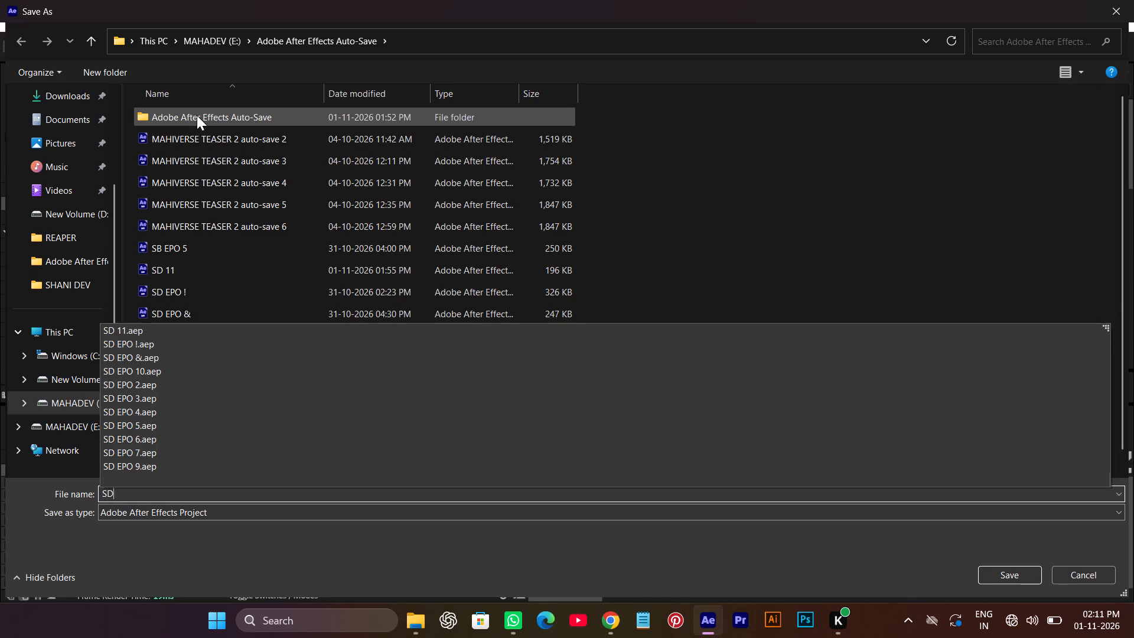
key(space)
text(EPO)
key(space)
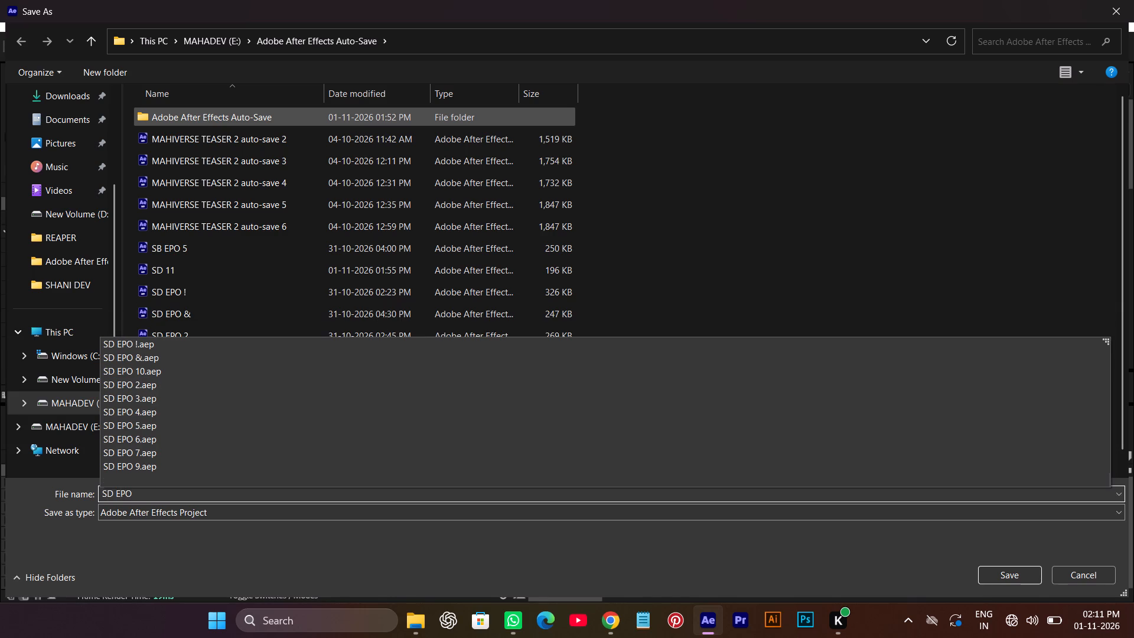
text(12)
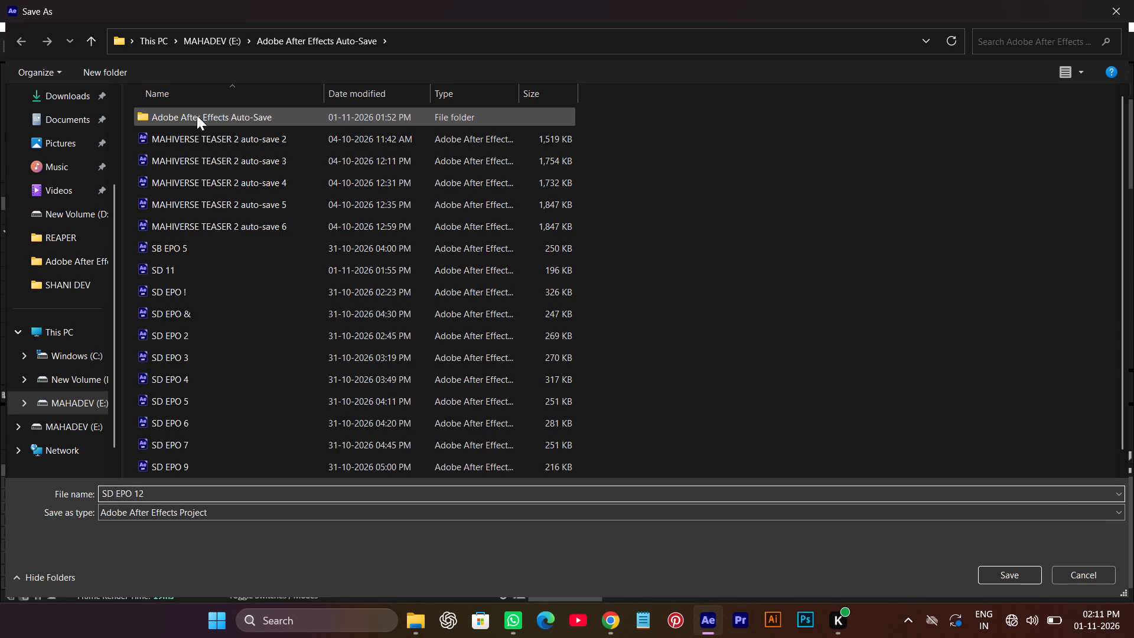
scroll(262, 223, down, 3)
scroll(351, 371, down, 4)
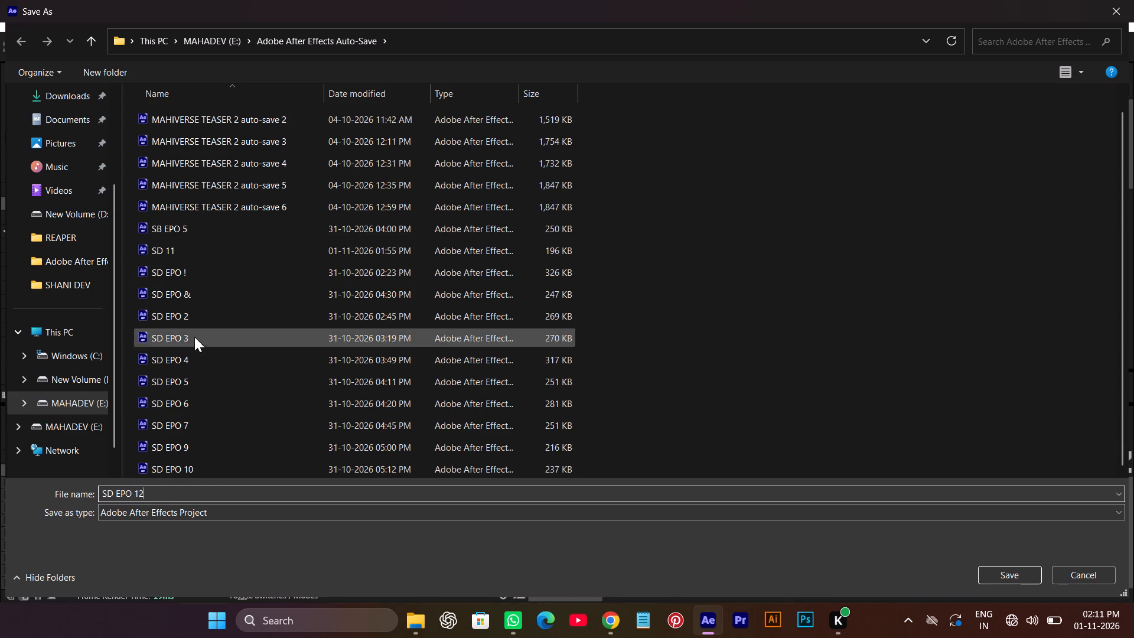
click(1021, 580)
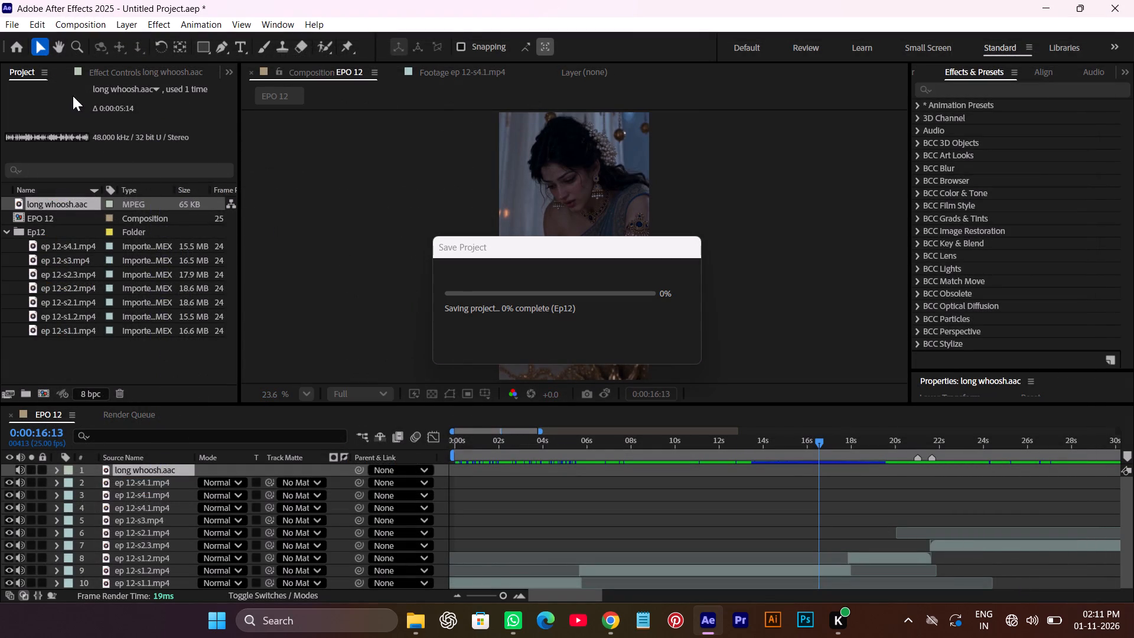
Add the EPO 12 composition to the render queue and start rendering it as EPO 12.mp4 with the H.264 15 Mbps output module.
click(15, 18)
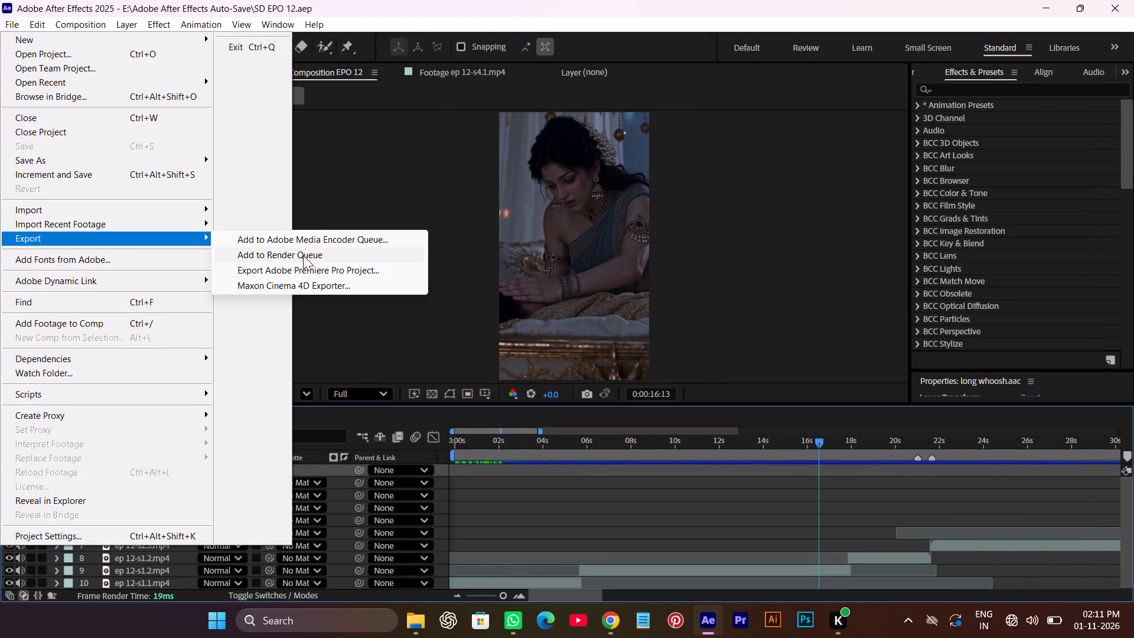
click(298, 253)
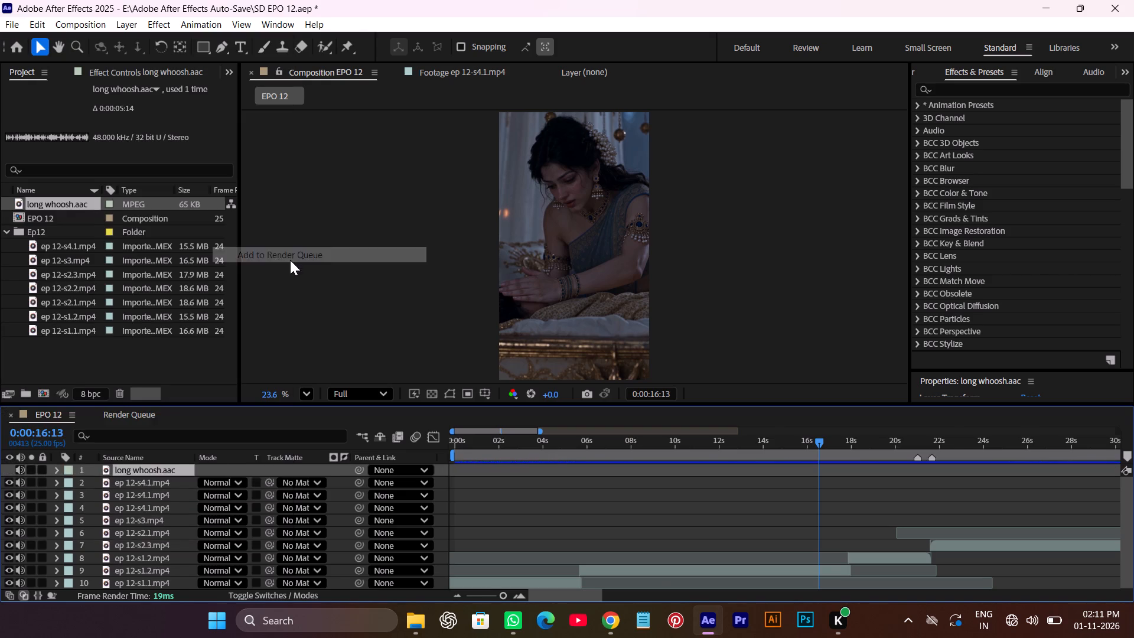
click(980, 444)
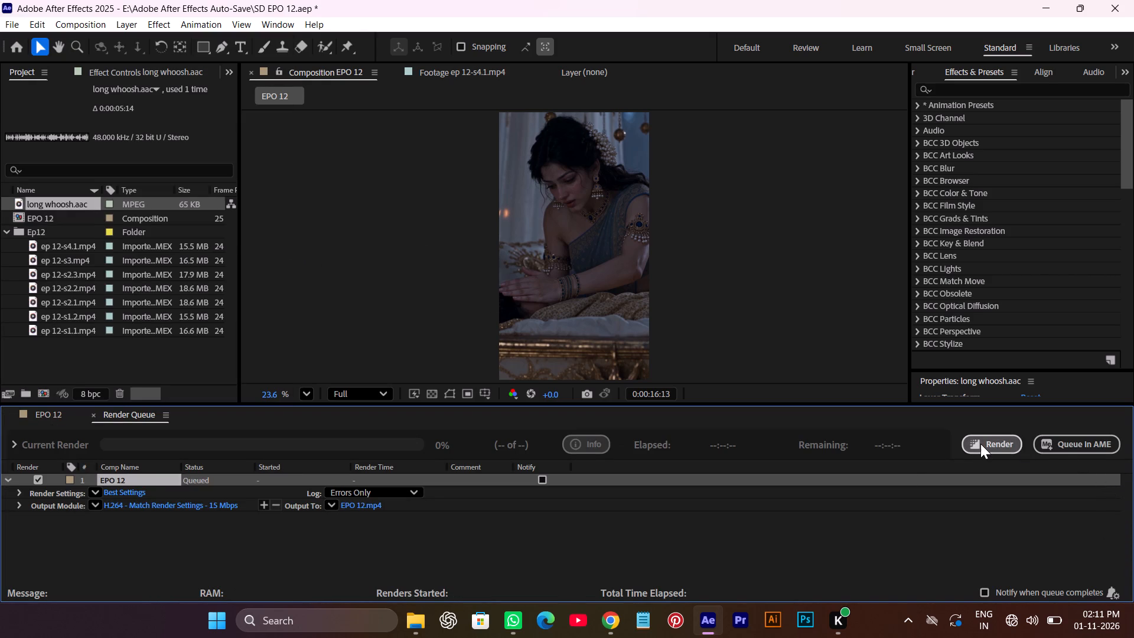
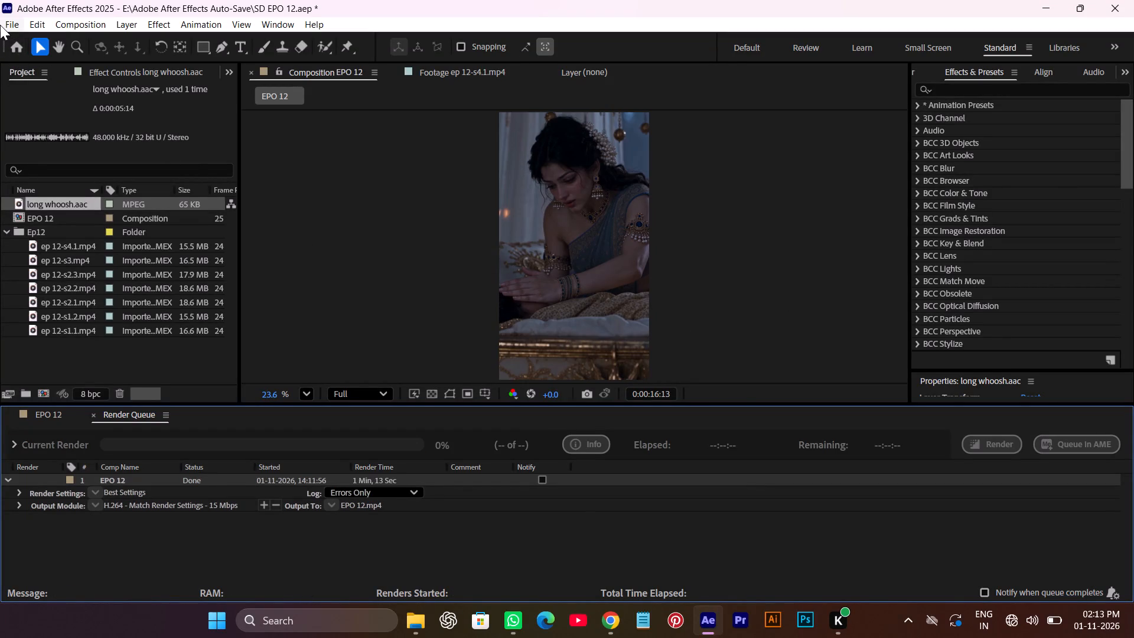
Start a new project, saving the changes to SD EPO 12.aep before it closes.
key(ctrl+alt+n)
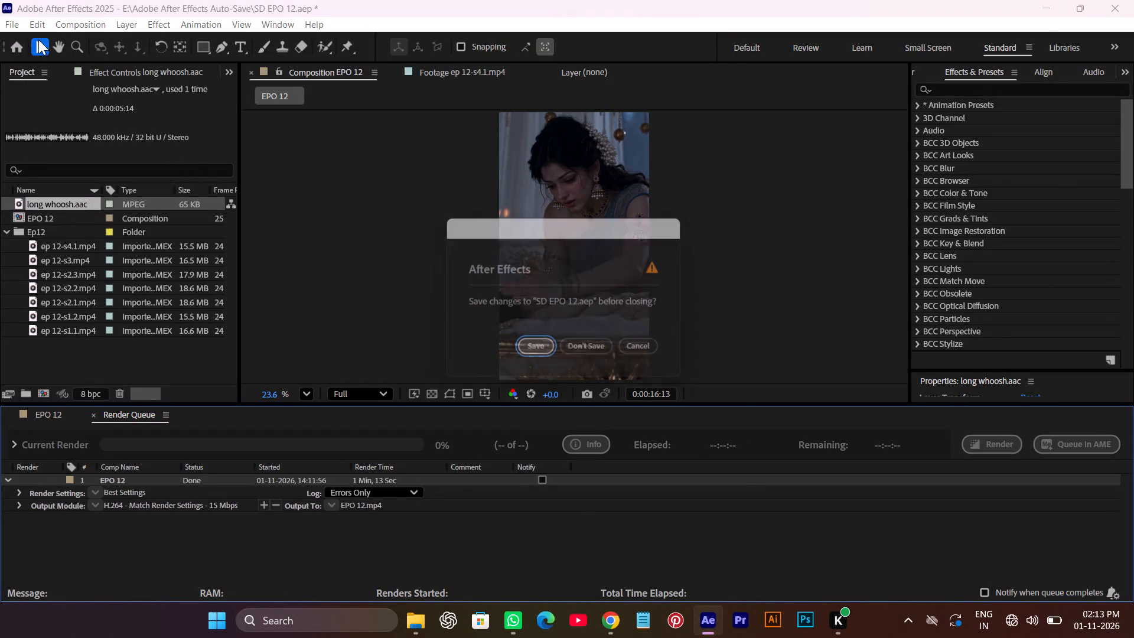
click(533, 349)
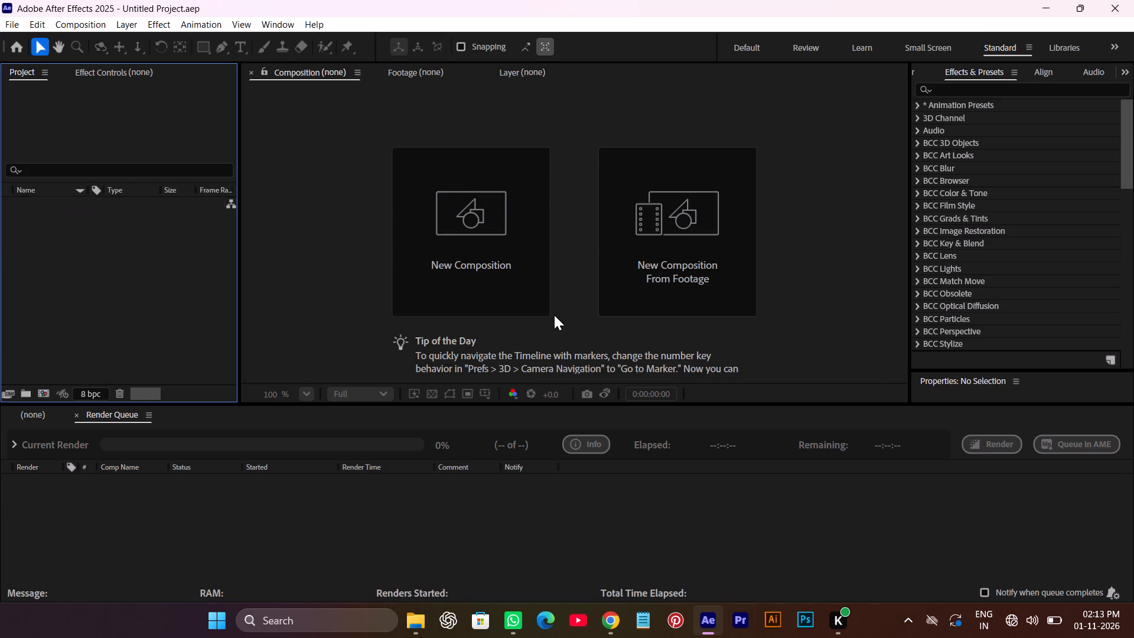
Create a 1080 x 1920 composition named EPO 13 at 25 fps with a duration of 0:04:00:00.
click(441, 219)
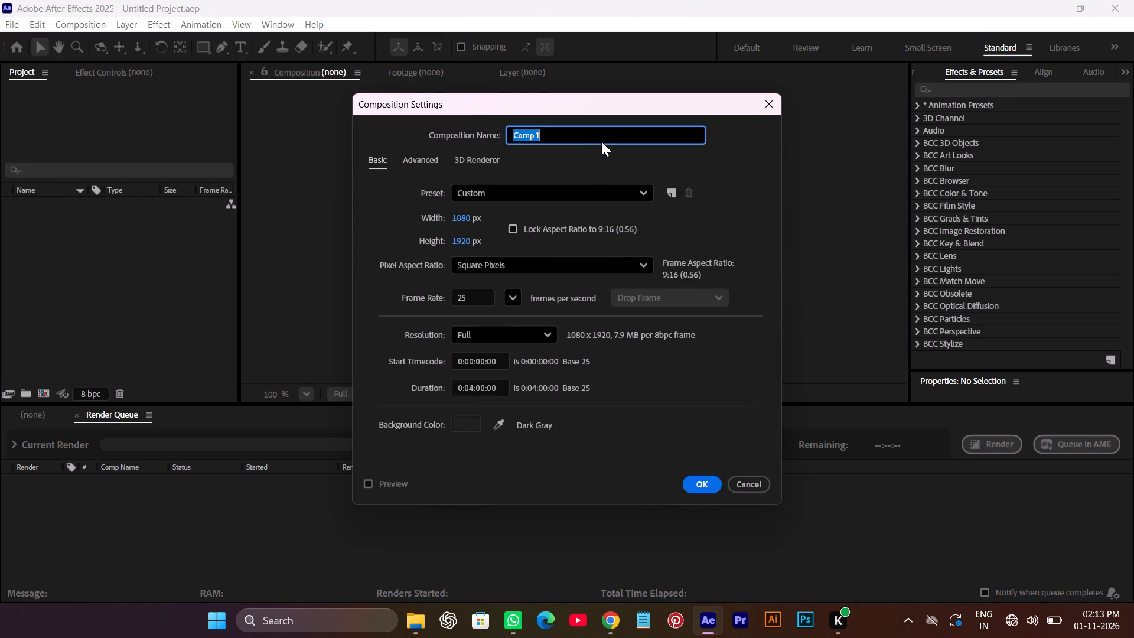
key(BackSpace)
text(EPO)
key(space)
text(!)
key(BackSpace)
text(13)
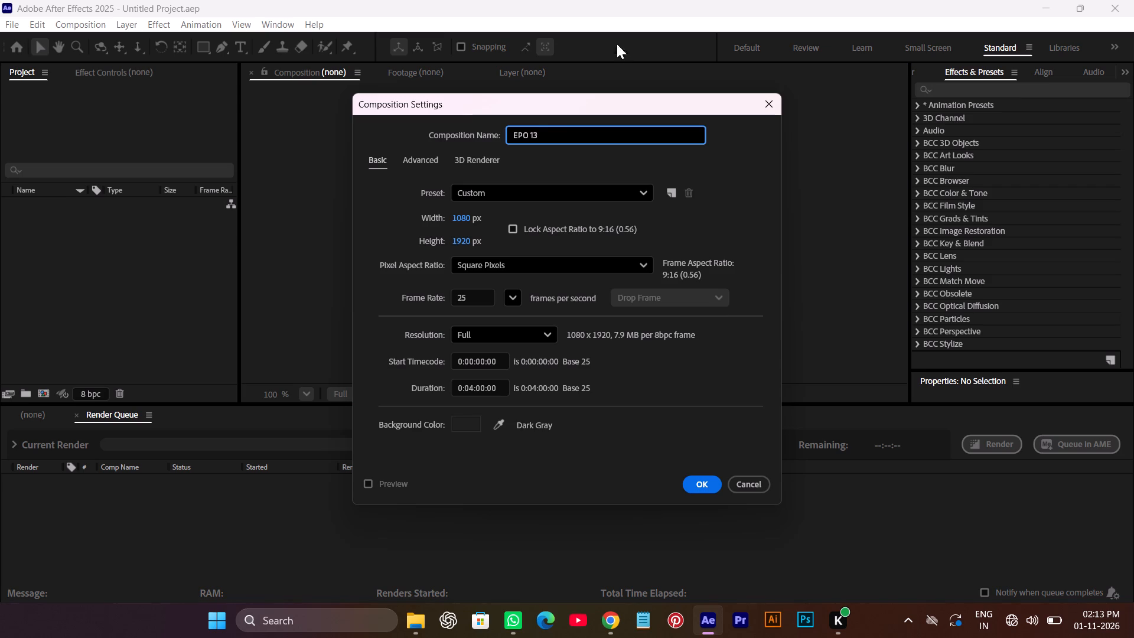
click(703, 481)
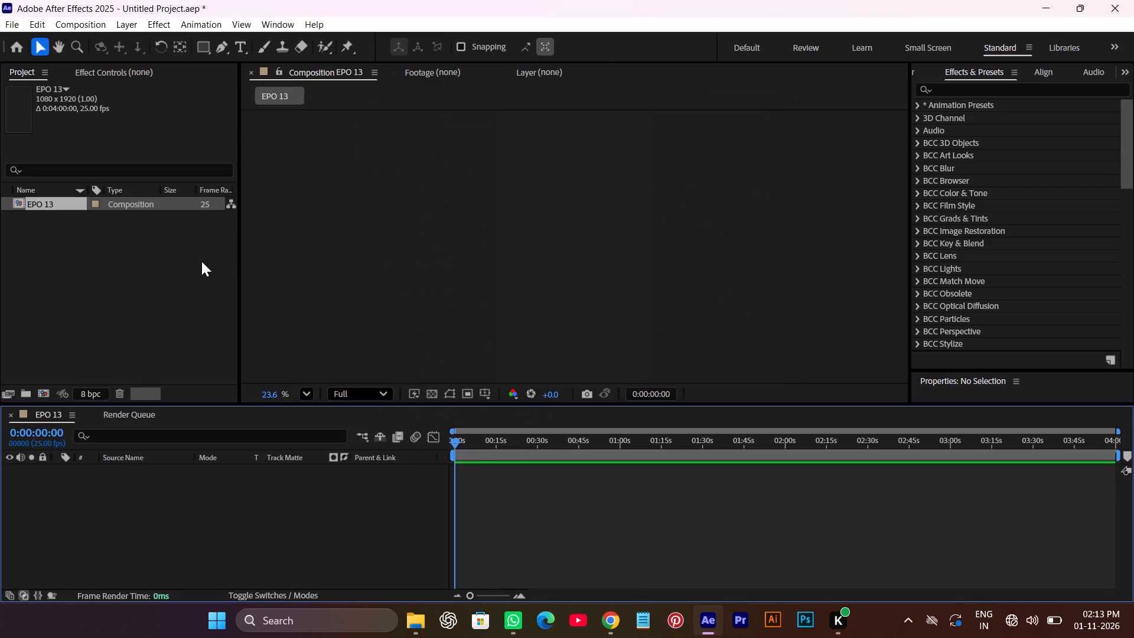
Import the whole Ep13 folder from the SHANI DEV folder on the MAHADEV (E:) drive.
right_click(162, 267)
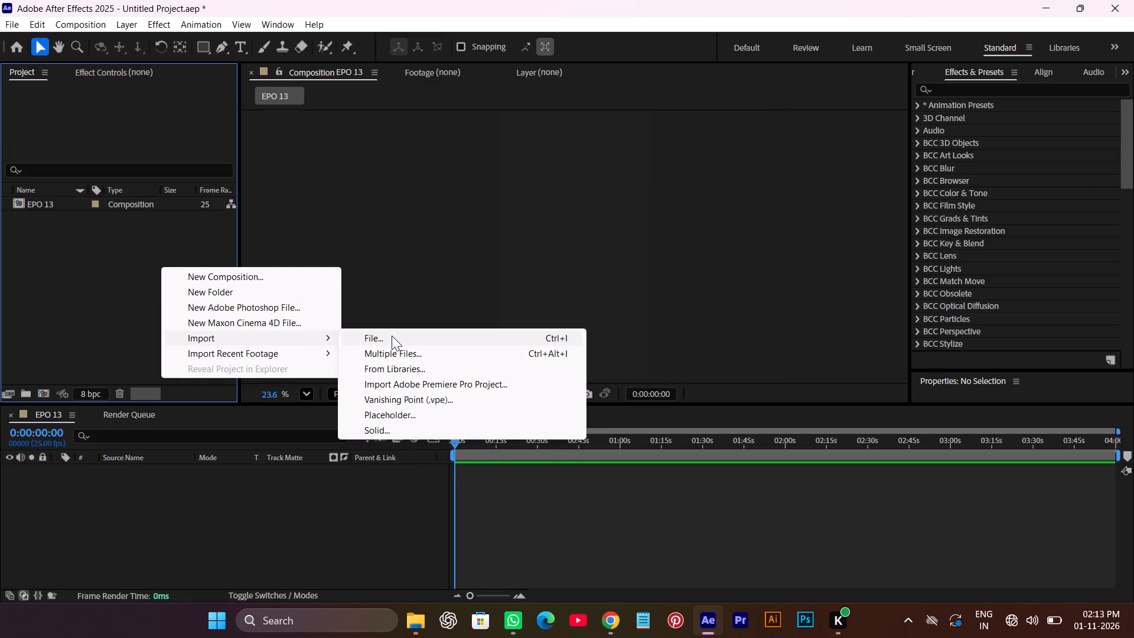
click(392, 336)
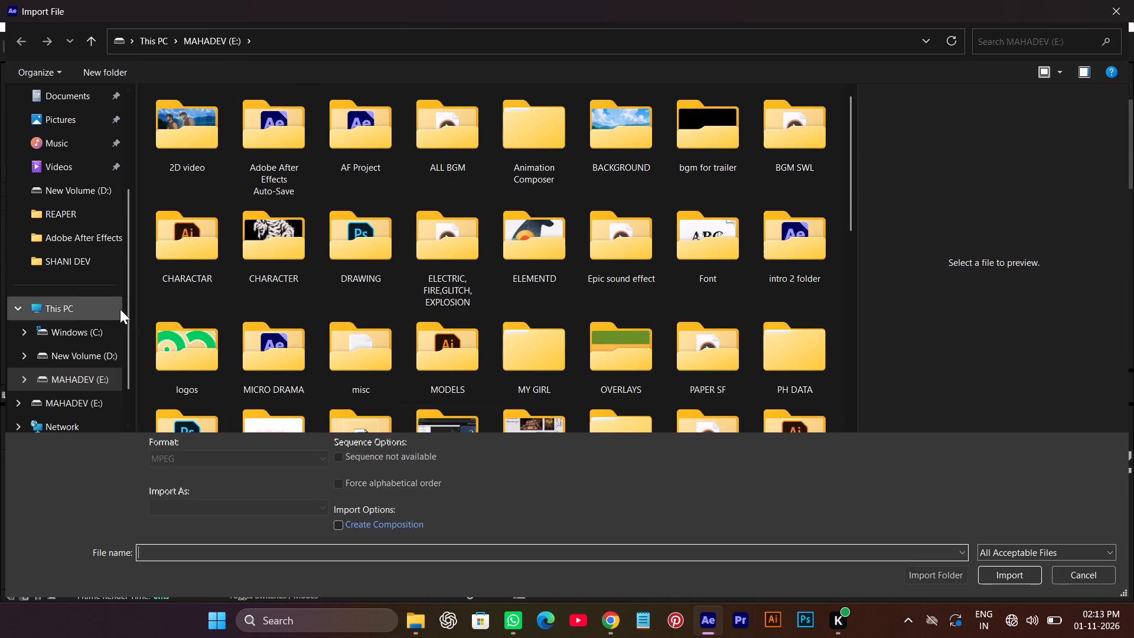
scroll(347, 338, down, 2)
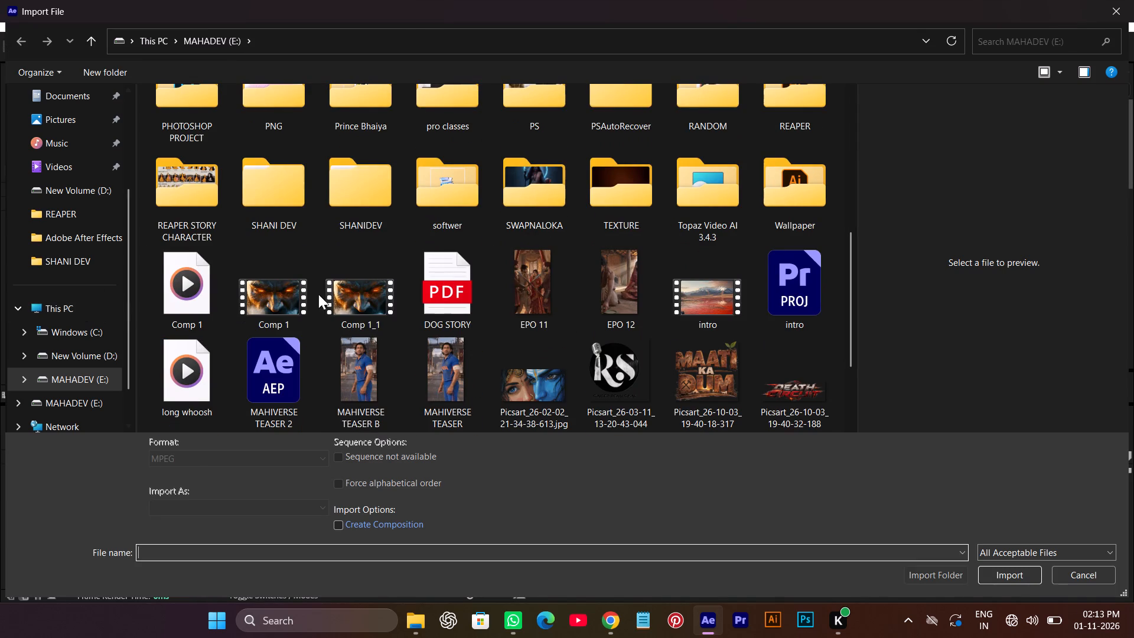
scroll(390, 287, down, 1)
scroll(390, 287, up, 1)
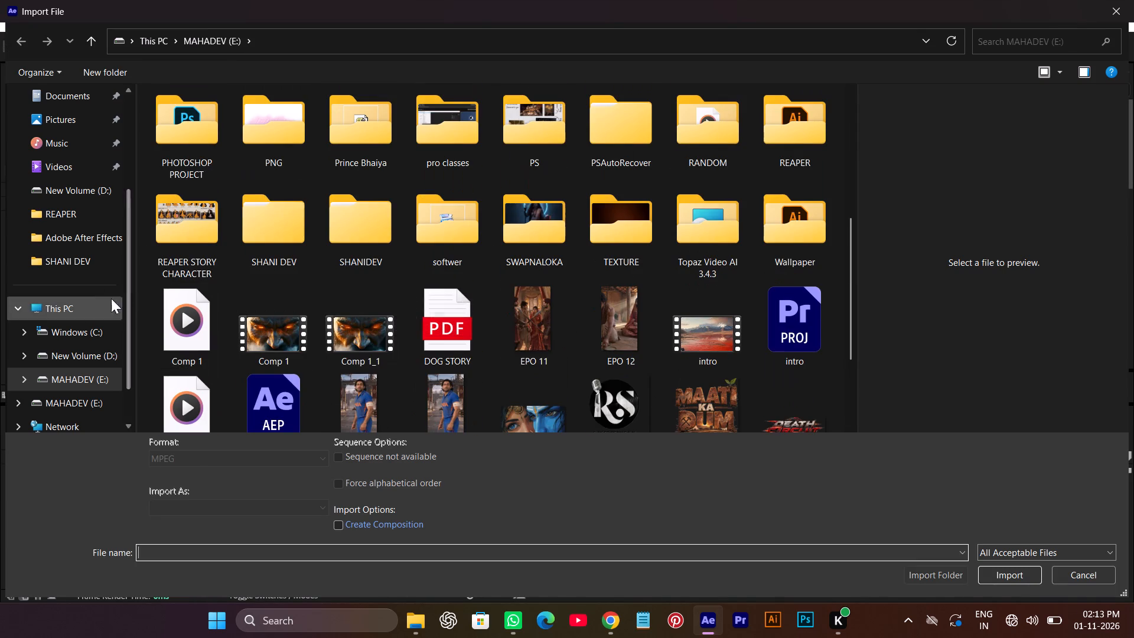
scroll(70, 317, down, 1)
scroll(426, 313, up, 1)
scroll(348, 362, down, 1)
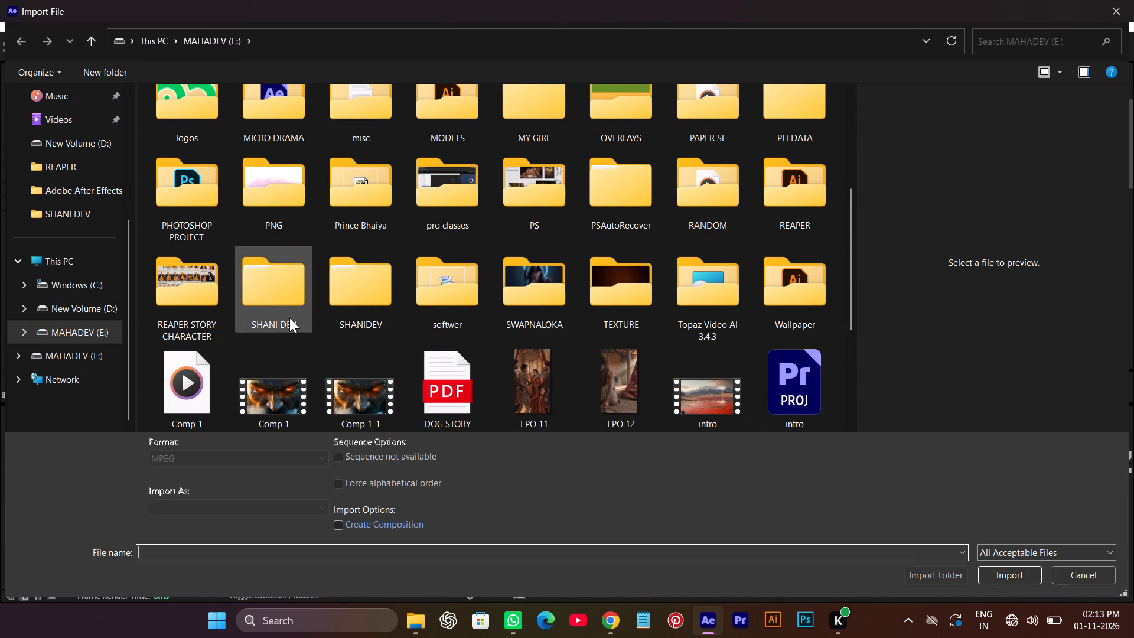
double_click(279, 308)
scroll(324, 298, down, 3)
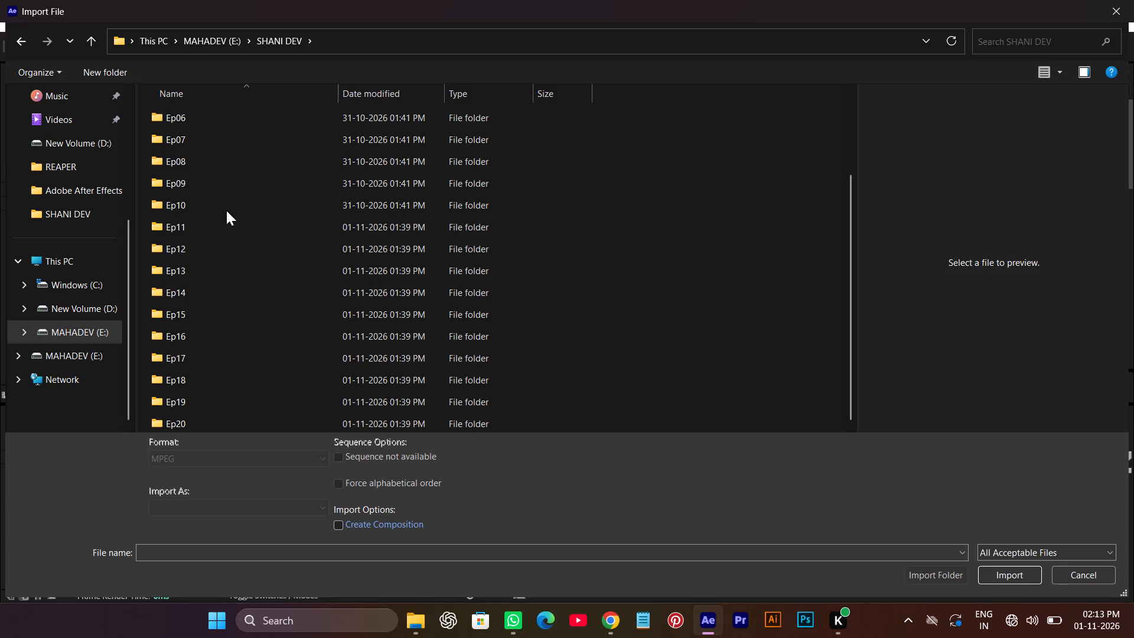
click(185, 266)
click(948, 575)
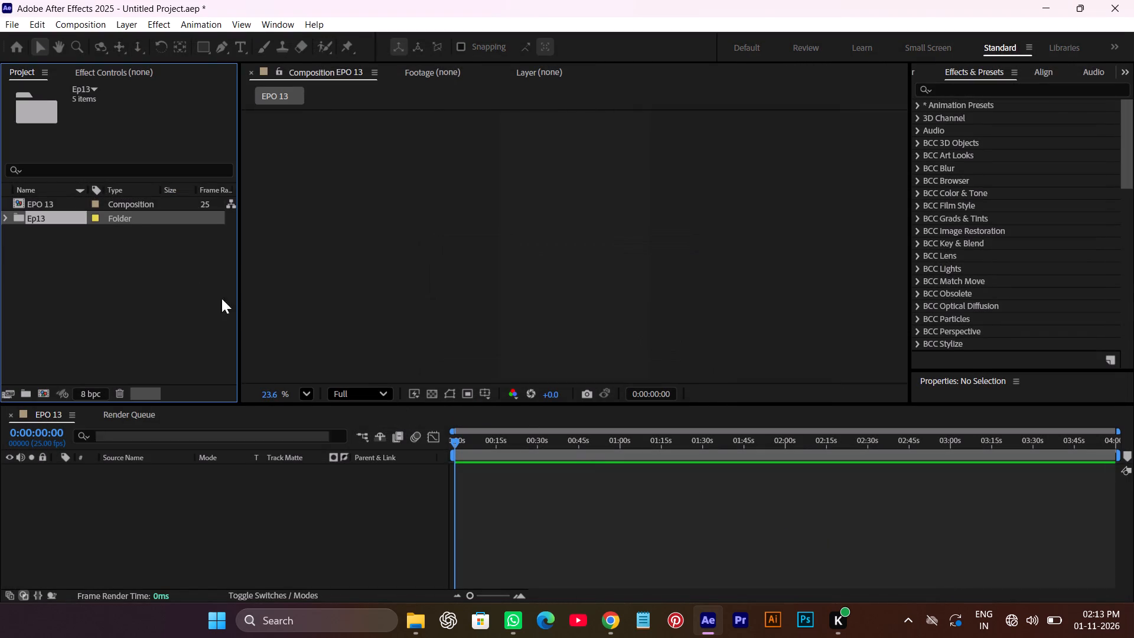
Add all five ep 13 clips, s1 to s5, to the EPO 13 timeline and shift them together to the composition's start.
click(3, 213)
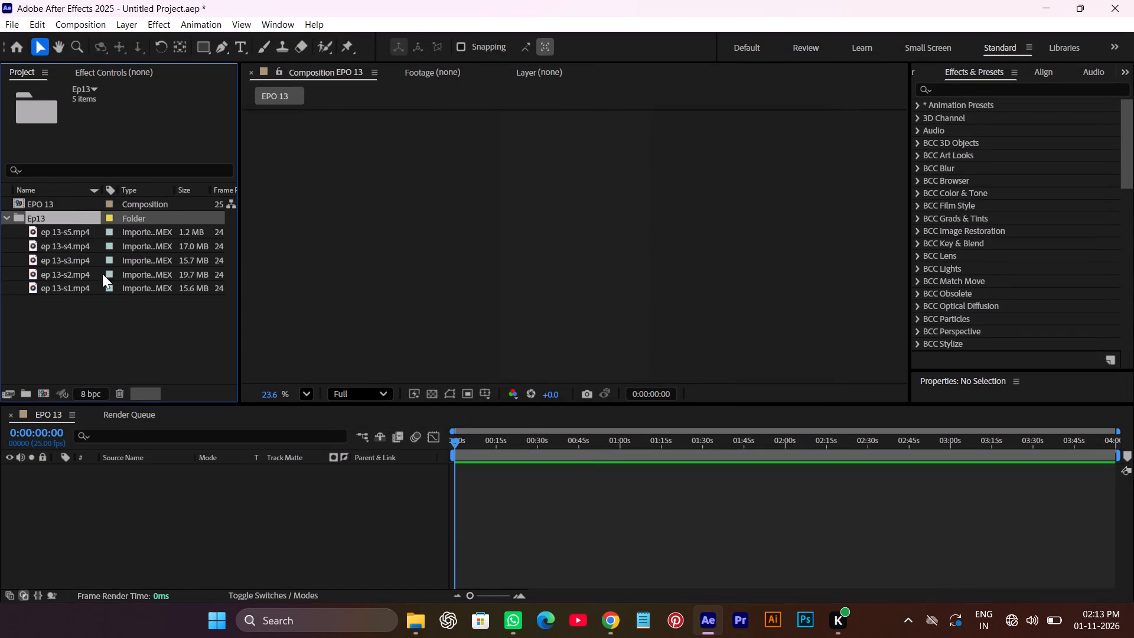
drag(111, 328, 60, 299)
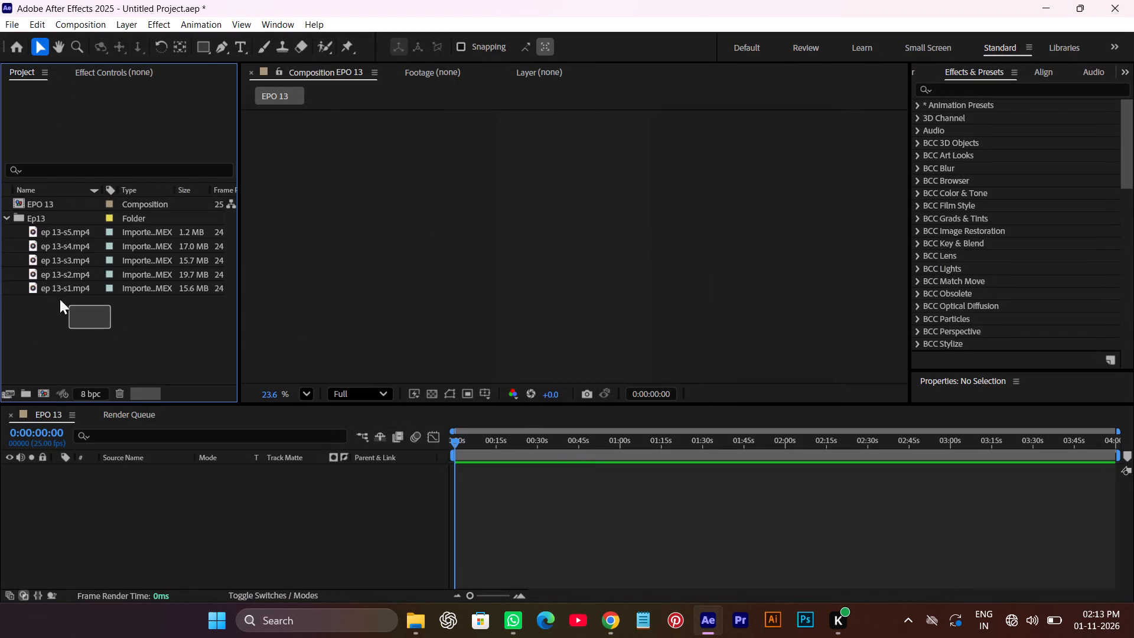
drag(60, 299, 43, 233)
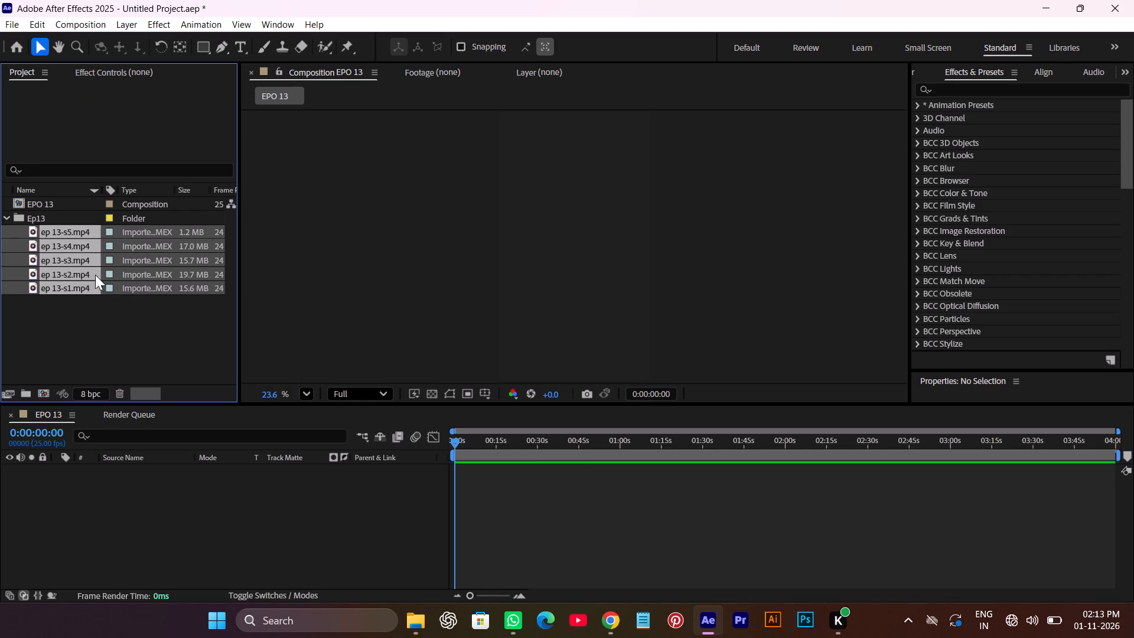
drag(63, 250, 511, 481)
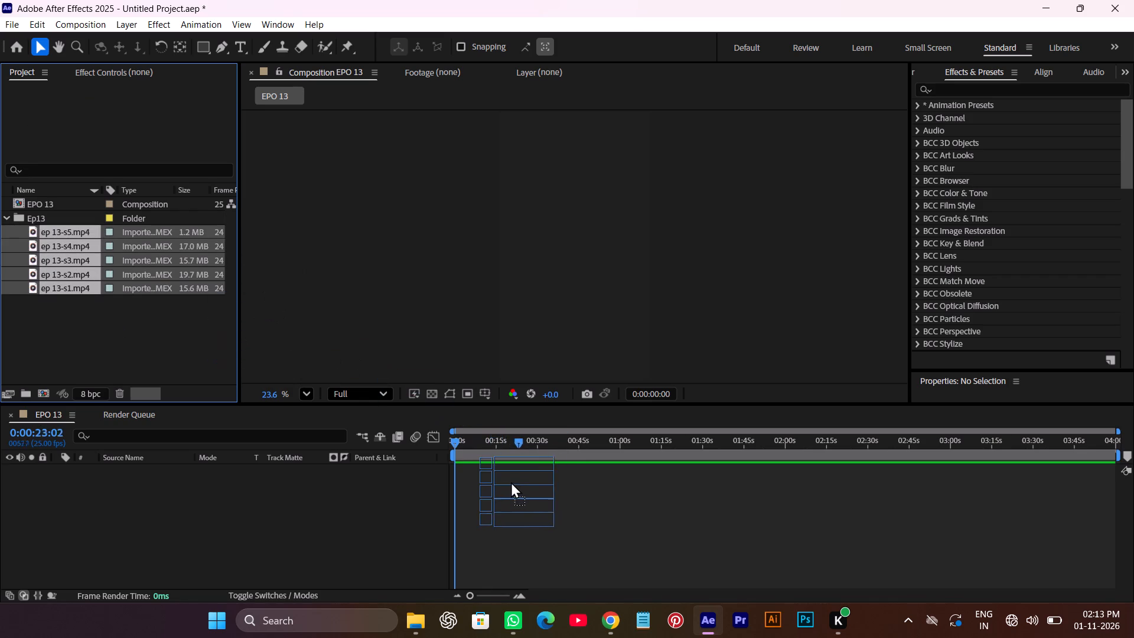
drag(511, 481, 479, 491)
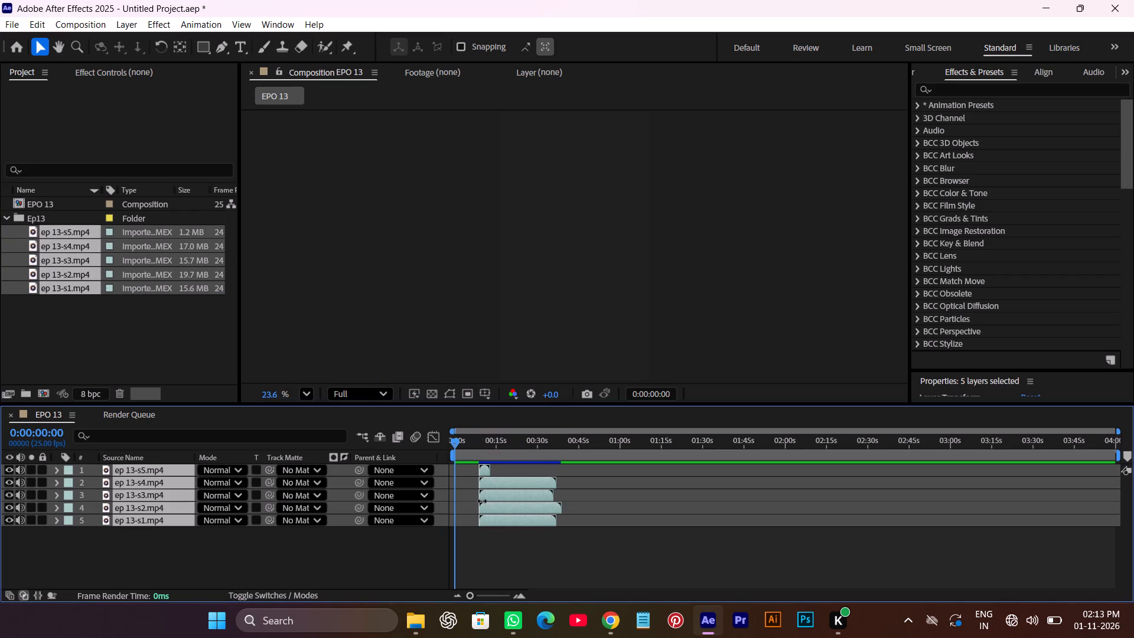
key(Left)
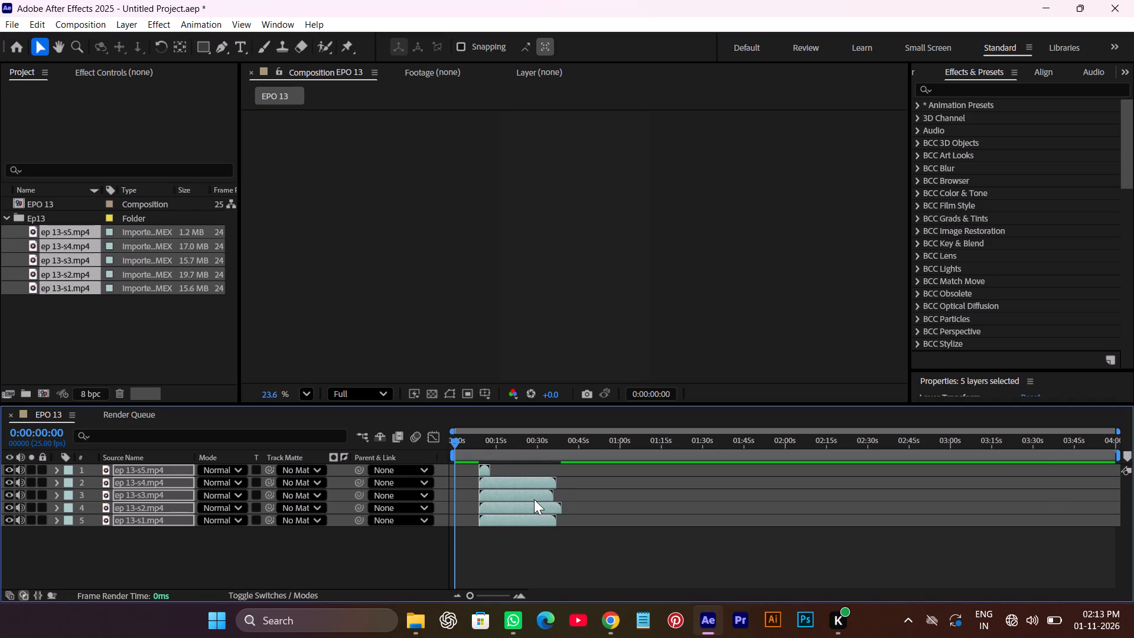
drag(534, 499, 517, 506)
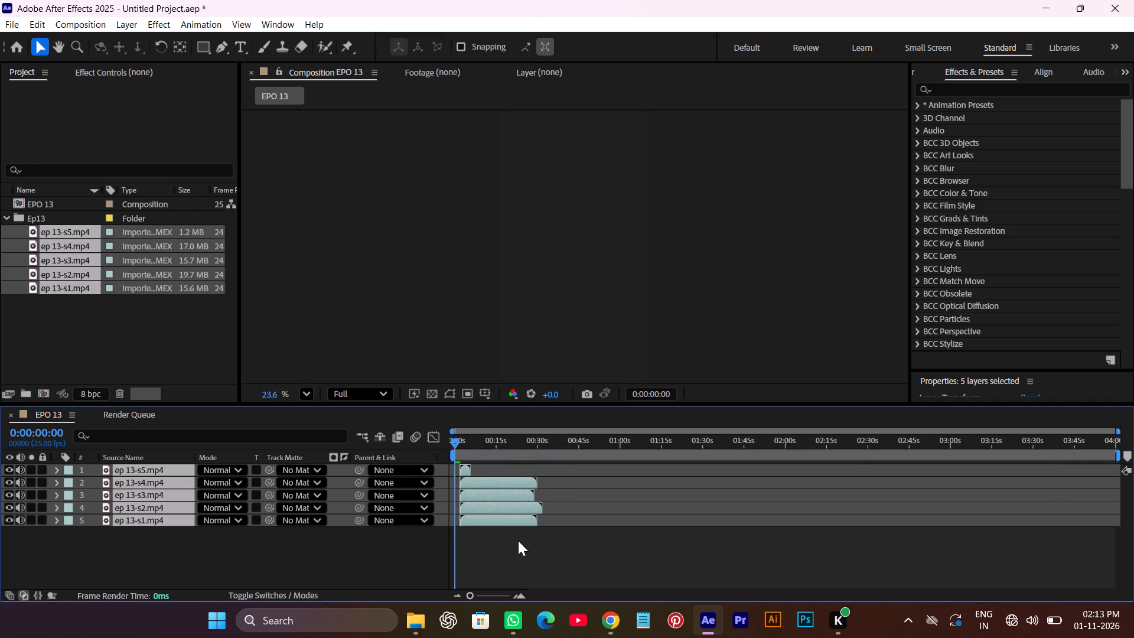
drag(490, 479, 481, 482)
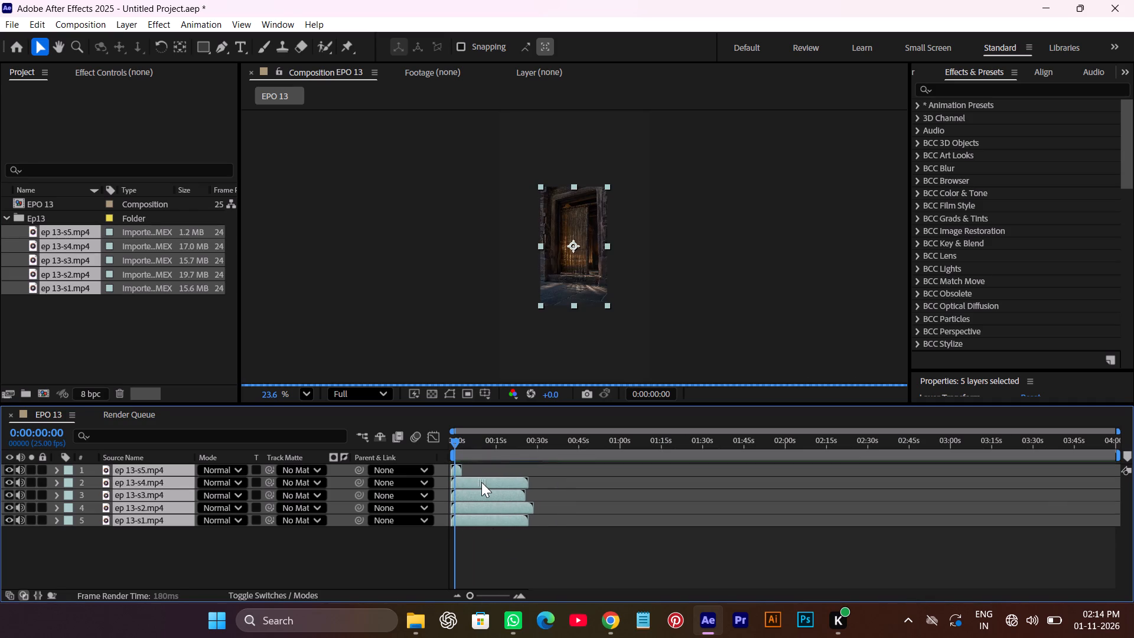
drag(481, 482, 480, 482)
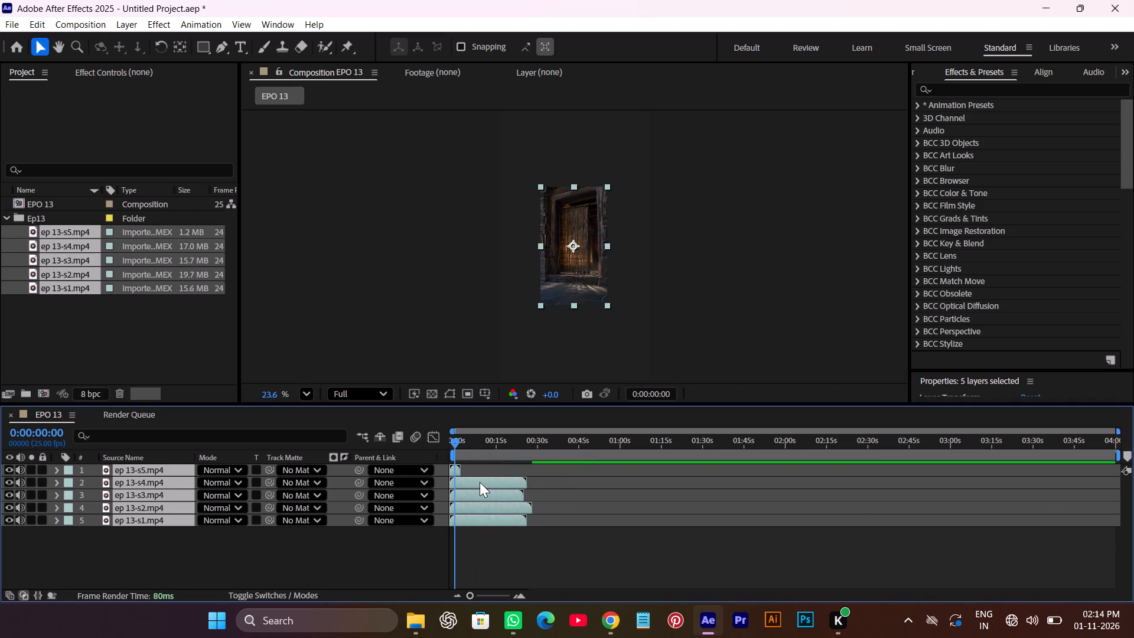
Fit all five selected clip layers to the EPO 13 composition frame.
key(ctrl+alt+f)
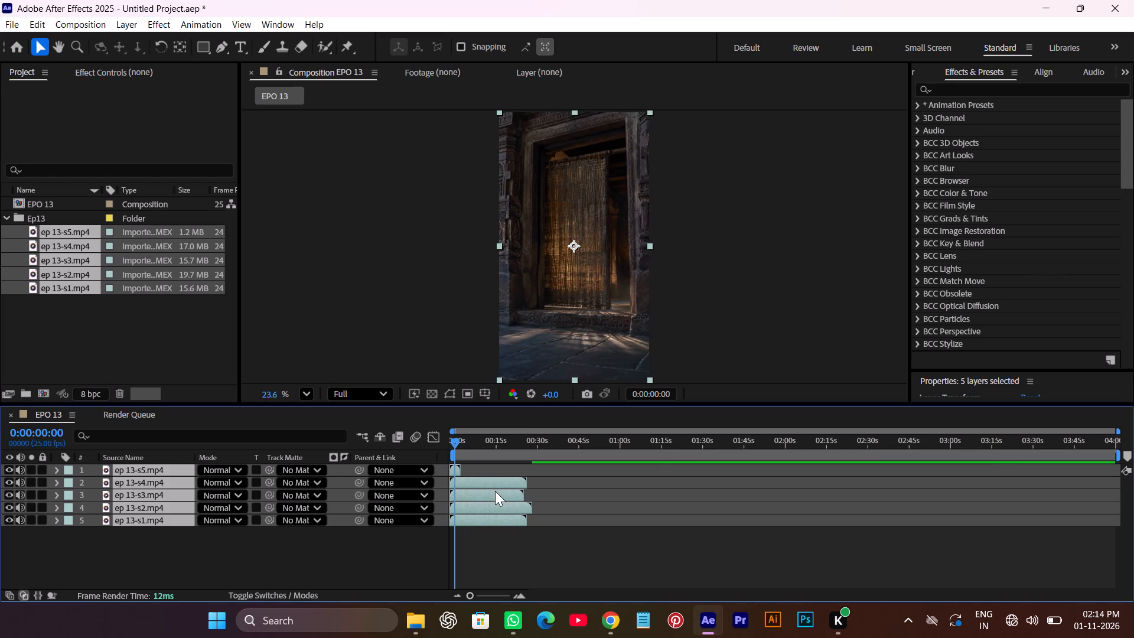
Sequence the five clip layers end to end without overlap using Sequence Layers, and deselect them.
right_click(495, 491)
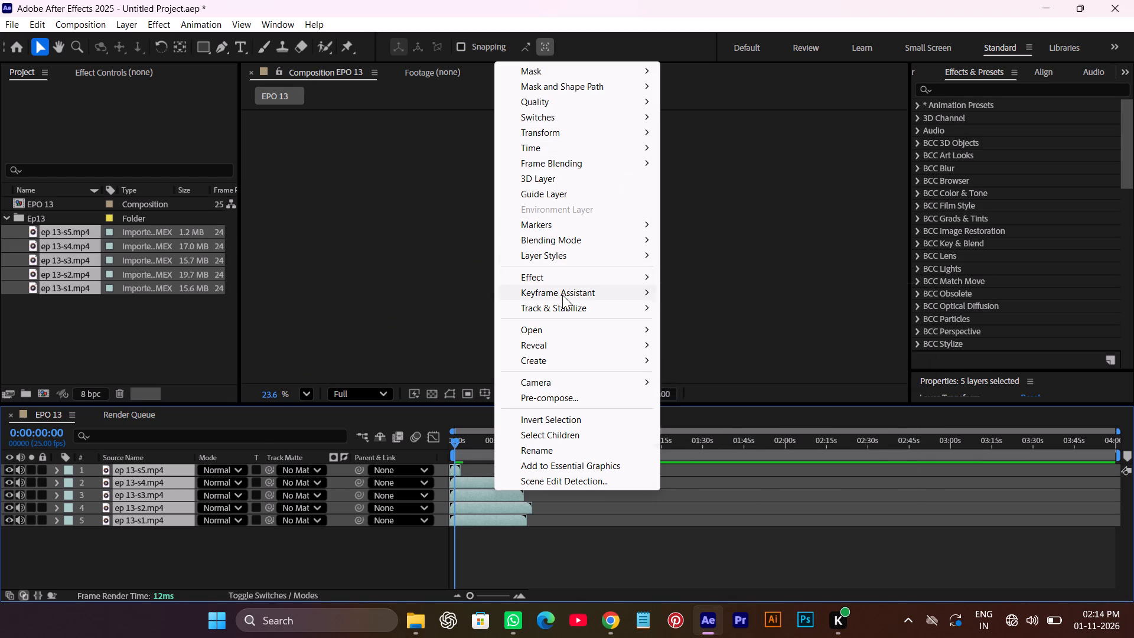
click(721, 474)
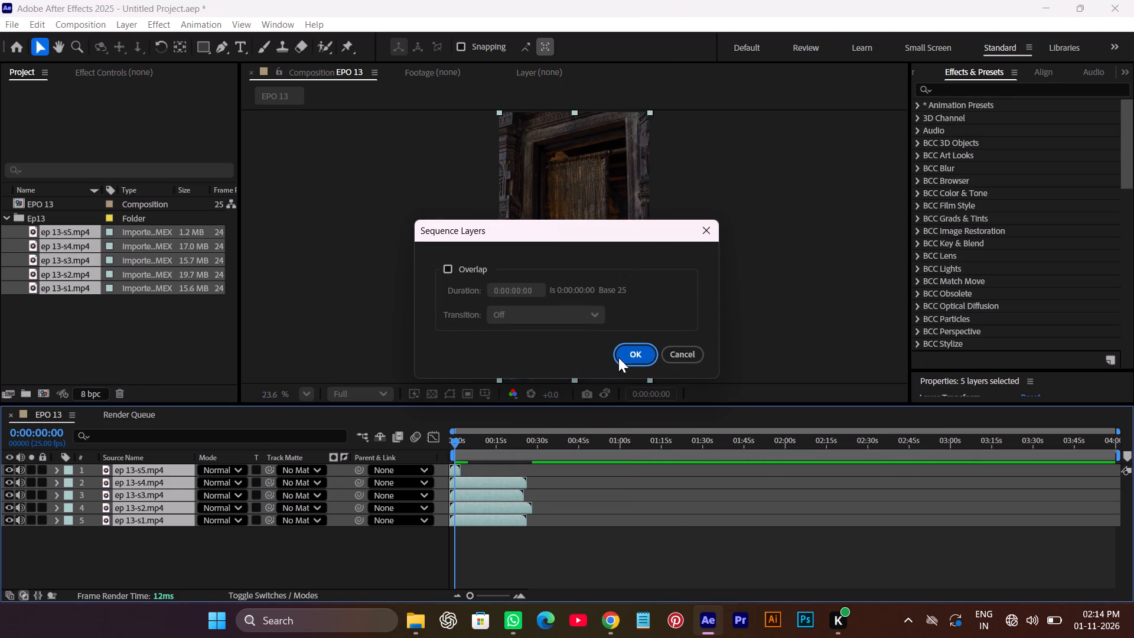
click(624, 354)
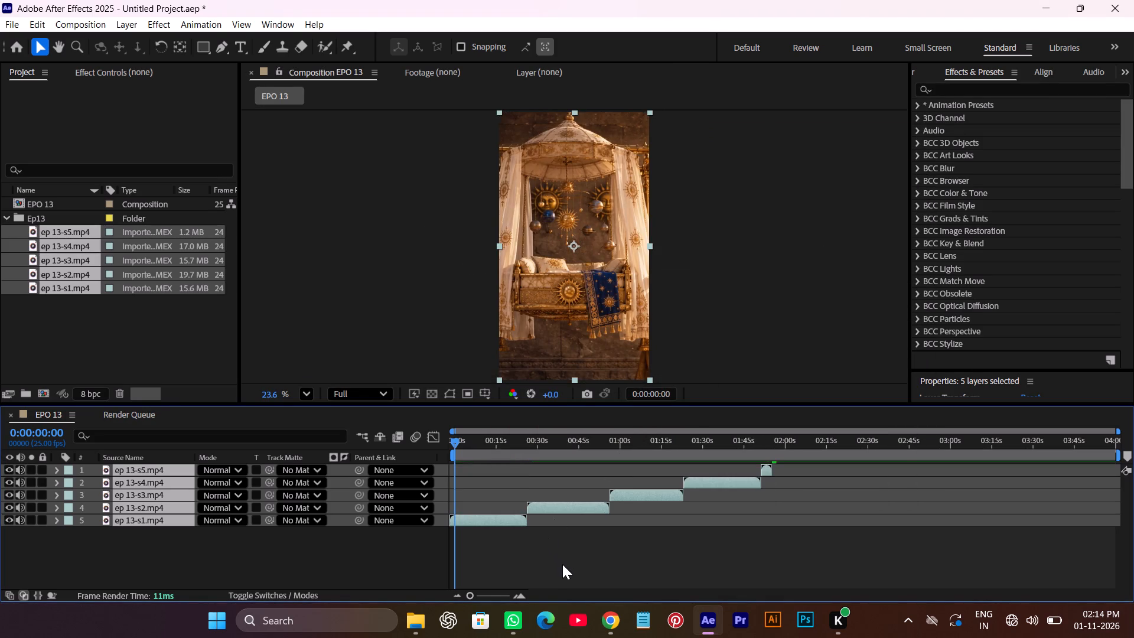
click(562, 564)
Play back the EPO 13 sequence from 0:00:00:00 to review the clips.
drag(452, 440, 428, 448)
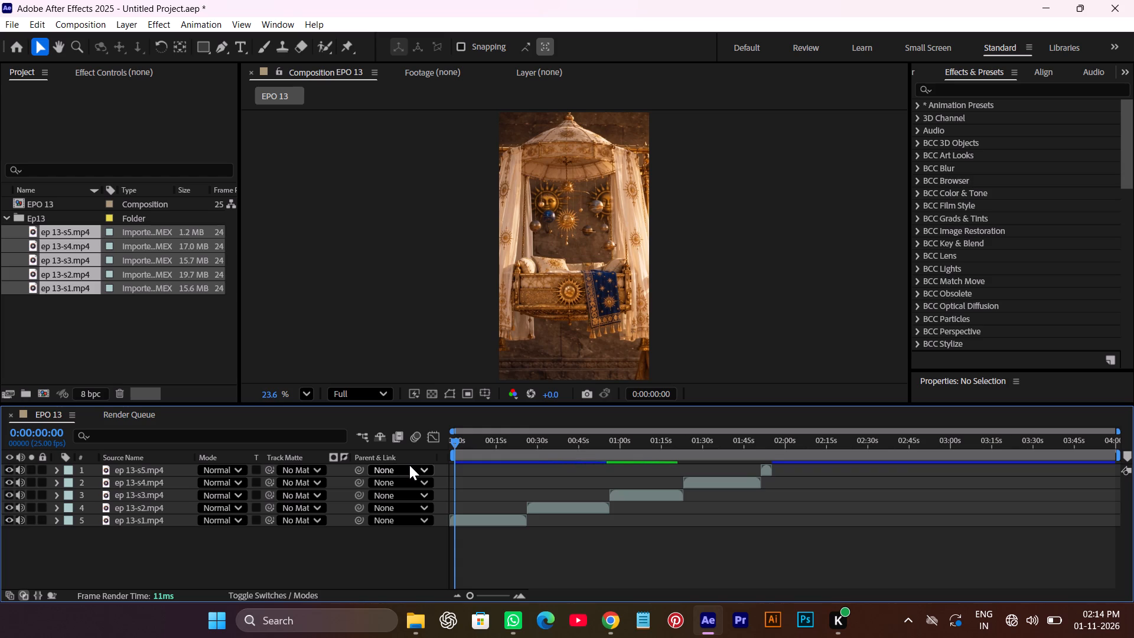
key(space)
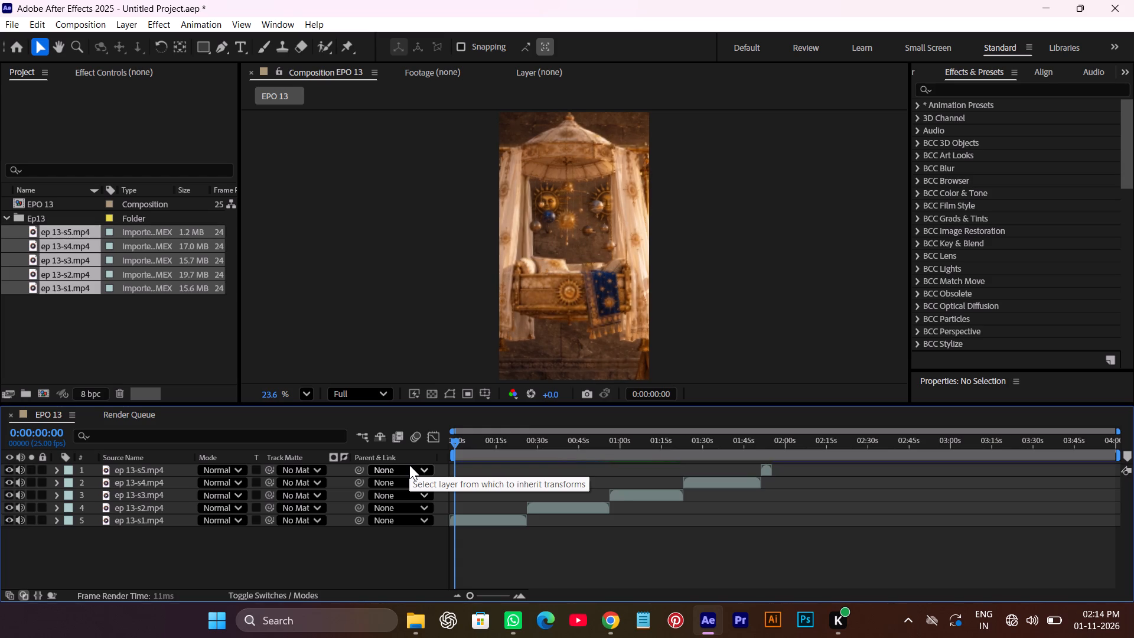
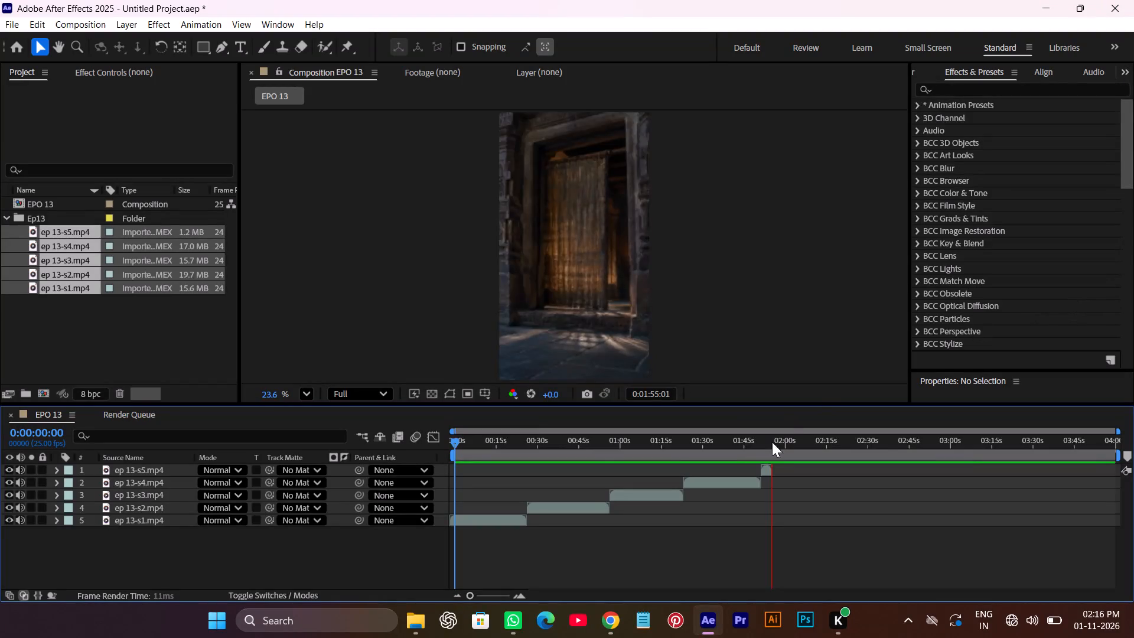
Stop playback and scrub the EPO 13 sequence, examining the shots around the ep 13-s2 to ep 13-s3 cut.
key(space)
drag(776, 447, 674, 449)
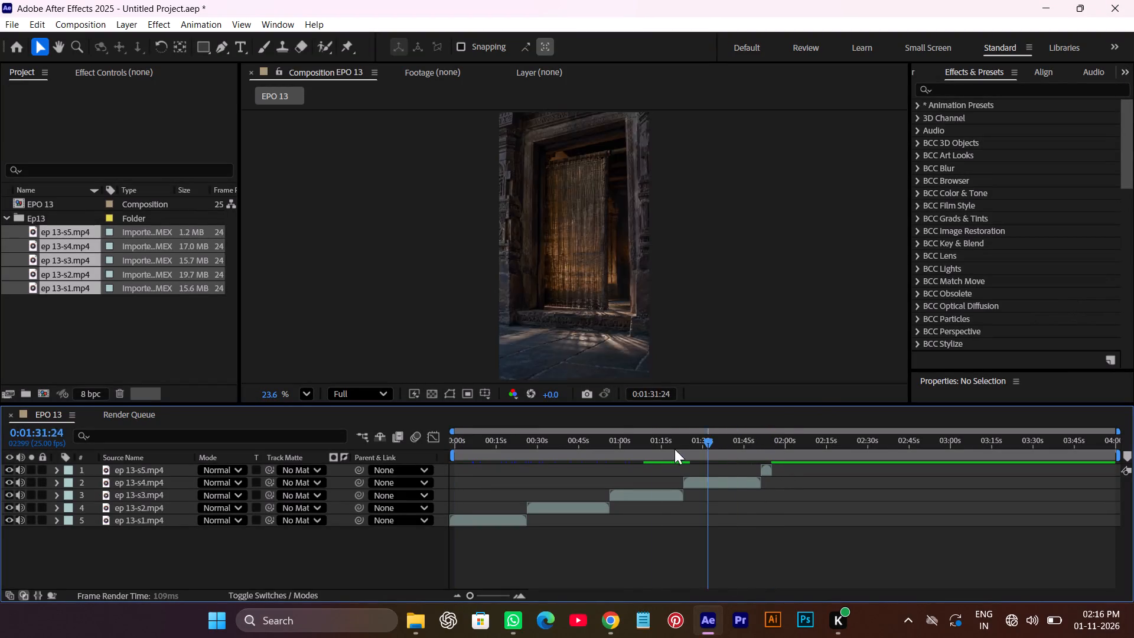
drag(674, 449, 526, 465)
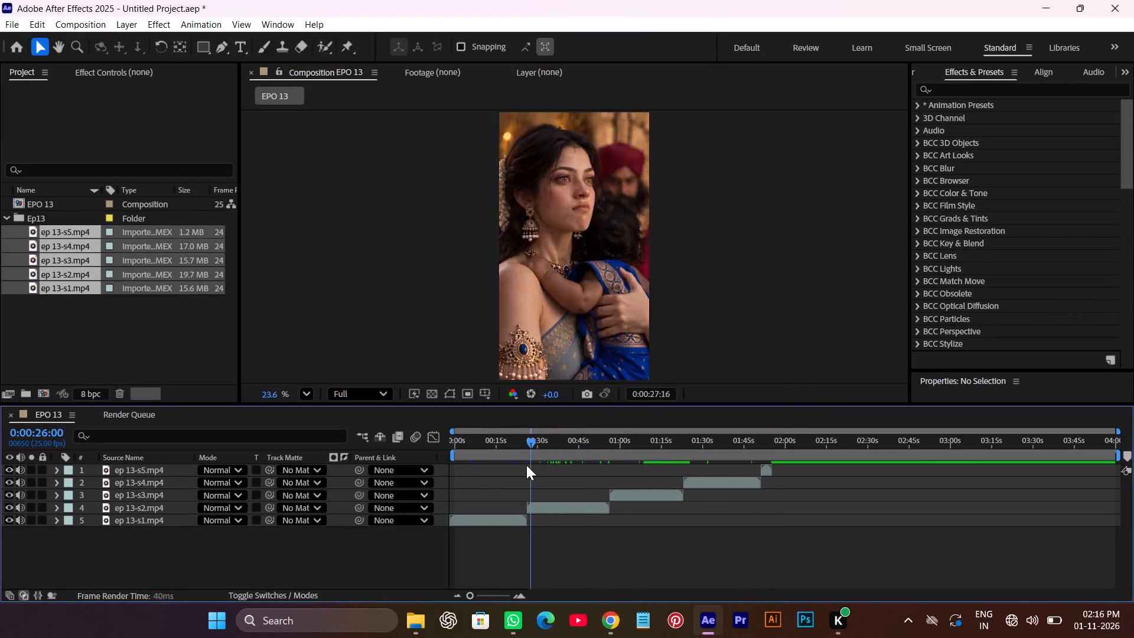
drag(526, 465, 595, 489)
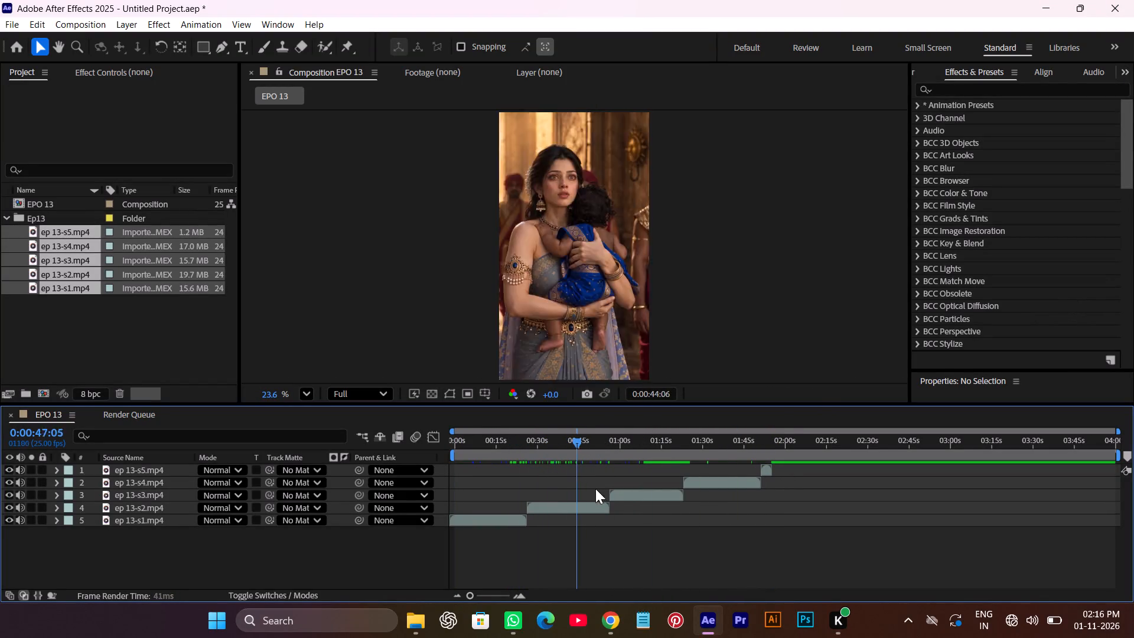
drag(595, 489, 597, 502)
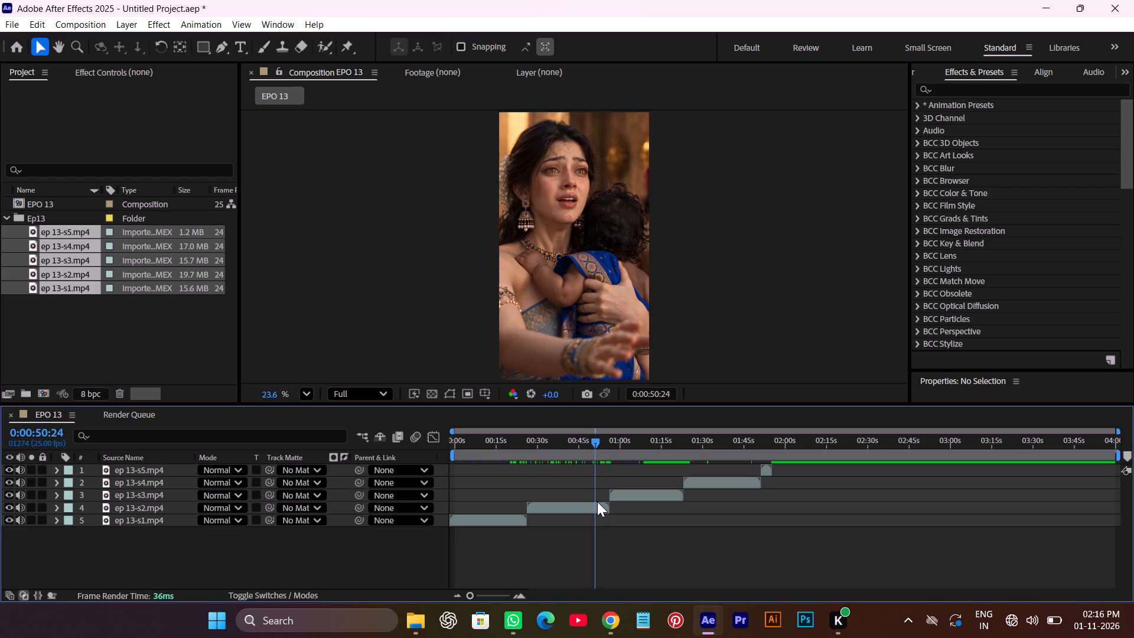
drag(597, 502, 612, 512)
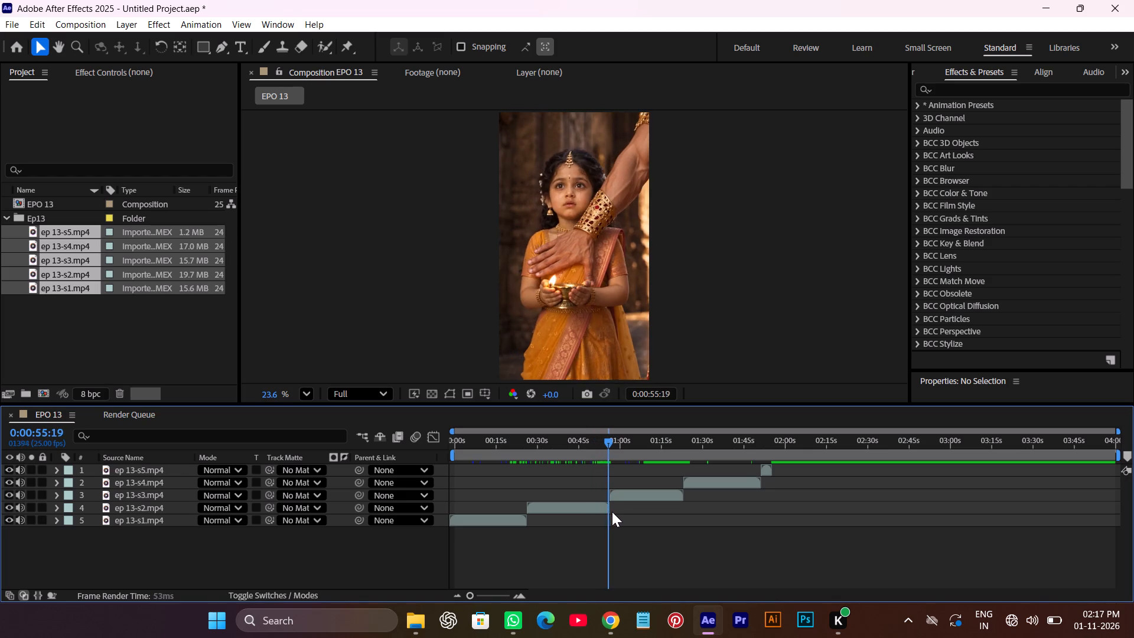
drag(612, 512, 610, 516)
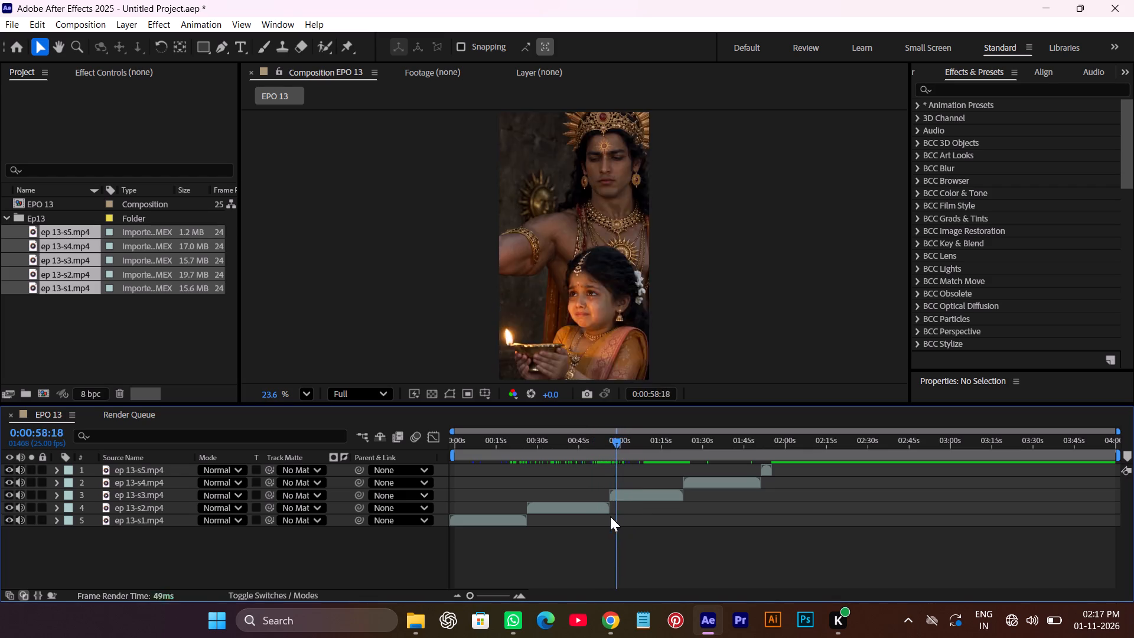
drag(610, 516, 622, 523)
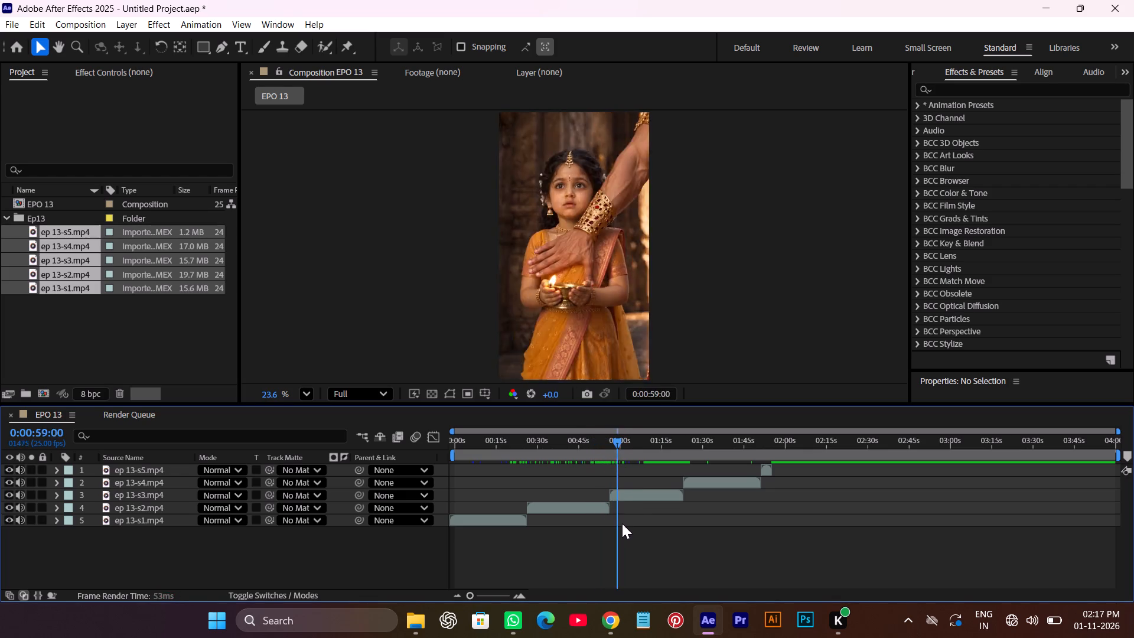
drag(622, 523, 620, 524)
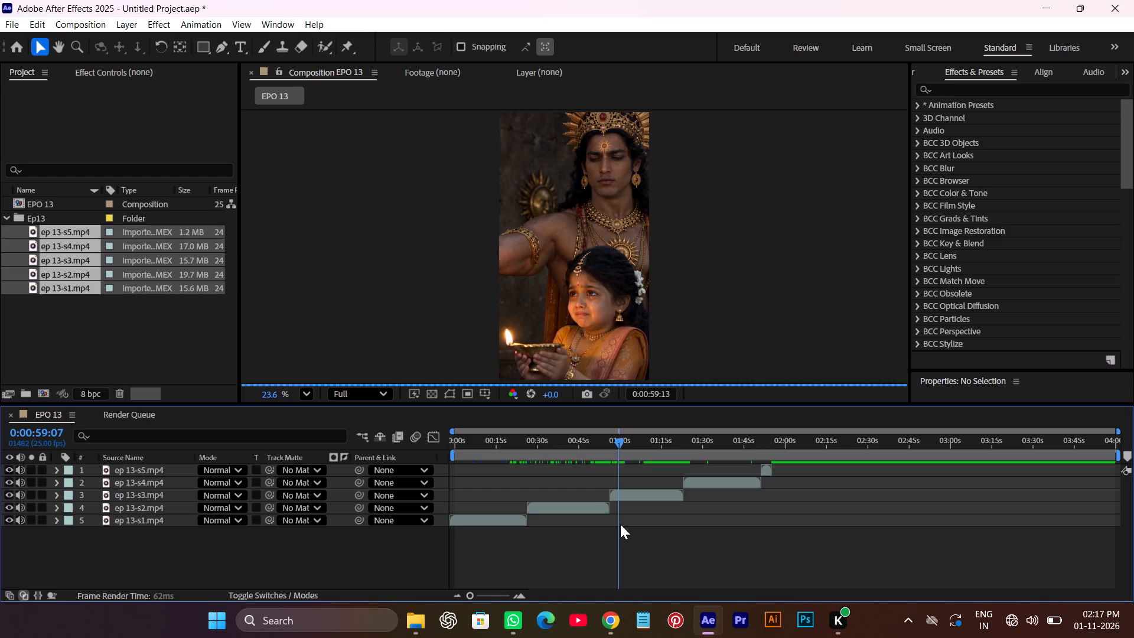
drag(620, 524, 625, 524)
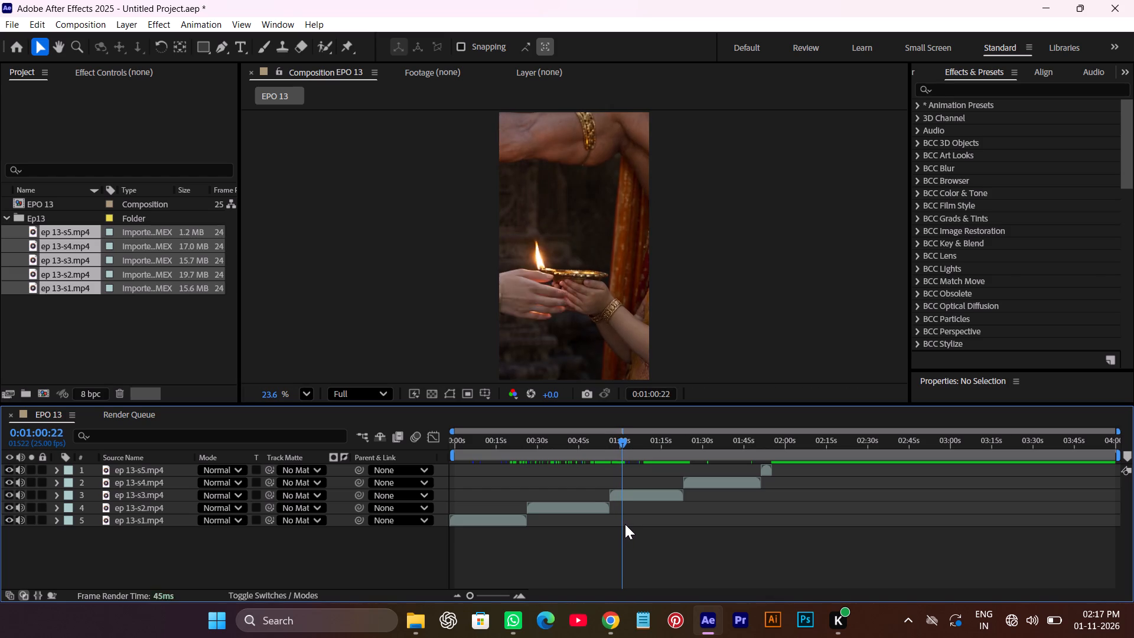
drag(625, 524, 611, 522)
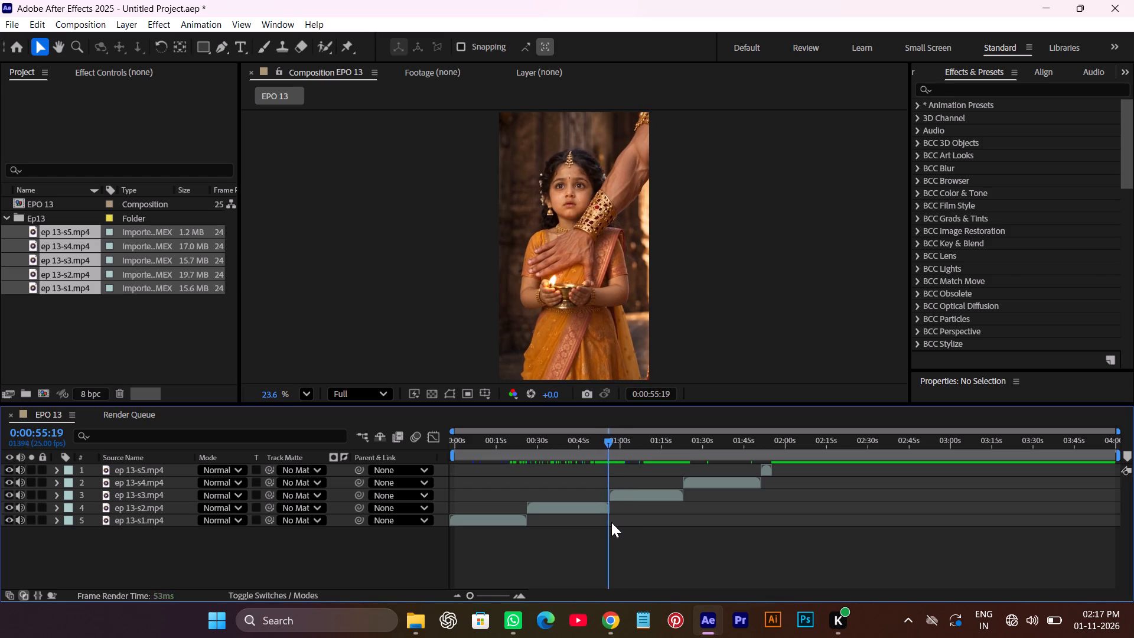
drag(611, 522, 592, 522)
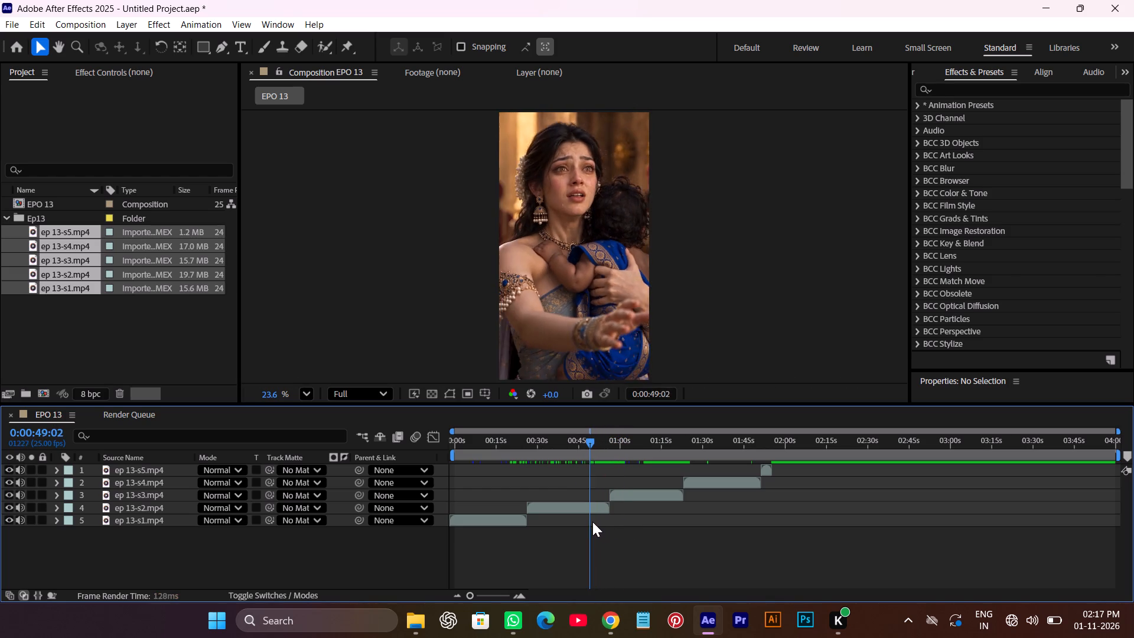
drag(592, 522, 612, 528)
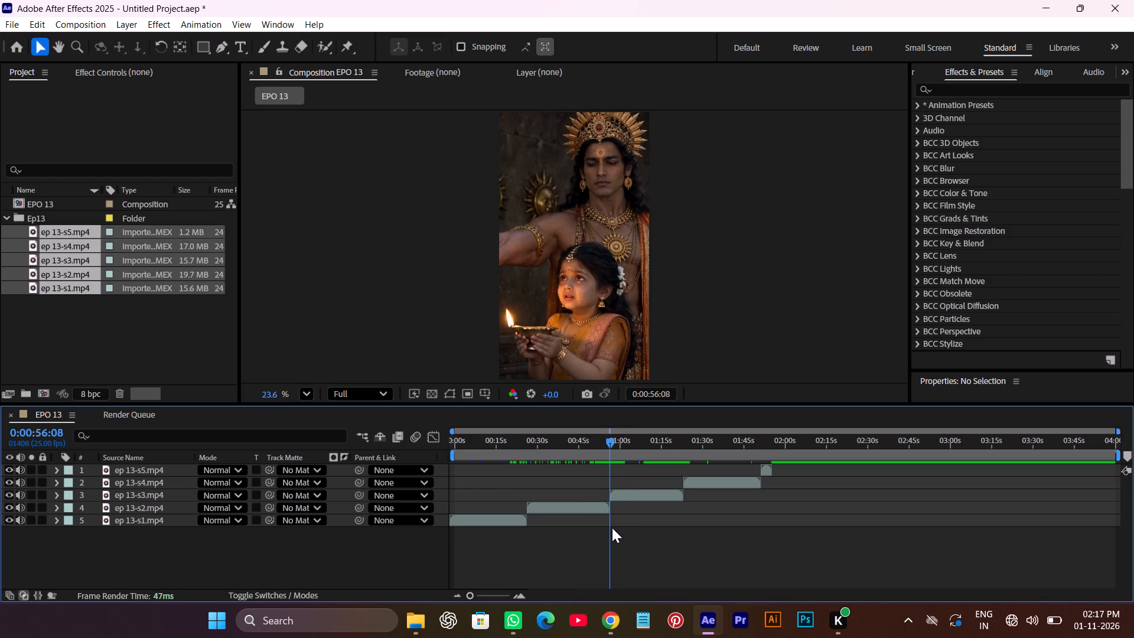
drag(612, 528, 628, 531)
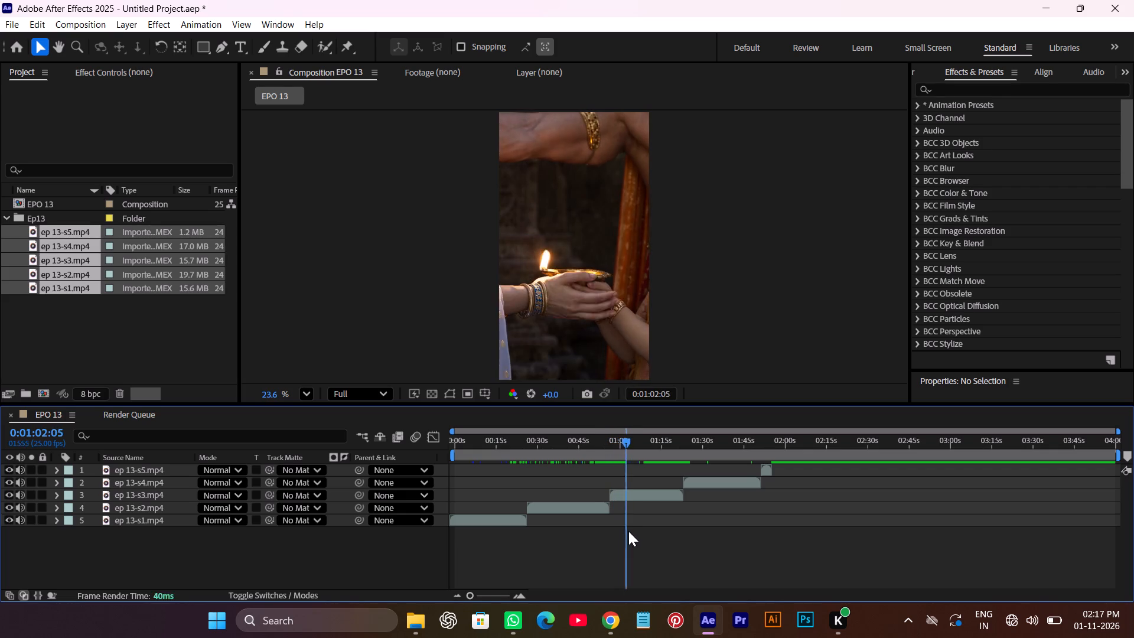
drag(628, 531, 641, 534)
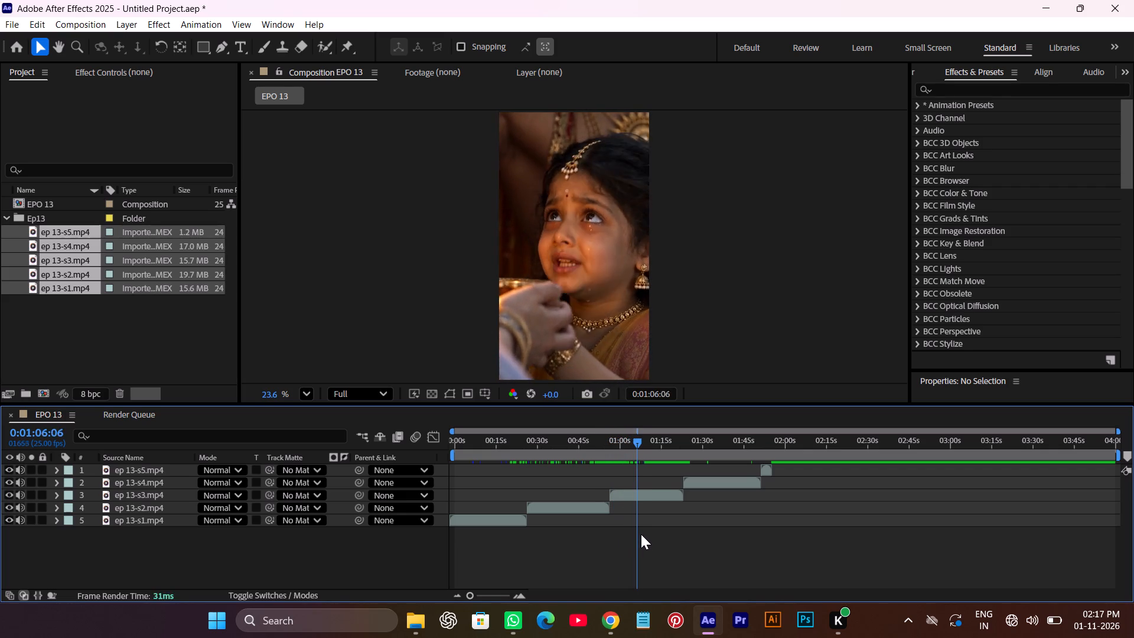
drag(641, 534, 608, 528)
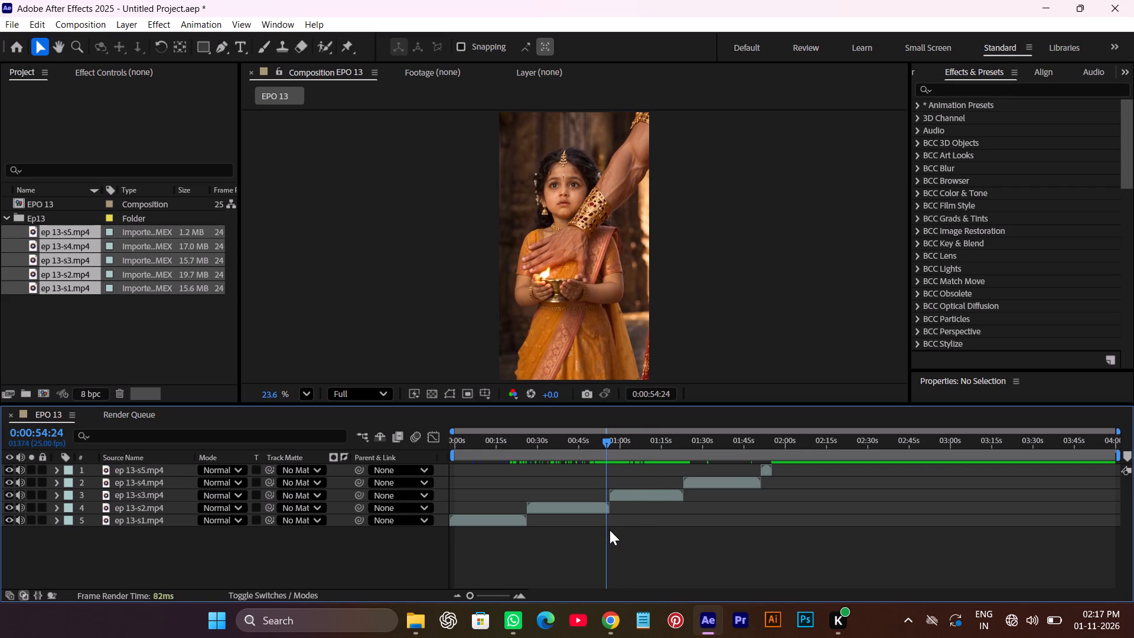
Examine the opening shots of ep 13-s3 closely, from just before its cut with ep 13-s2 to about 0:01:03.
alt+scroll(615, 529, up, 3)
drag(540, 442, 547, 444)
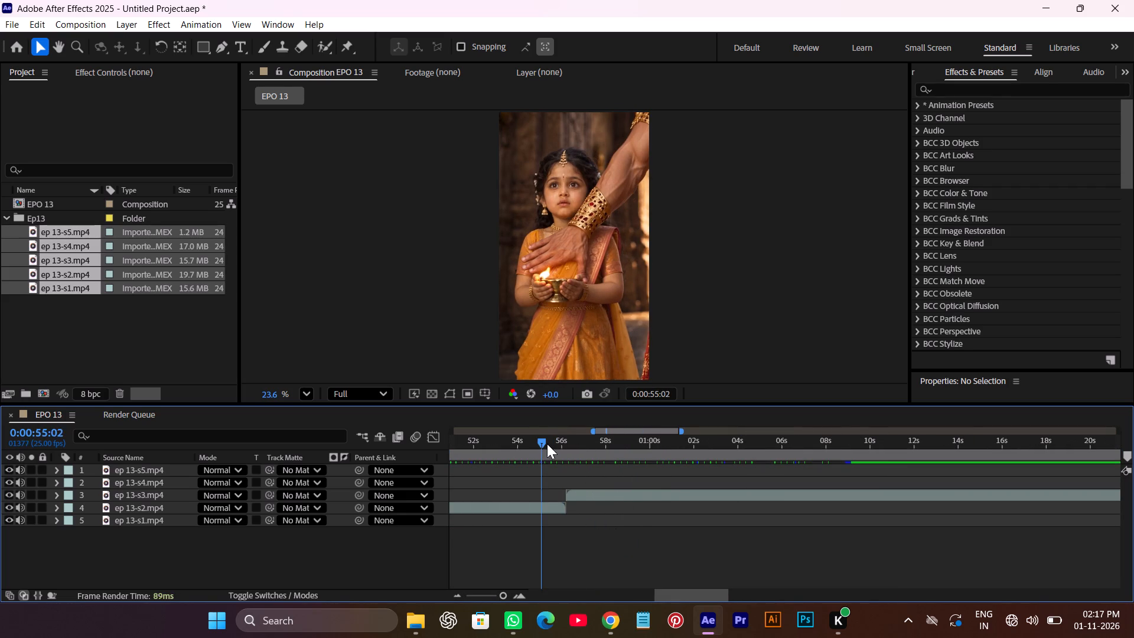
drag(547, 444, 576, 455)
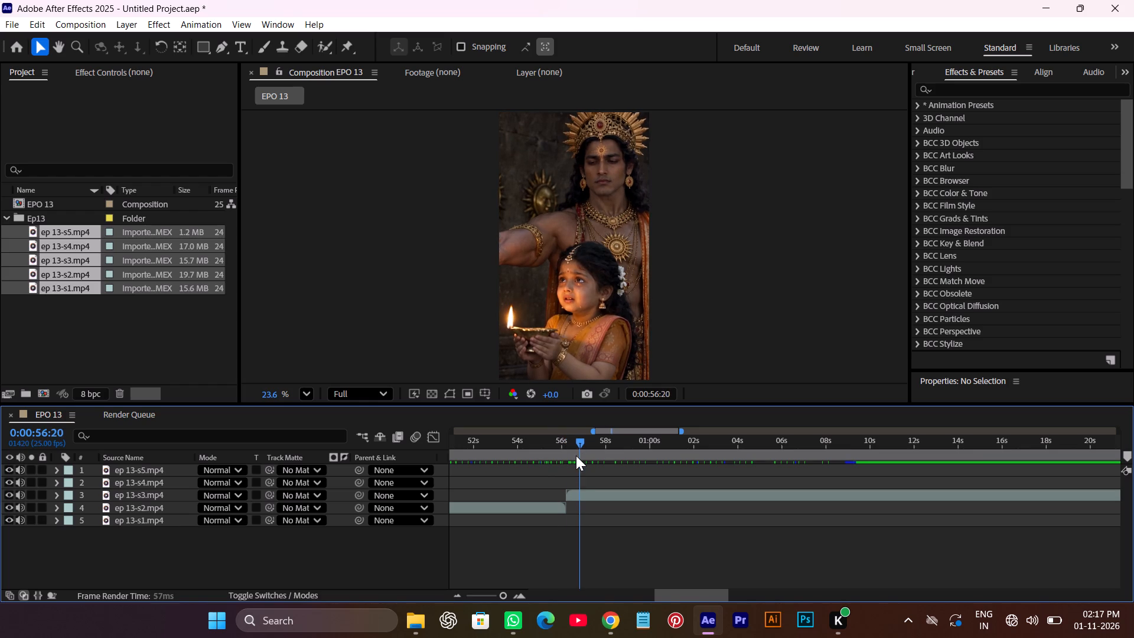
drag(576, 455, 567, 452)
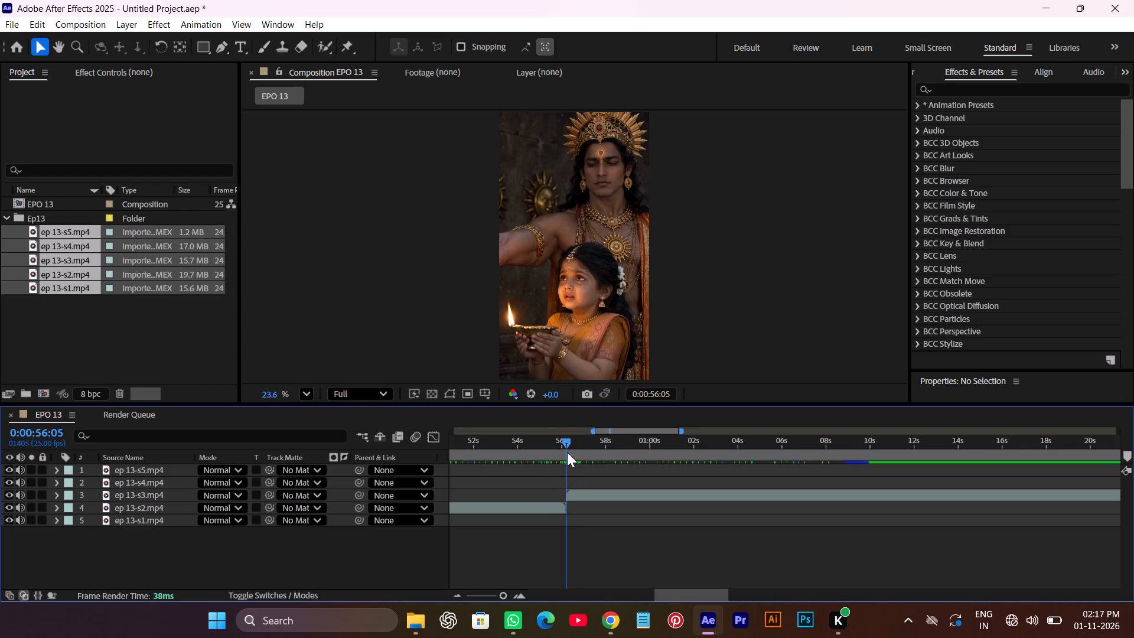
drag(567, 452, 599, 458)
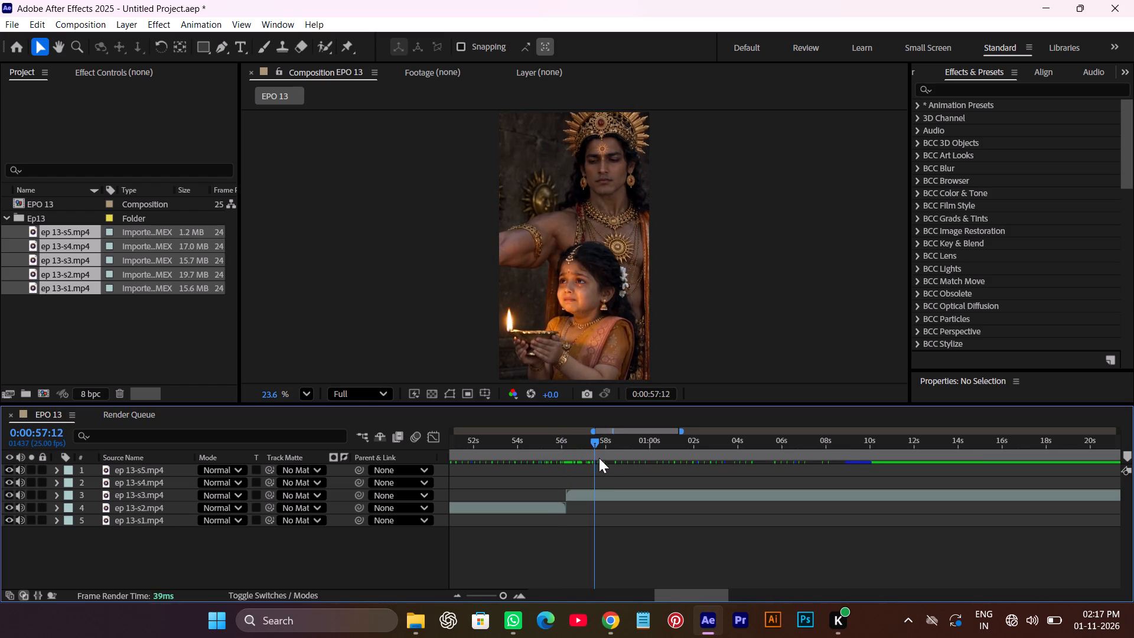
drag(599, 458, 646, 471)
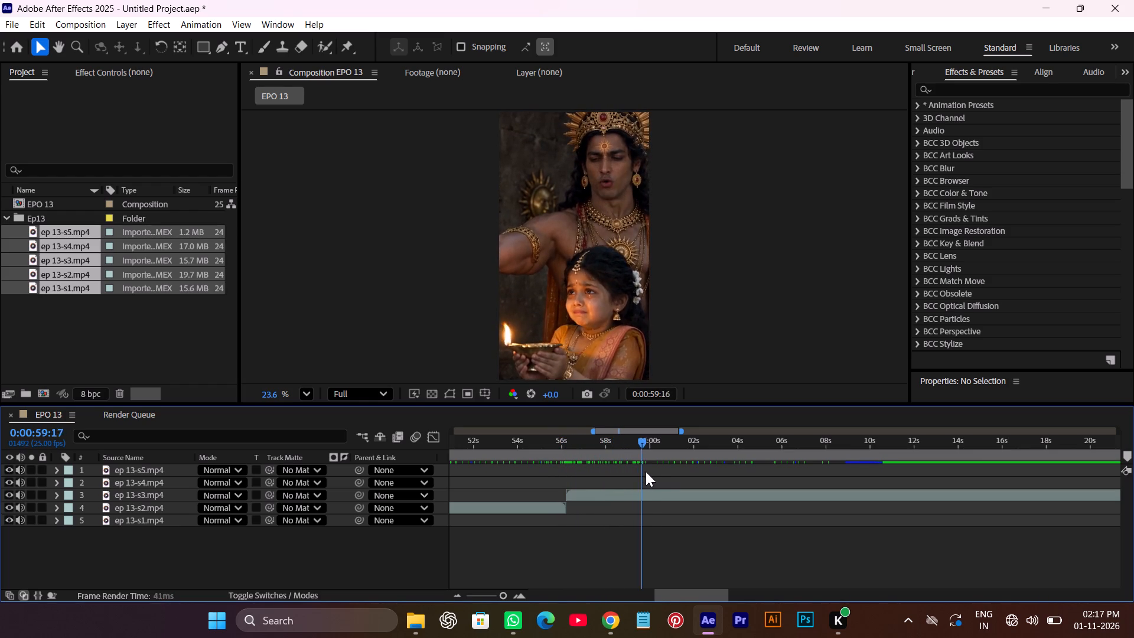
drag(646, 471, 665, 483)
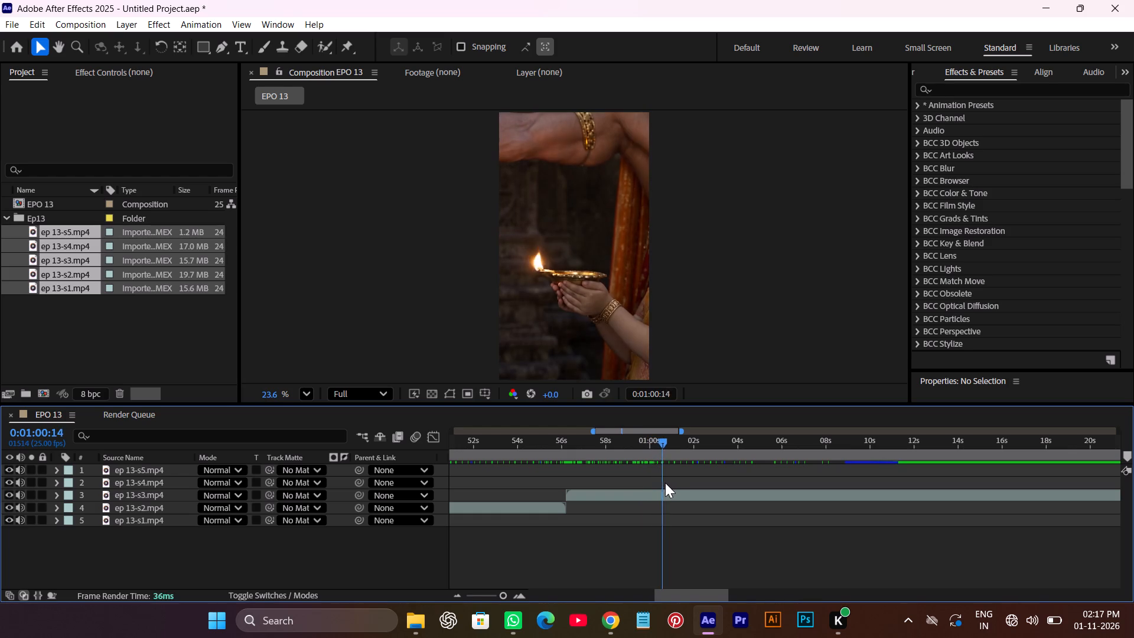
drag(665, 483, 724, 491)
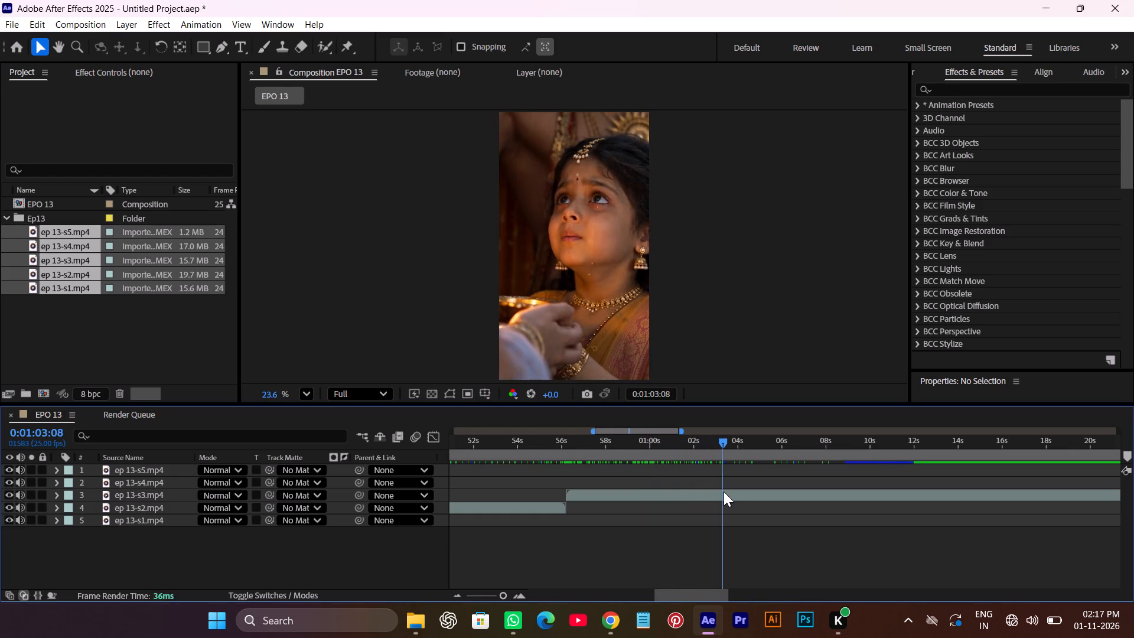
drag(724, 491, 757, 502)
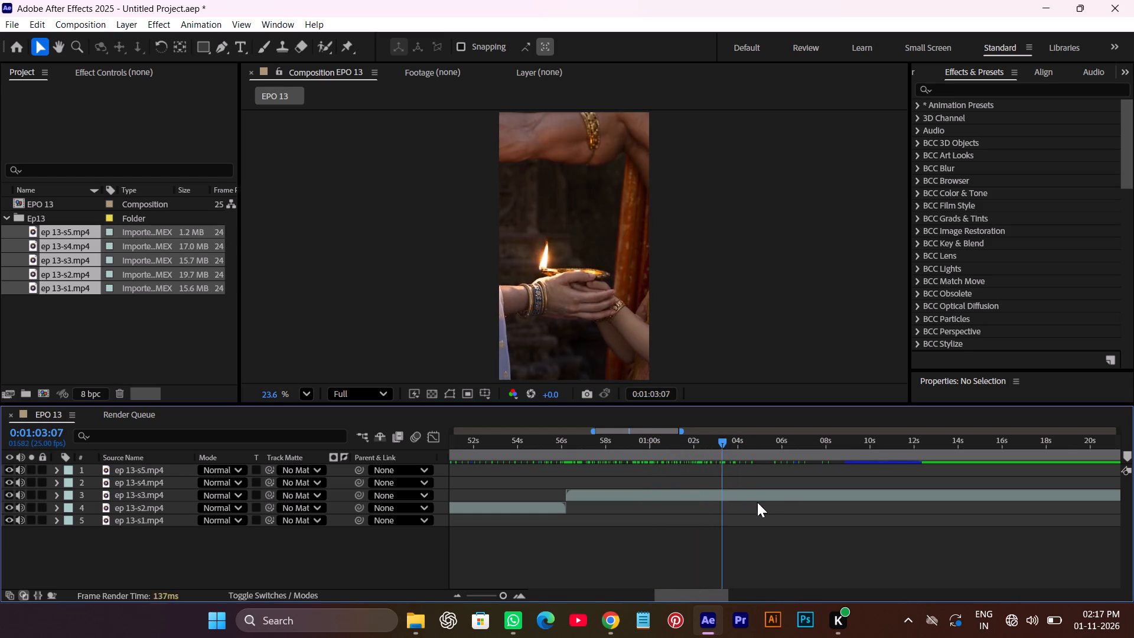
Split the ep 13-s3.mp4 layer at 0:01:07:10, where the shot of the woman holding the lamp begins.
drag(757, 502, 871, 526)
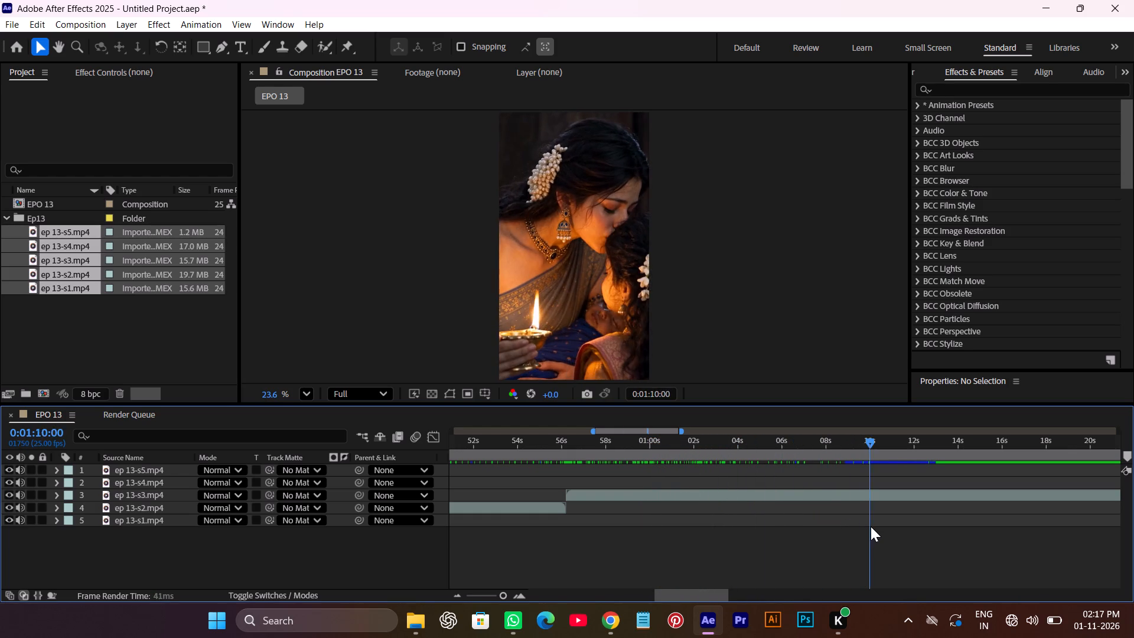
drag(871, 526, 788, 543)
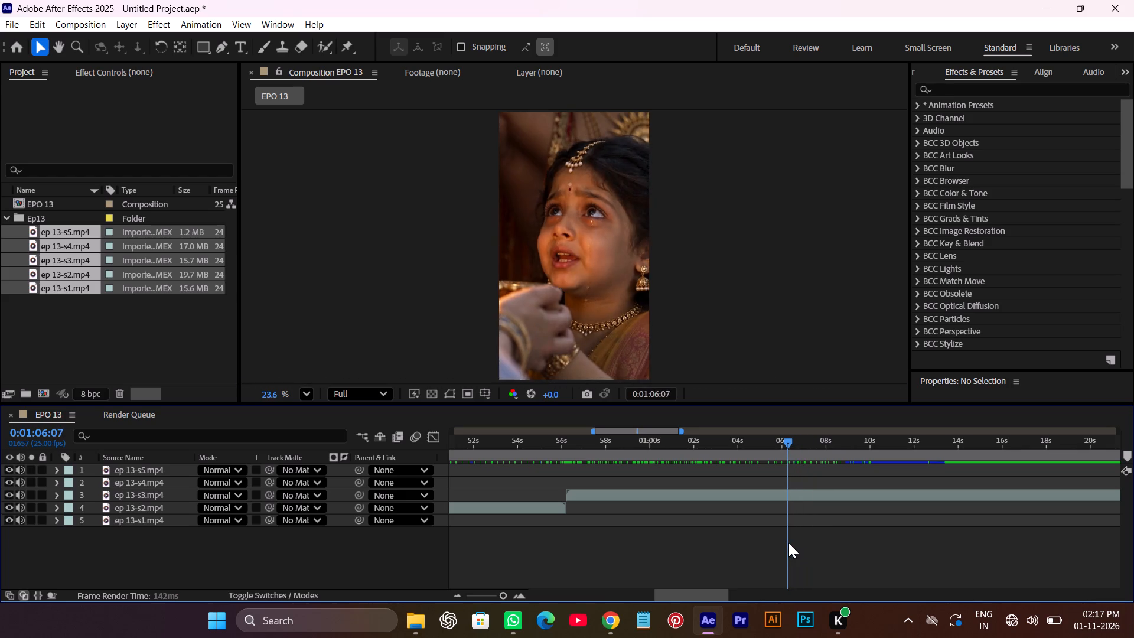
drag(788, 543, 813, 542)
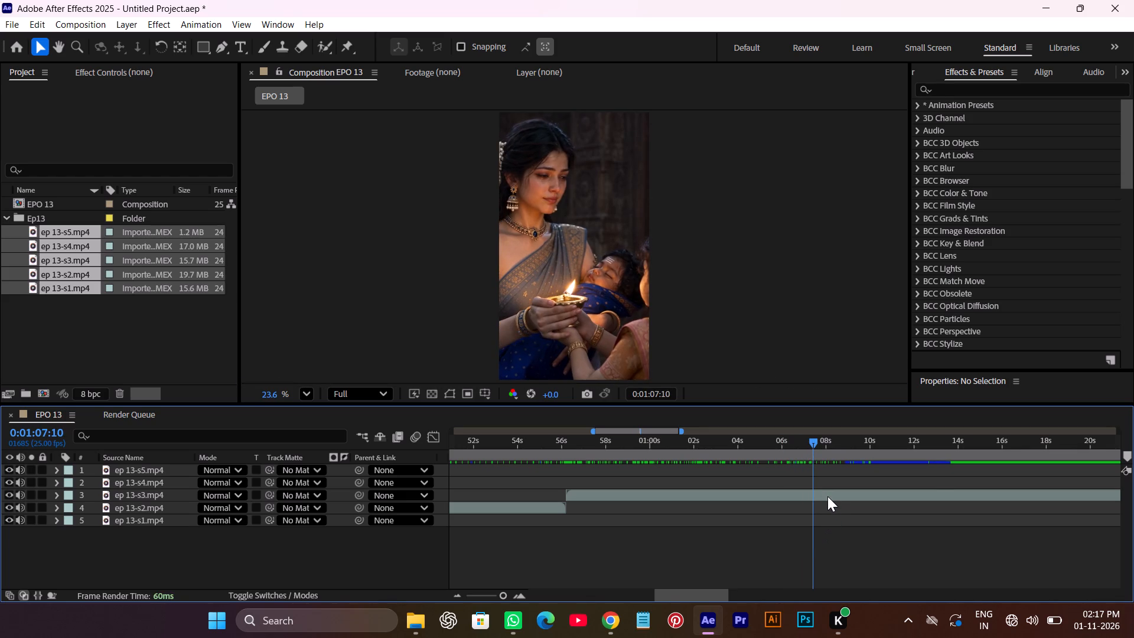
click(827, 496)
key(ctrl+shift+d)
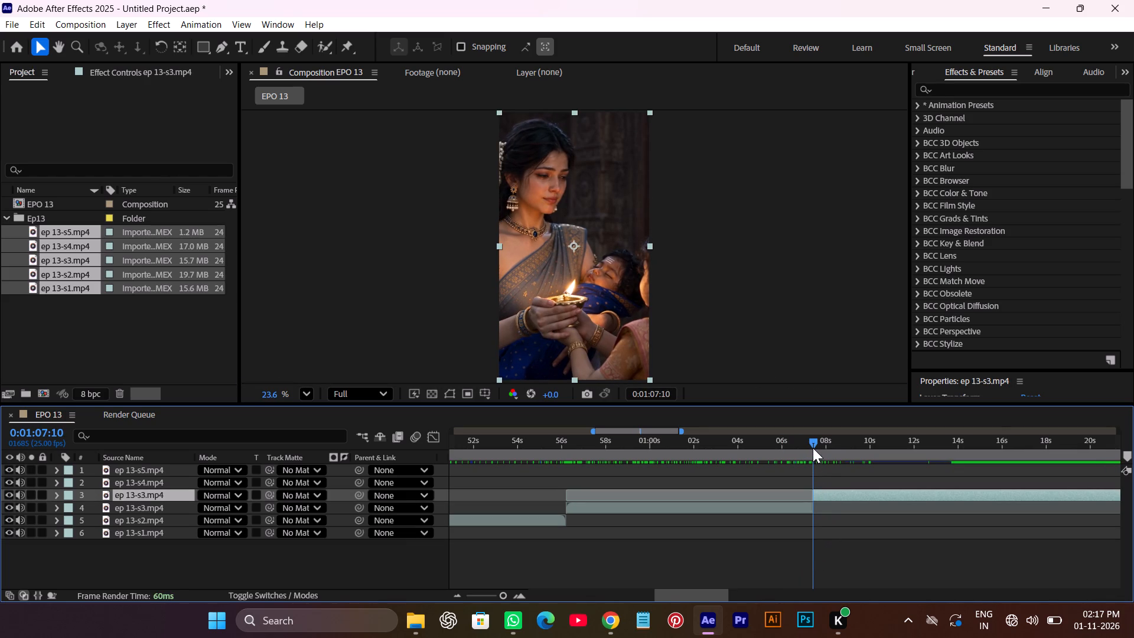
Scrub and play back the opening ep 13-s3 shot of the man and girl, examining where to divide it.
drag(813, 448, 784, 453)
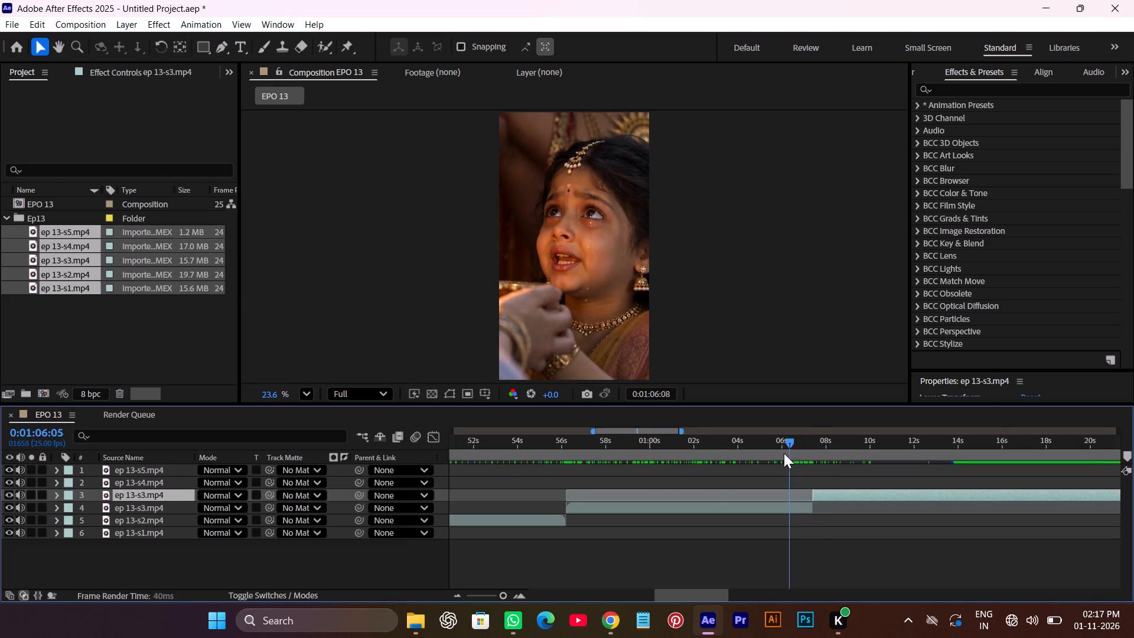
drag(784, 453, 573, 490)
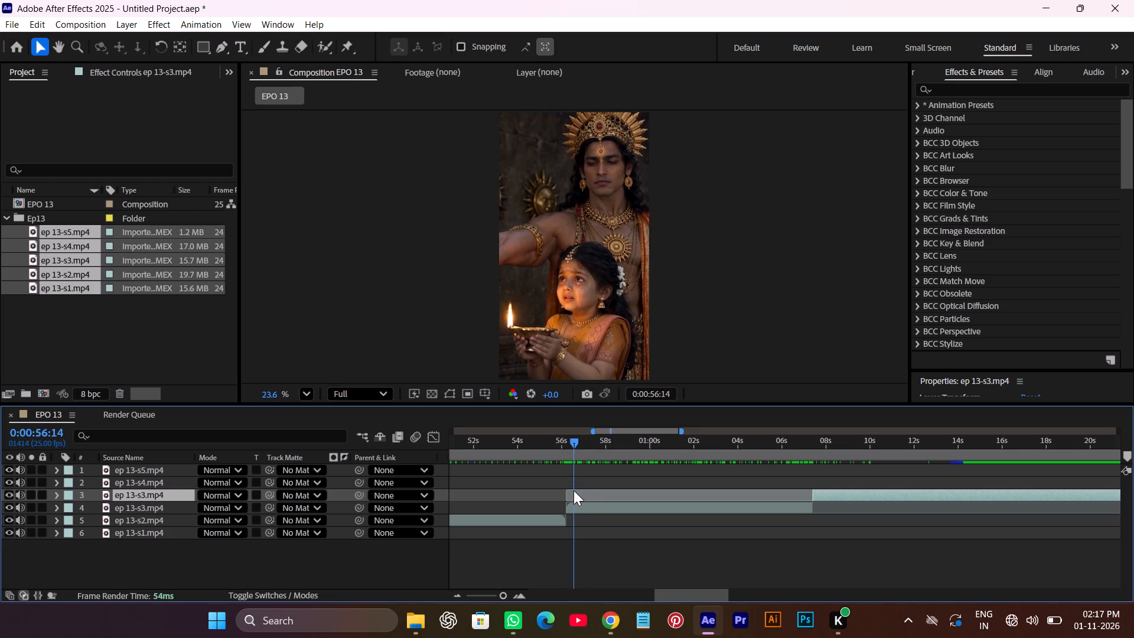
drag(573, 490, 561, 491)
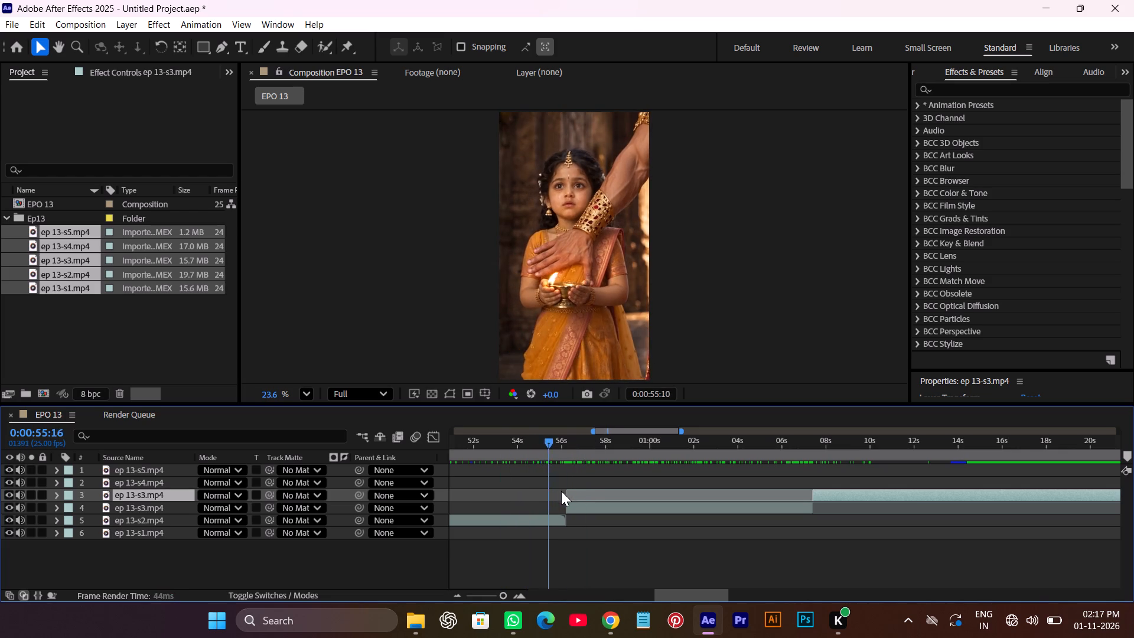
drag(561, 491, 620, 503)
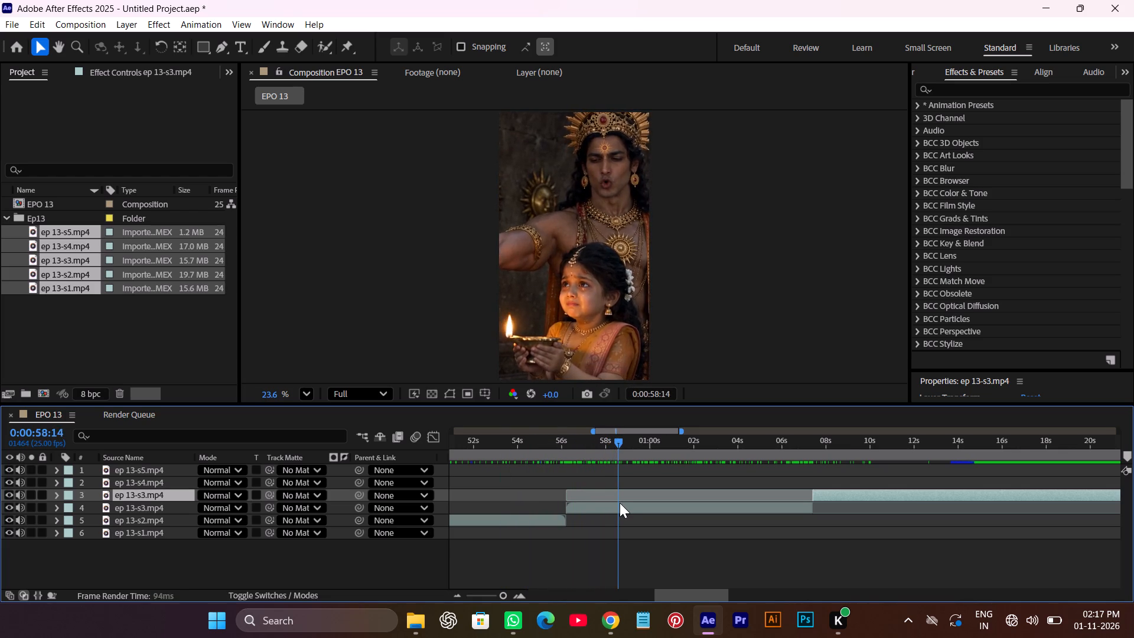
drag(620, 503, 598, 504)
click(631, 541)
key(space)
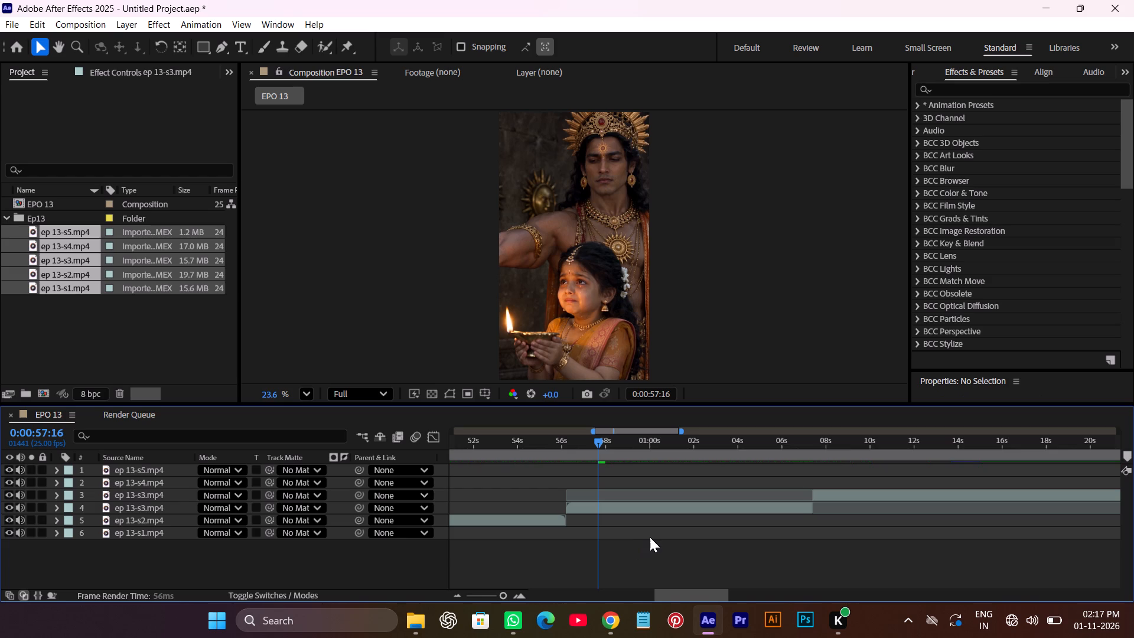
key(space)
key(space)
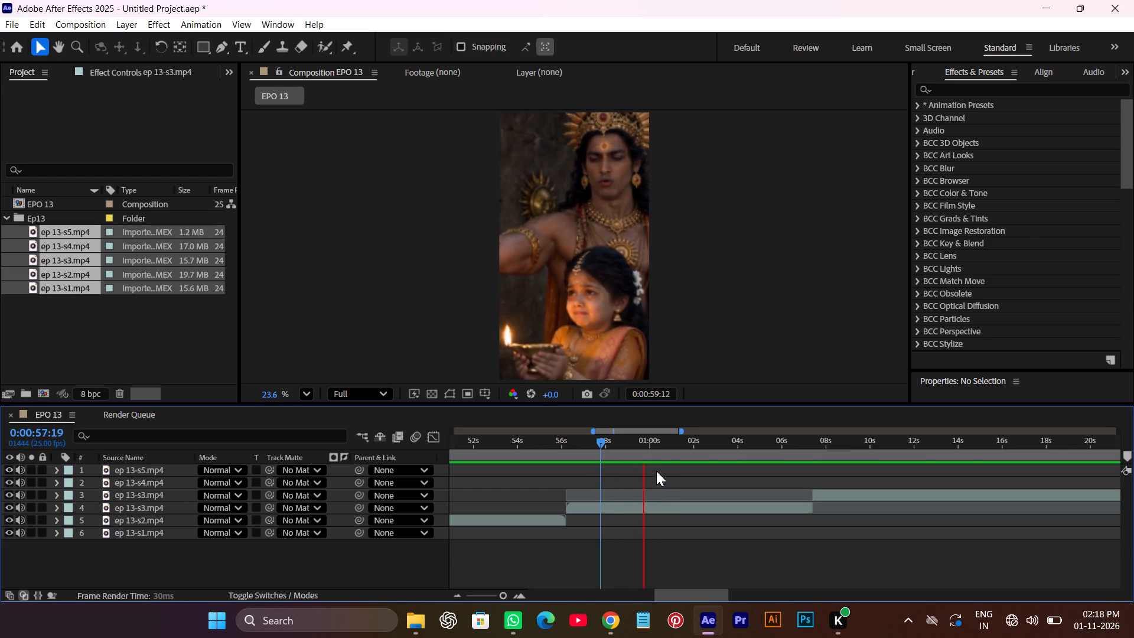
key(space)
Split the earlier ep 13-s3.mp4 segment at 0:00:58:08, within the shot of the crowned man behind the girl.
drag(648, 447, 614, 454)
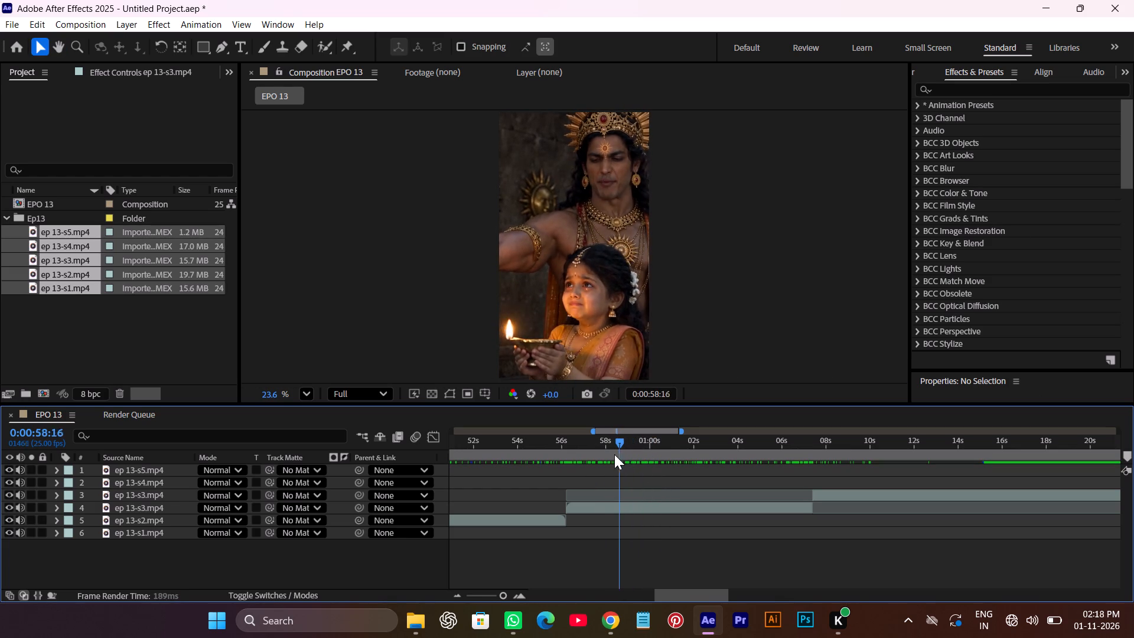
drag(614, 454, 609, 455)
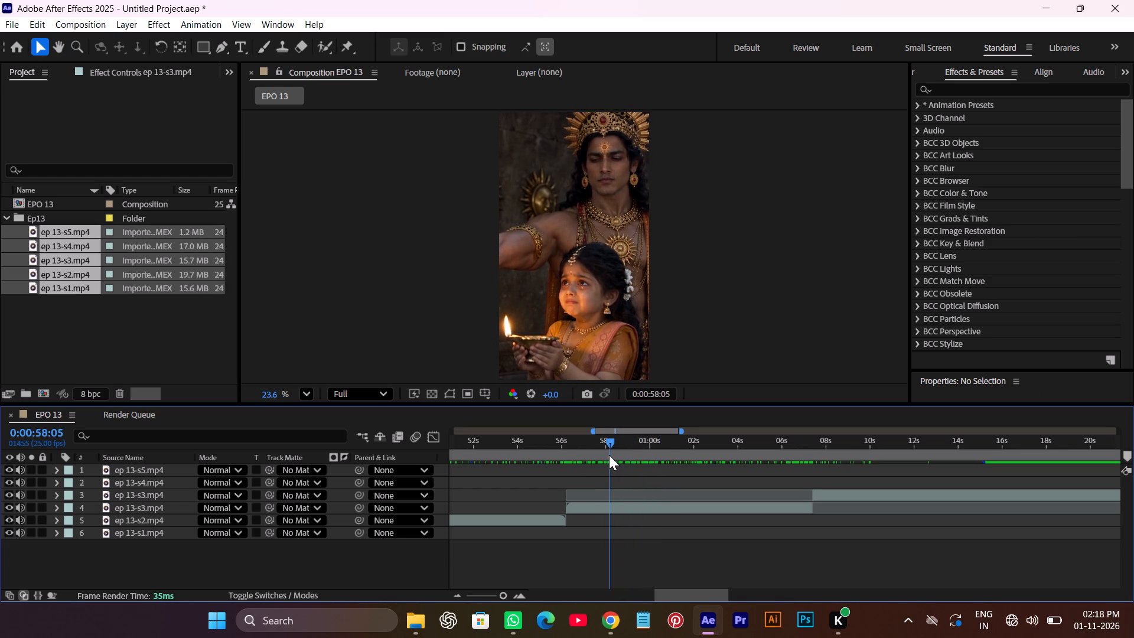
drag(609, 455, 632, 458)
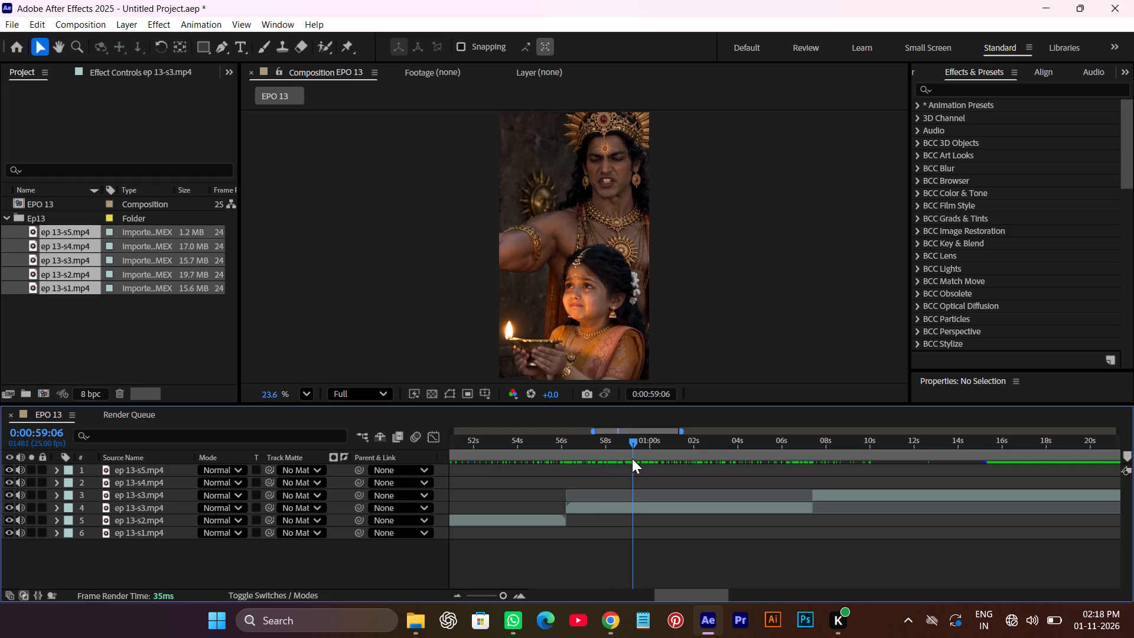
drag(632, 458, 617, 460)
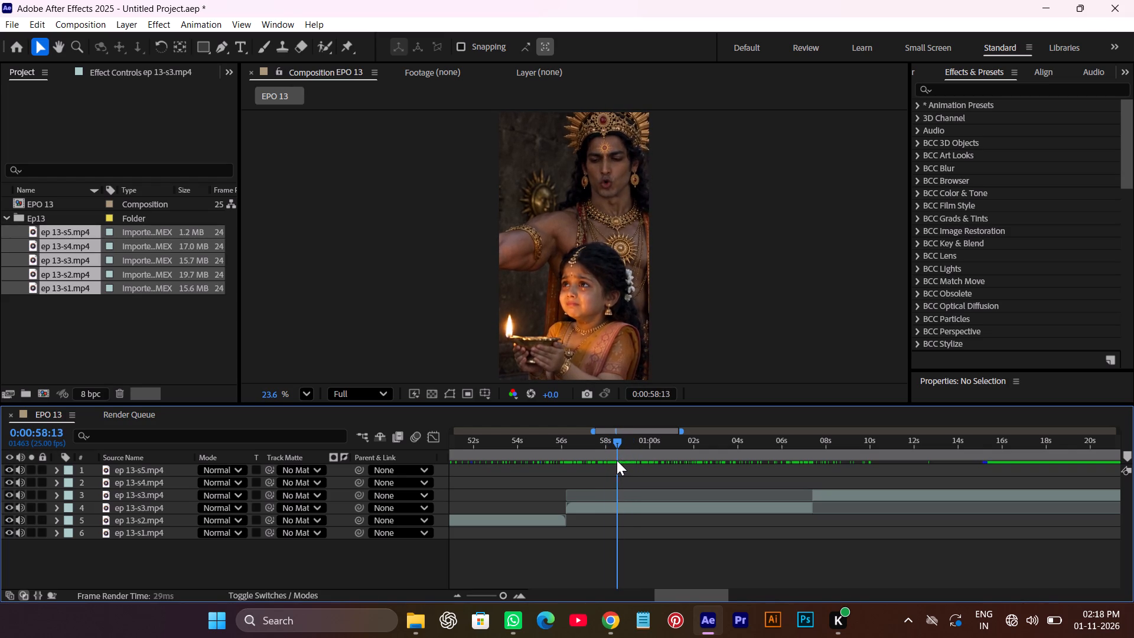
drag(617, 460, 612, 460)
click(623, 507)
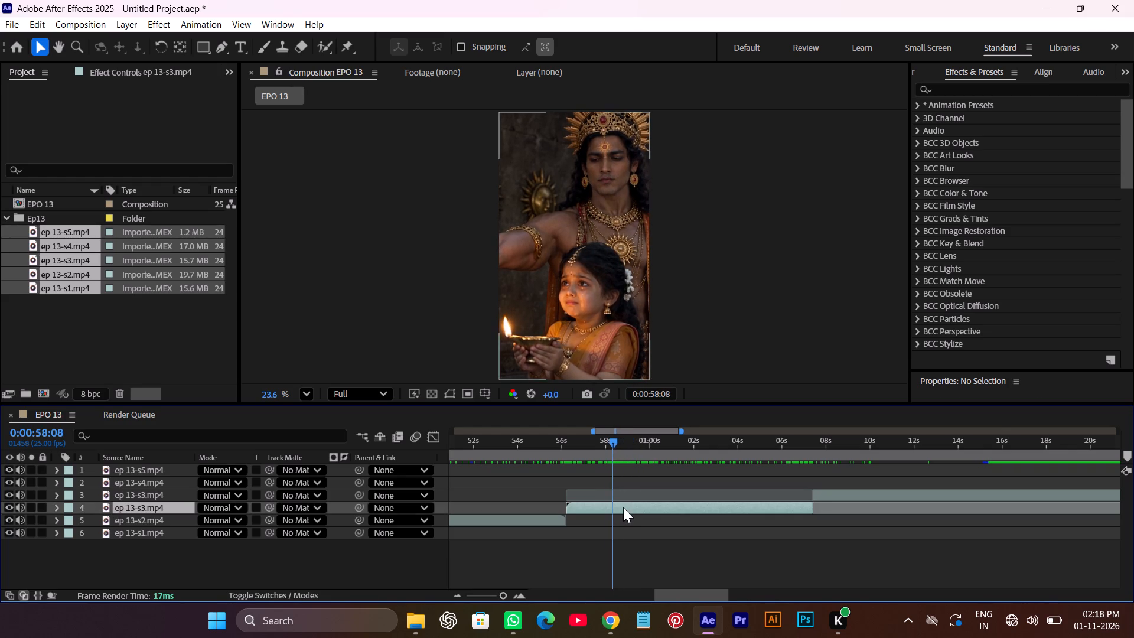
key(ctrl+shift+d)
Split the ep 13-s3.mp4 segment again at 0:01:00:07, in the close-up of the hands holding the lamp.
drag(611, 444, 662, 460)
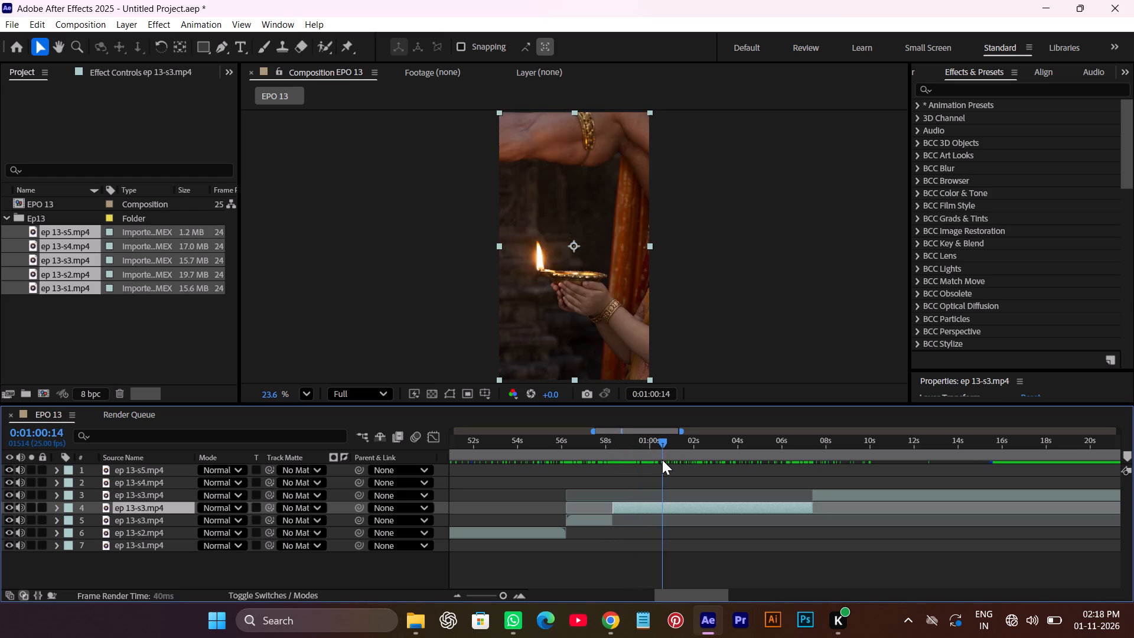
drag(662, 460, 666, 460)
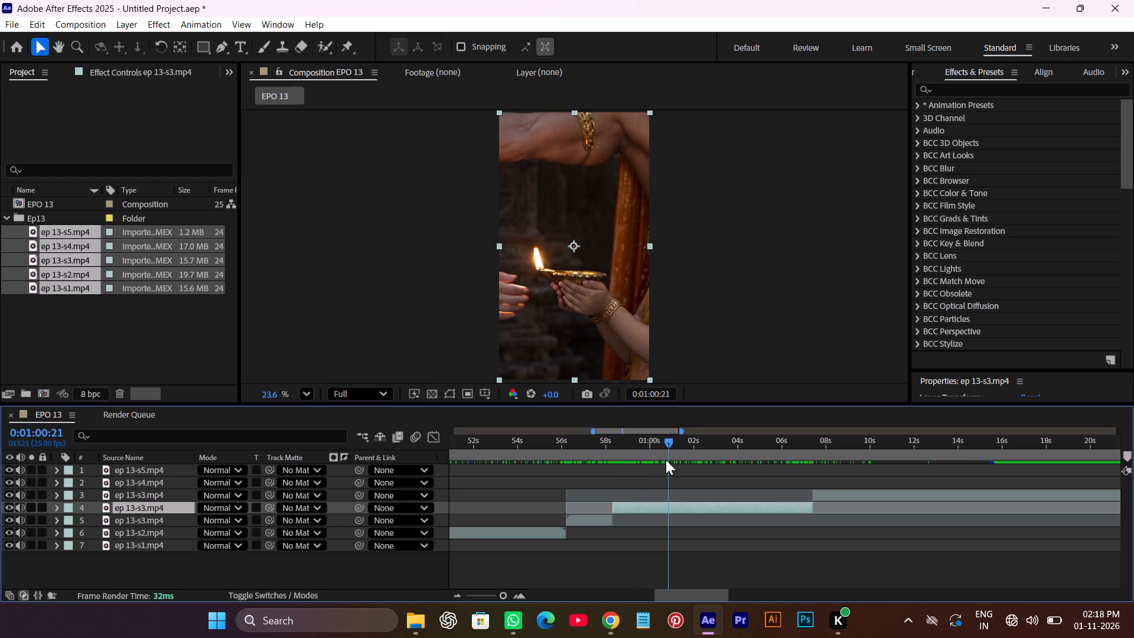
drag(666, 460, 667, 460)
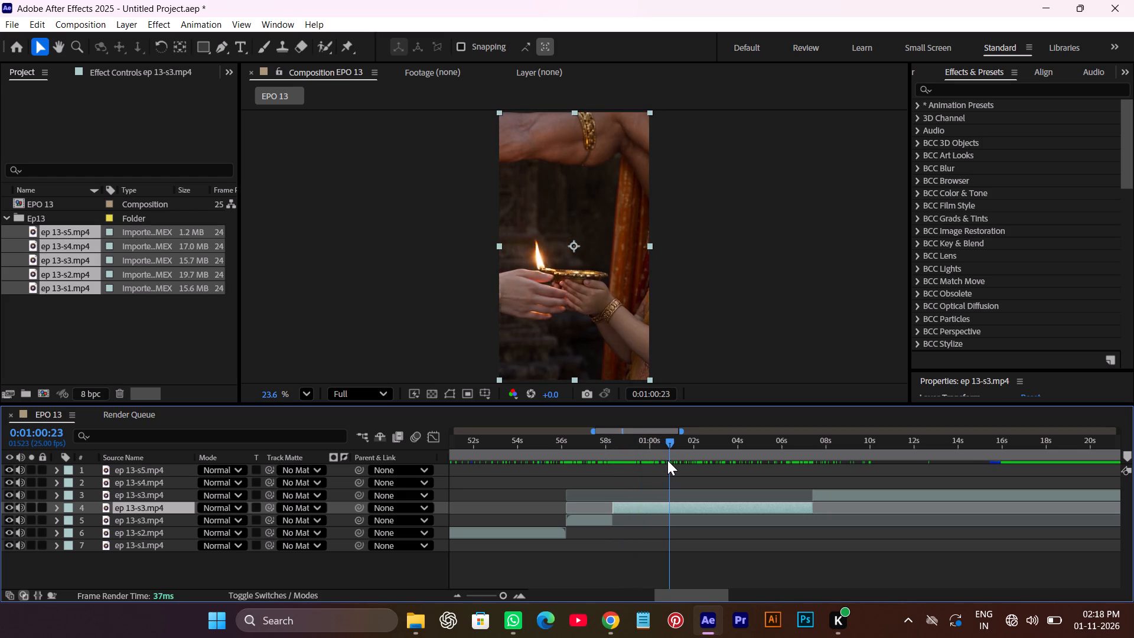
drag(667, 460, 646, 467)
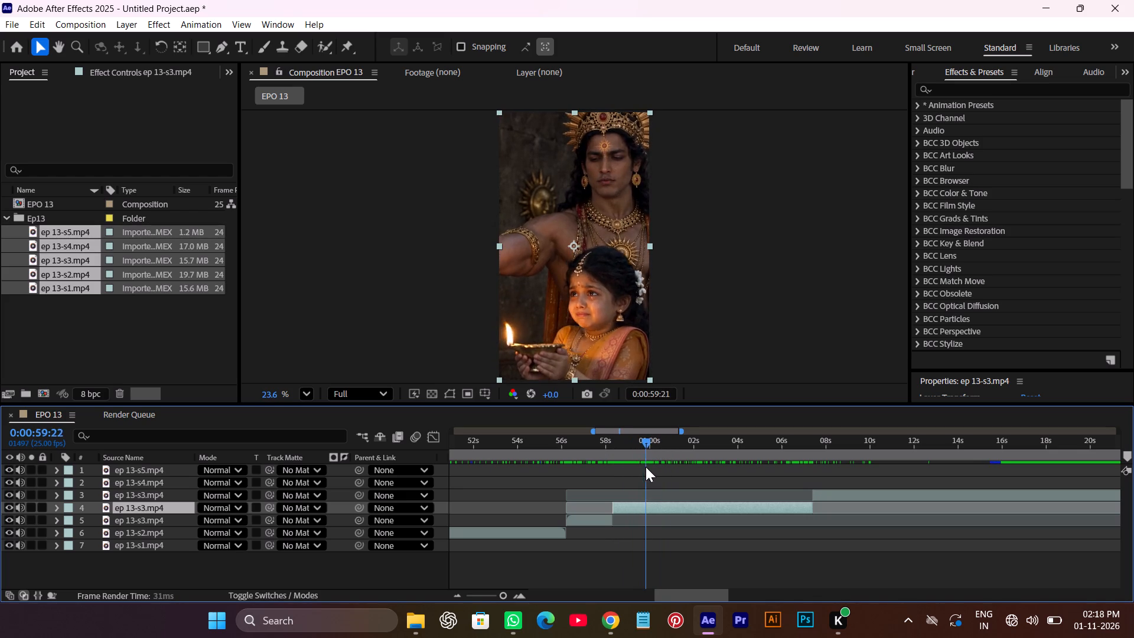
drag(646, 467, 653, 468)
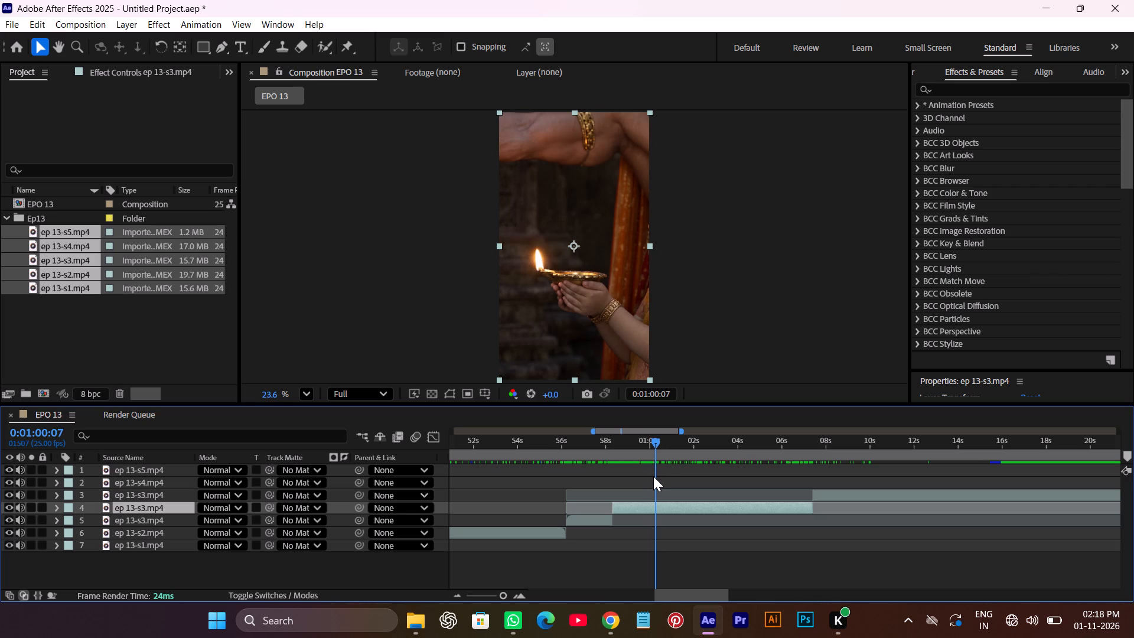
key(ctrl+shift+d)
Reframe the first ep 13-s3.mp4 segment on the girl's face, scaling it to about 398% and moving it upward at 0:00:57:05.
drag(657, 445, 683, 447)
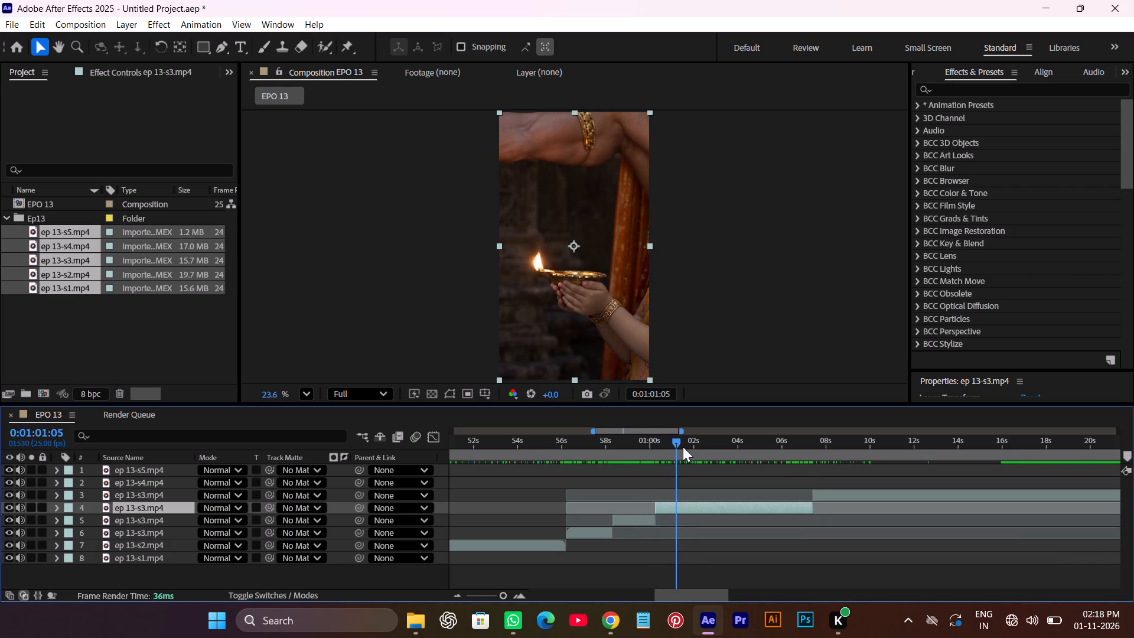
drag(683, 447, 718, 457)
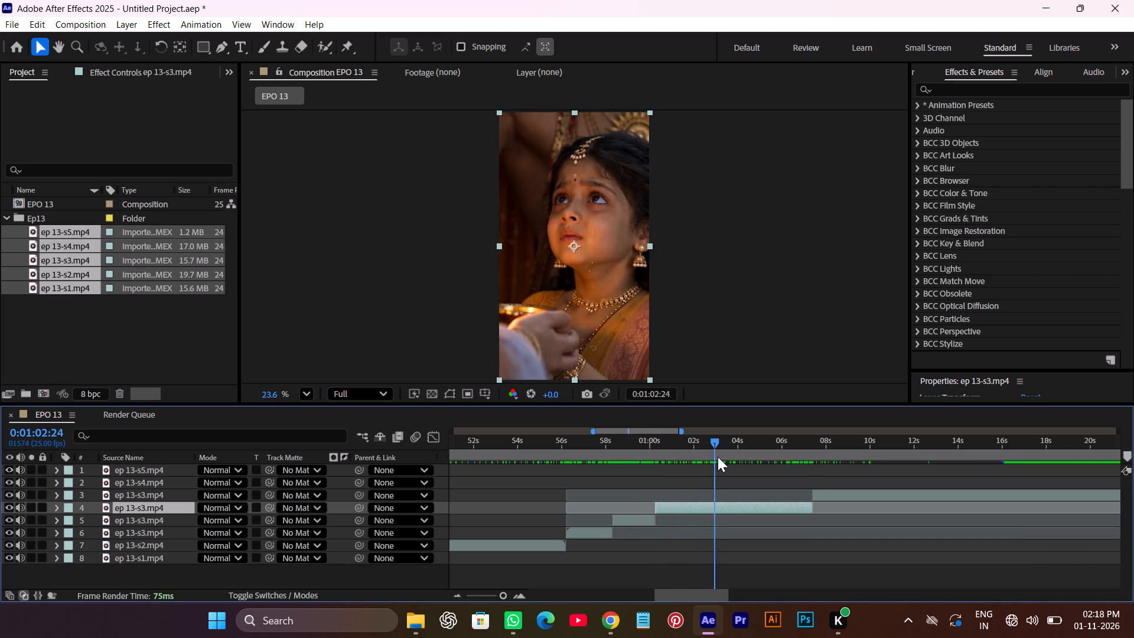
drag(718, 457, 747, 461)
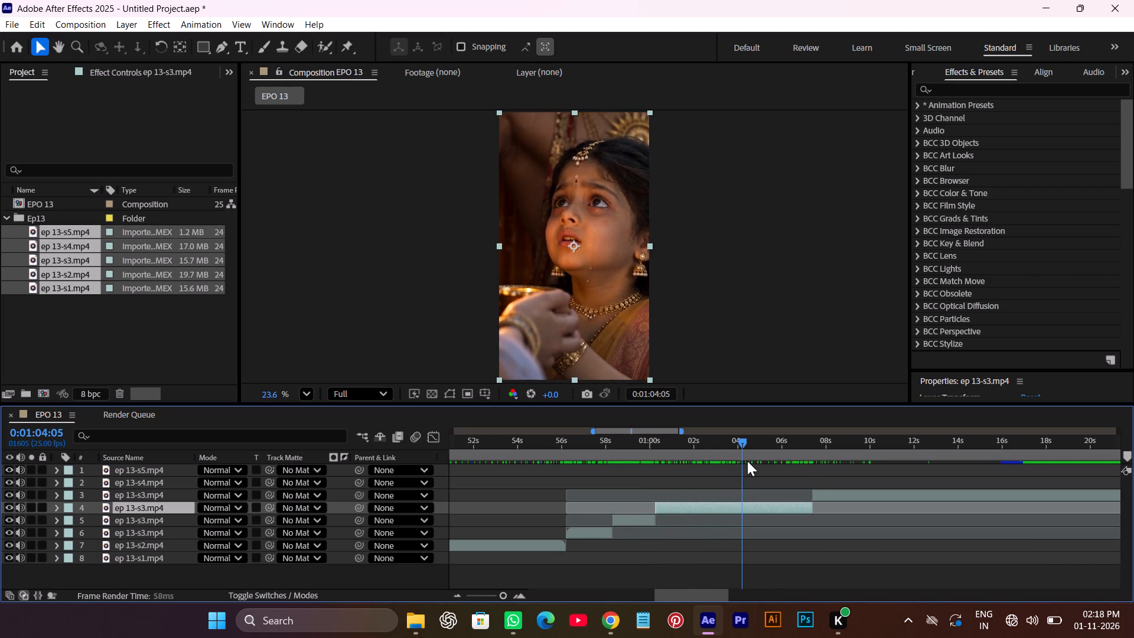
drag(747, 461, 829, 471)
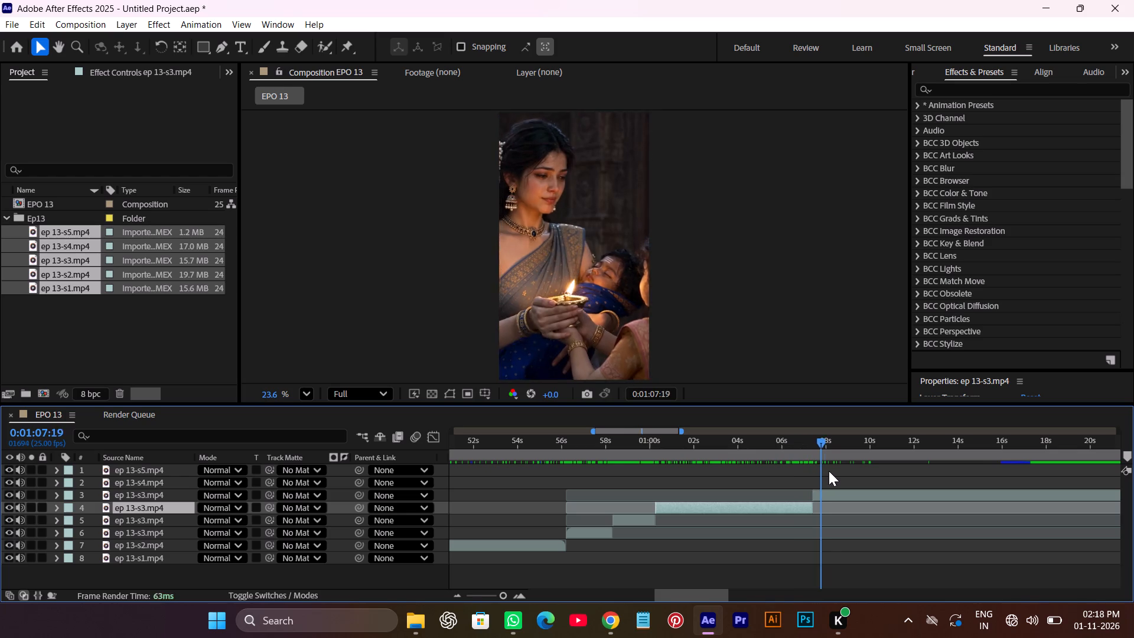
drag(829, 471, 587, 481)
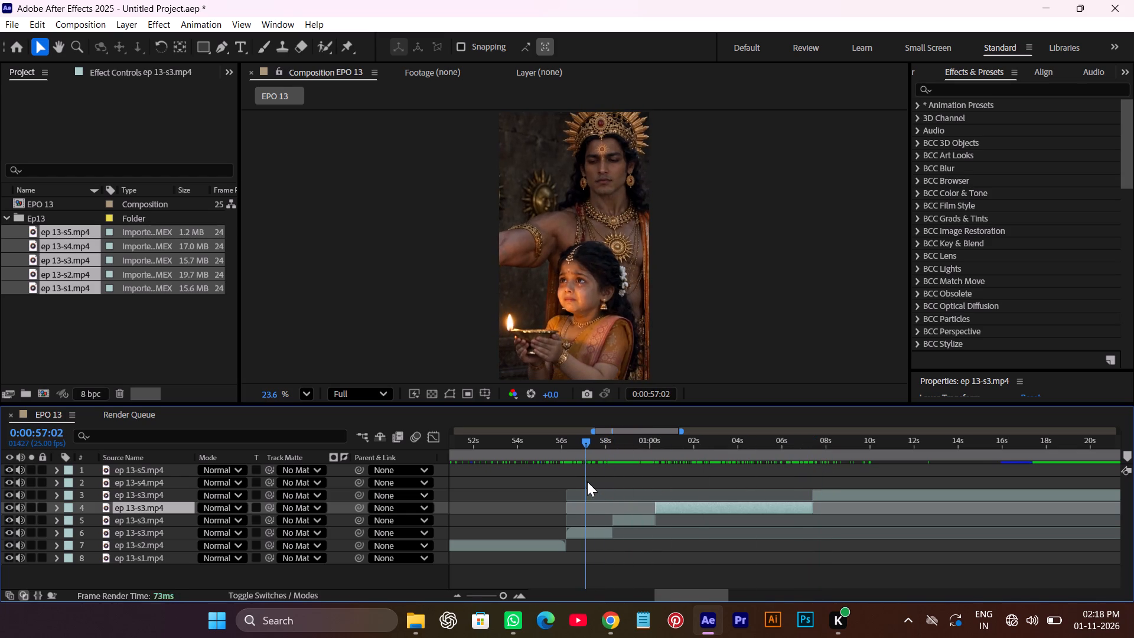
drag(587, 481, 590, 481)
click(585, 535)
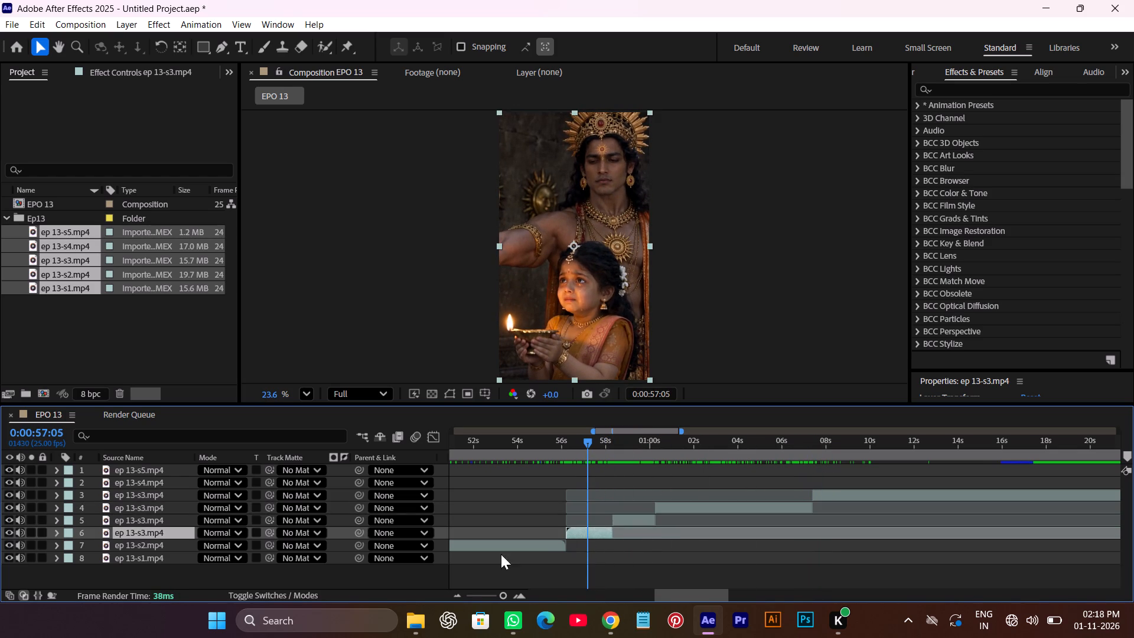
key(s)
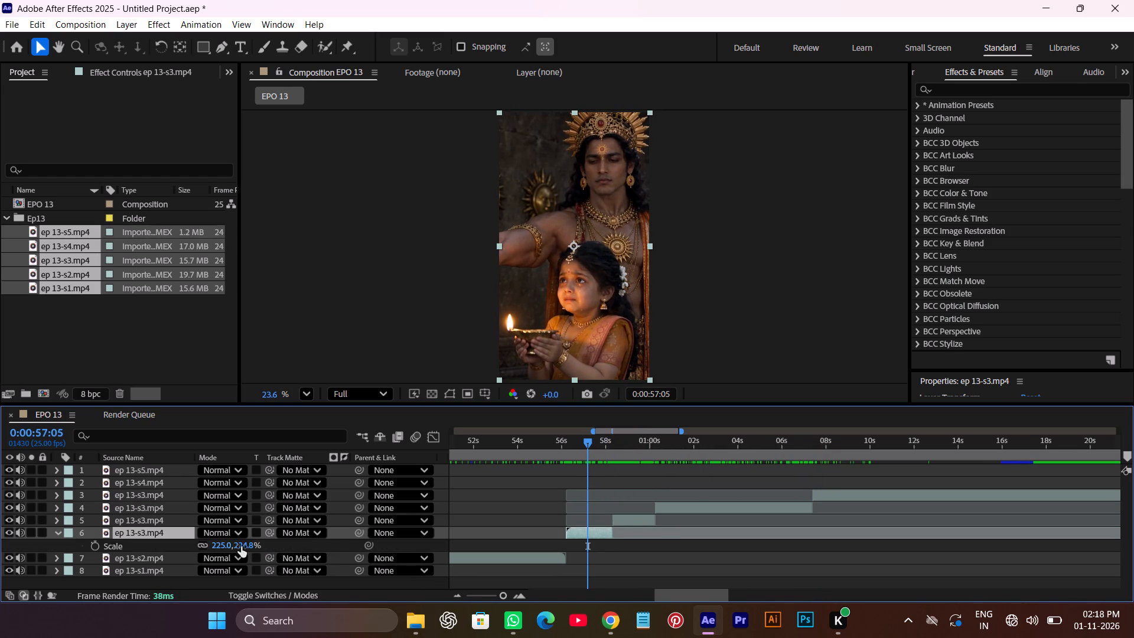
drag(242, 546, 339, 522)
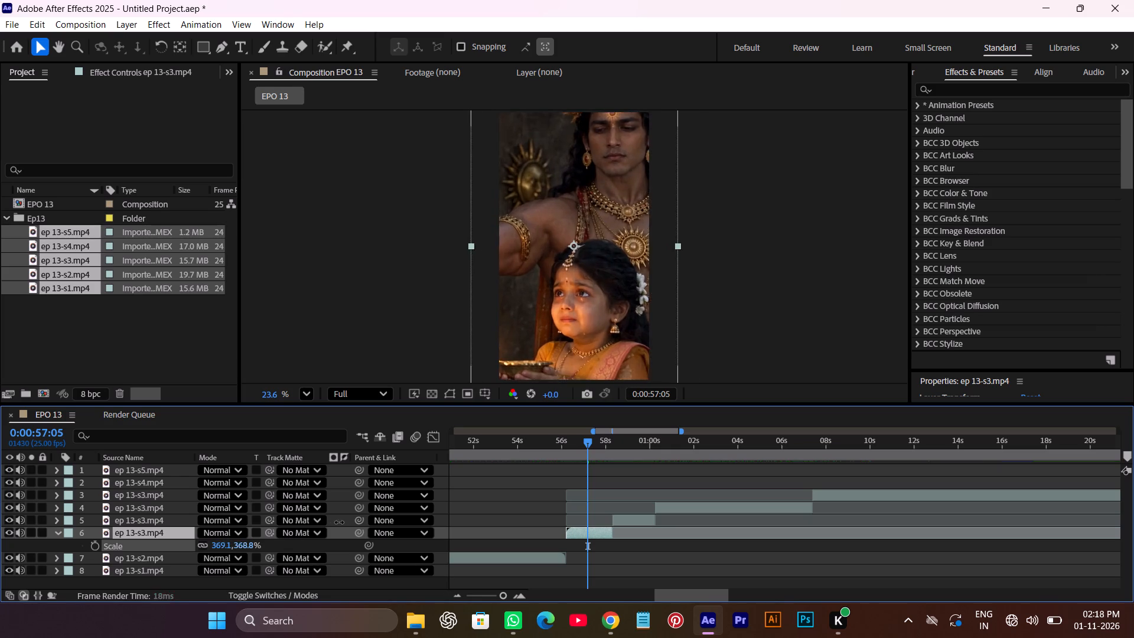
drag(339, 522, 345, 521)
drag(587, 343, 598, 266)
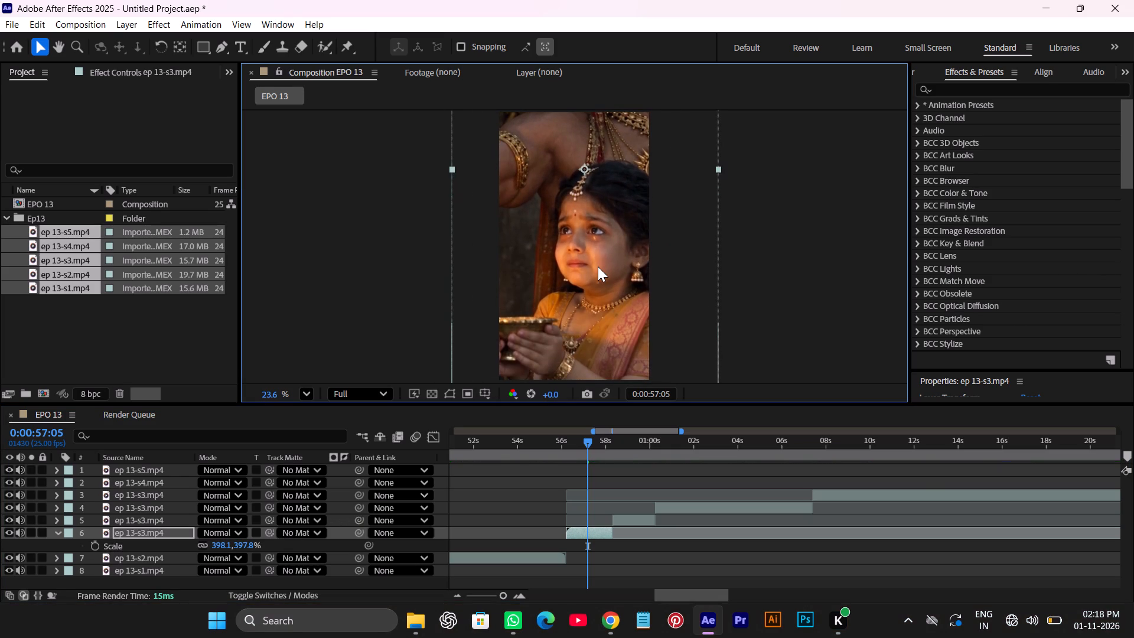
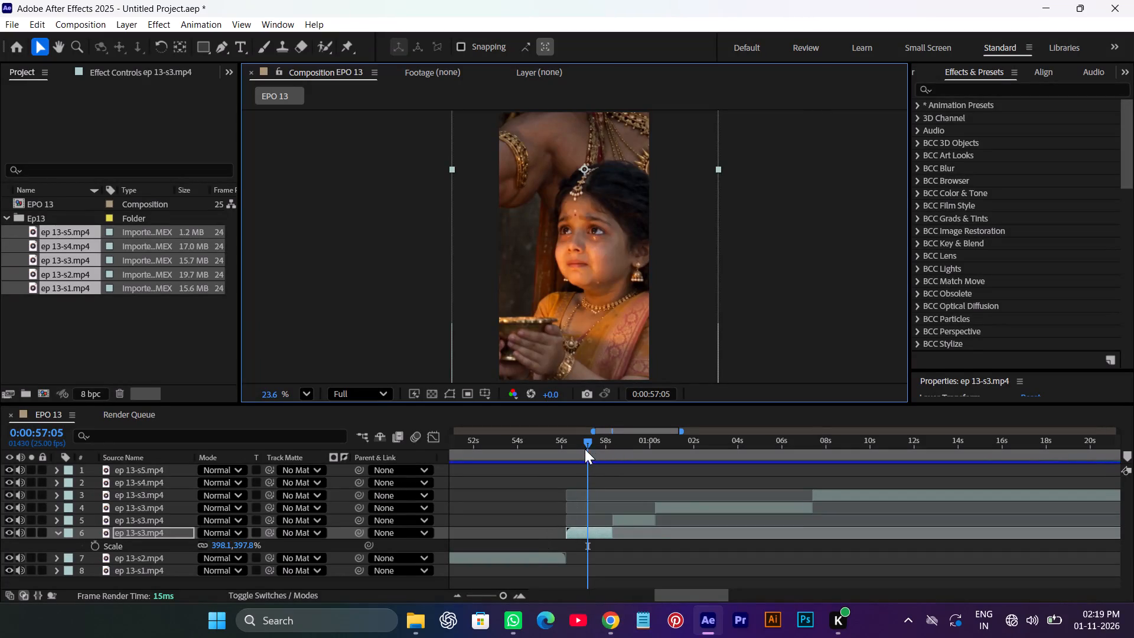
Rescale the first ep 13-s3.mp4 segment to about 428% at 0:00:57:21 and reposition it to frame the girl's face and the lit lamp.
drag(586, 447, 606, 458)
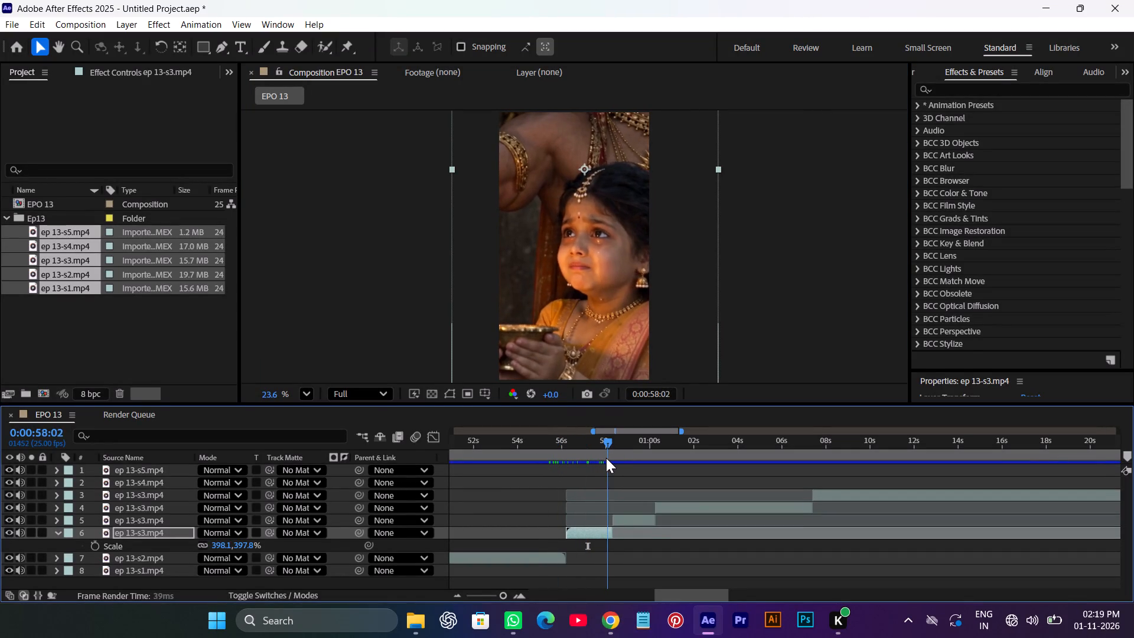
drag(606, 458, 601, 458)
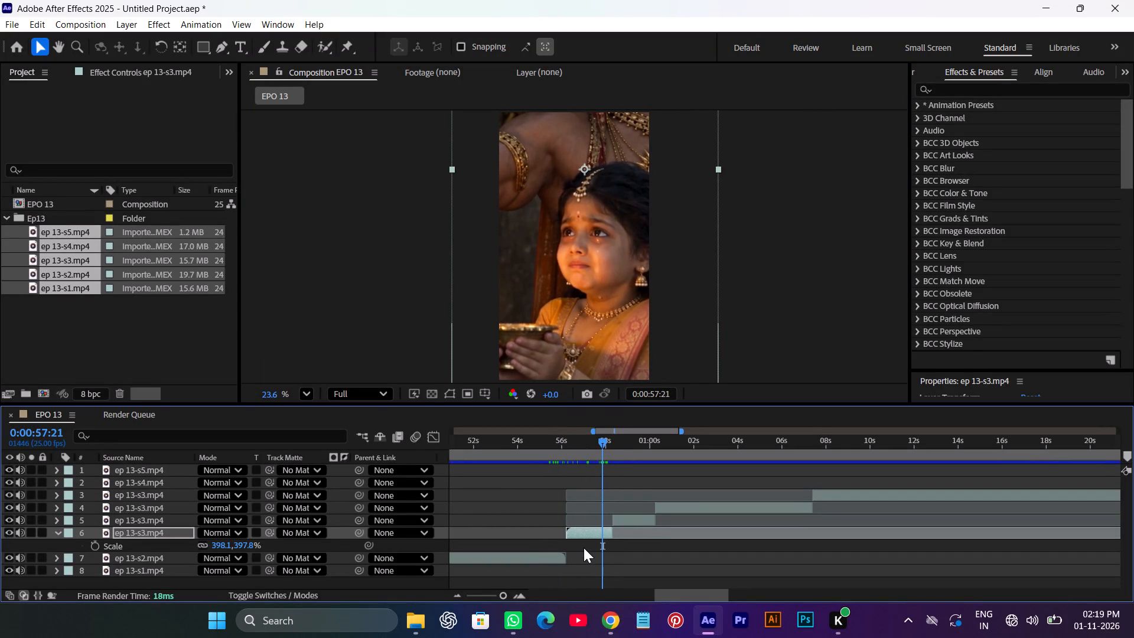
drag(243, 546, 278, 542)
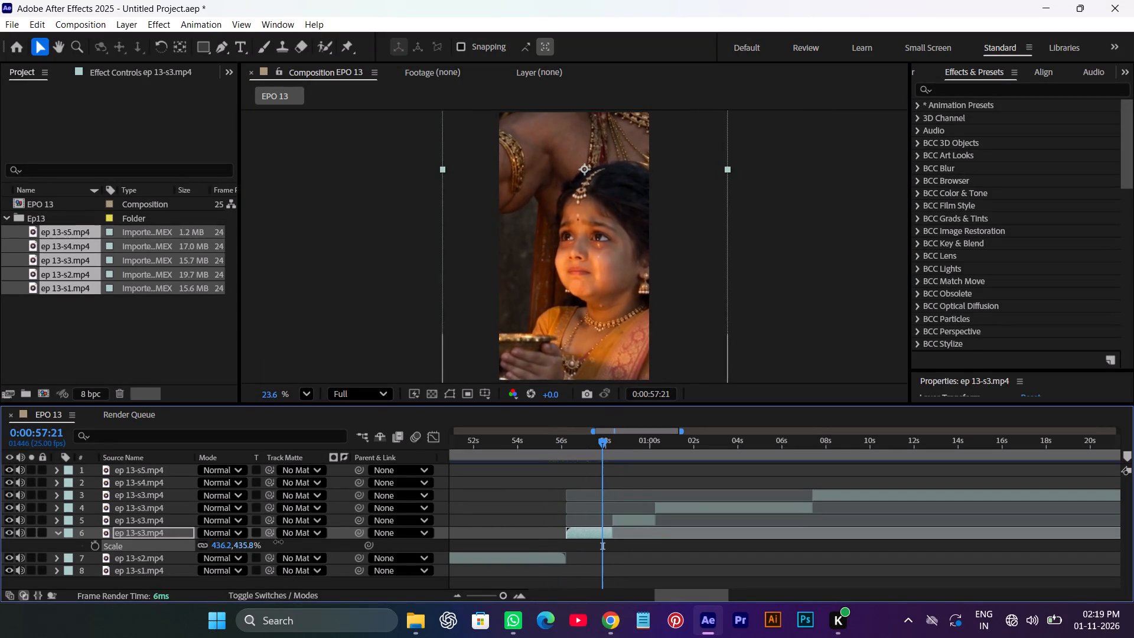
drag(278, 542, 301, 536)
drag(558, 340, 551, 266)
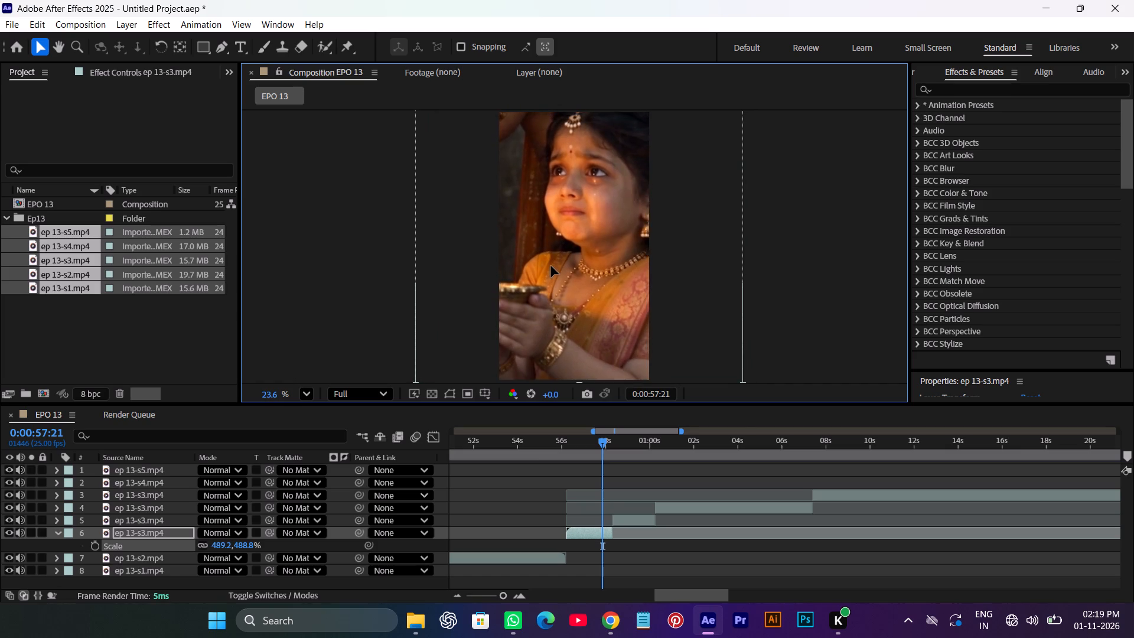
drag(551, 266, 599, 259)
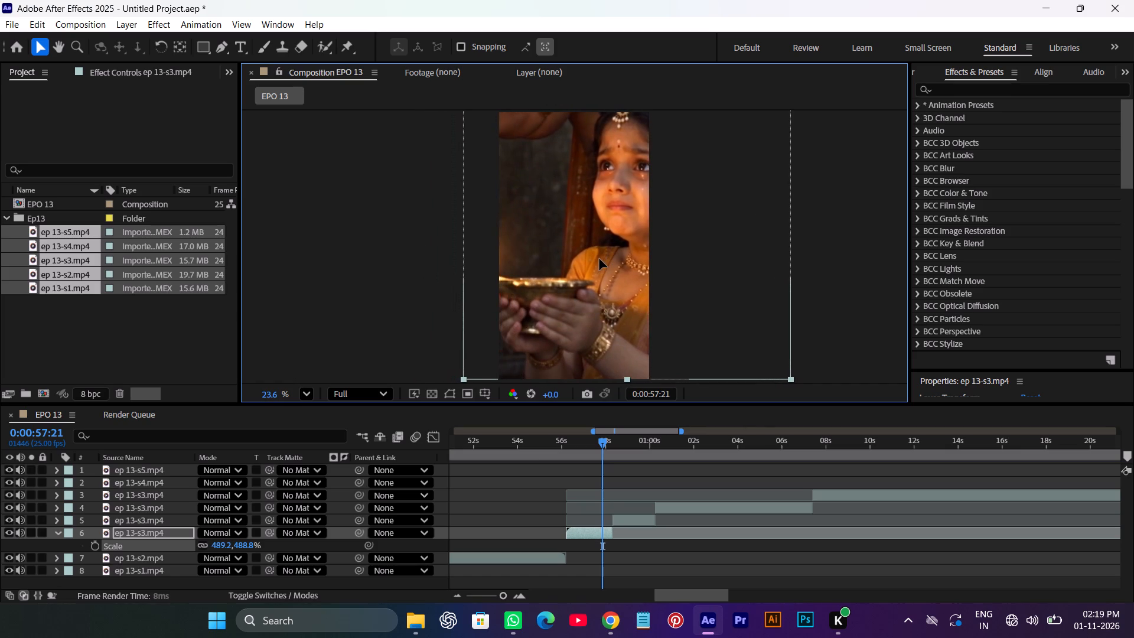
drag(599, 259, 618, 263)
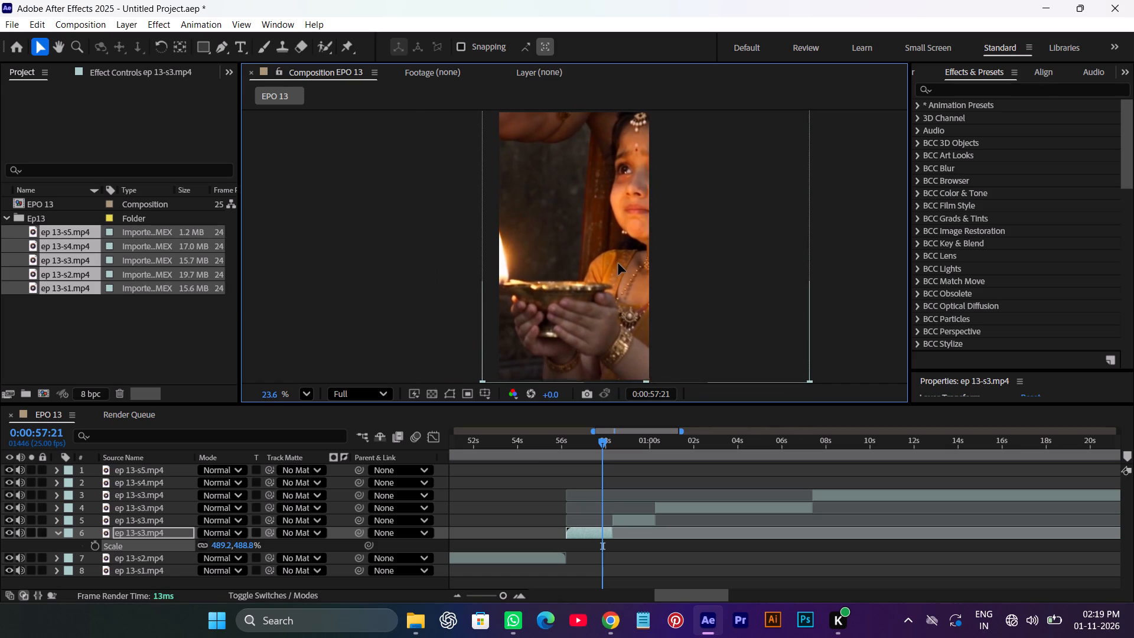
drag(618, 263, 625, 265)
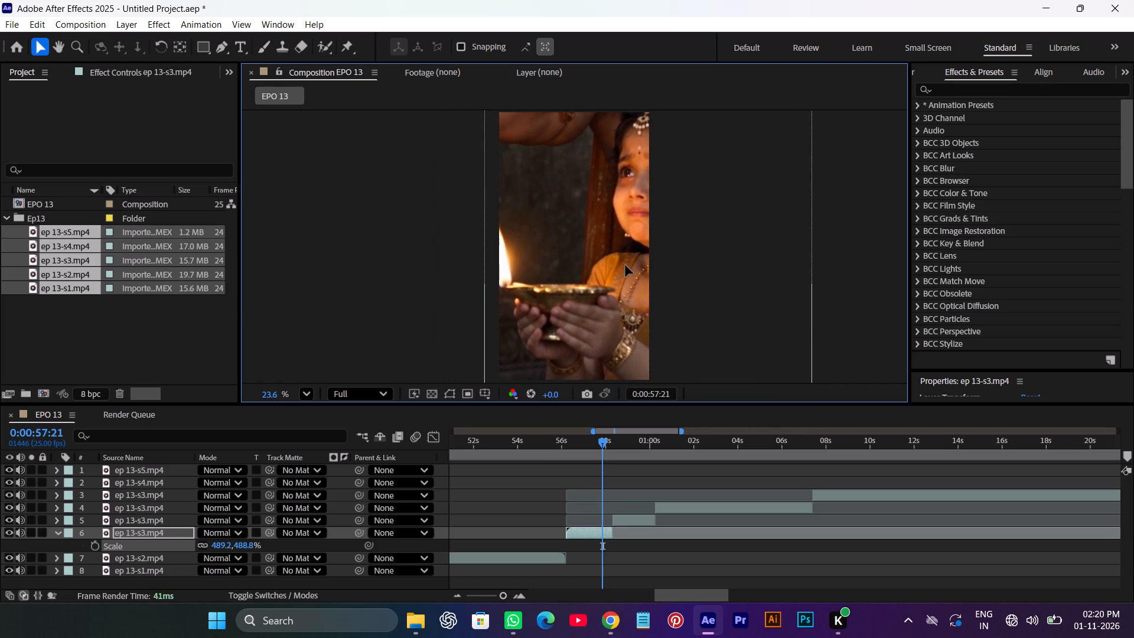
drag(625, 265, 596, 255)
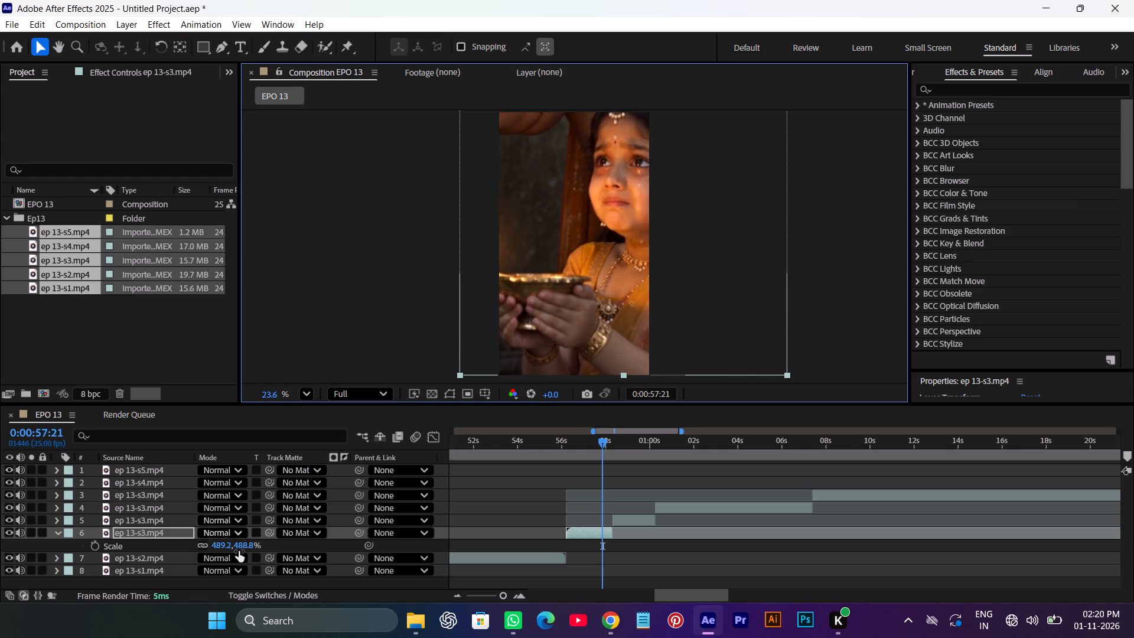
drag(243, 548, 194, 545)
drag(568, 297, 578, 339)
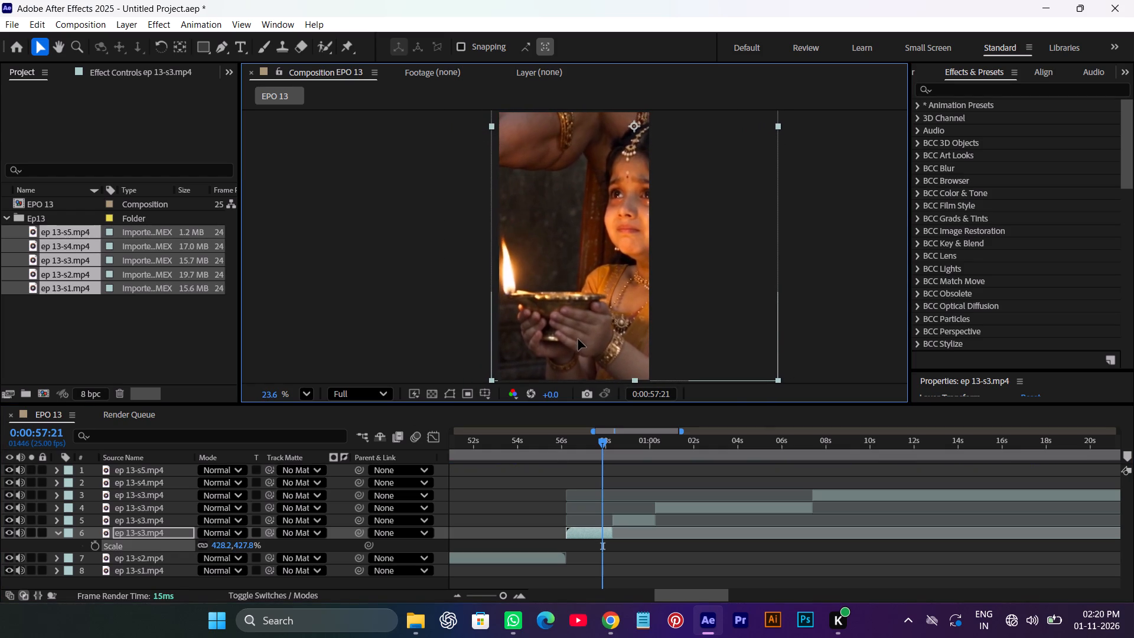
drag(578, 339, 576, 339)
Reframe the second ep 13-s3.mp4 segment as a close-up of the crowned man's face, scaling it to about 494% at 0:00:59:12.
drag(604, 444, 578, 452)
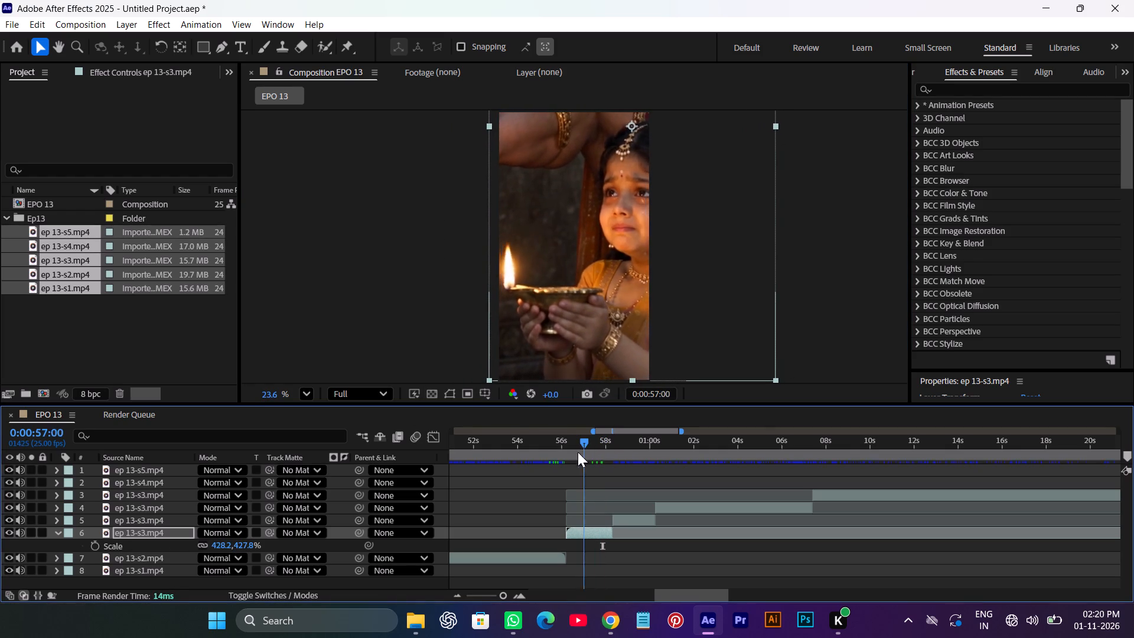
drag(578, 452, 633, 461)
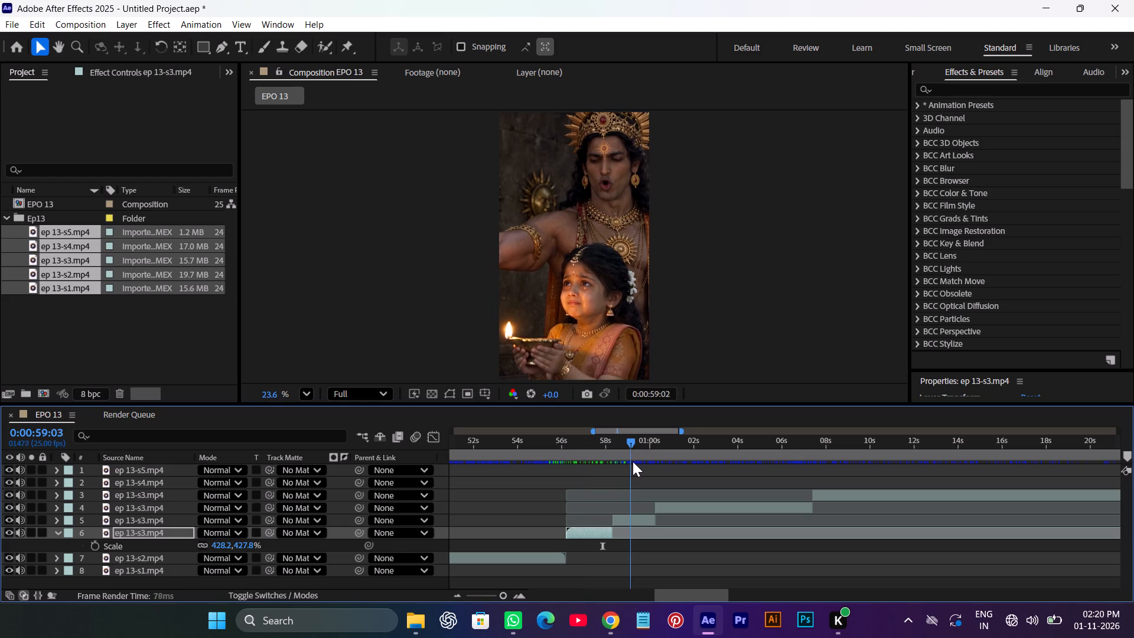
drag(633, 461, 643, 469)
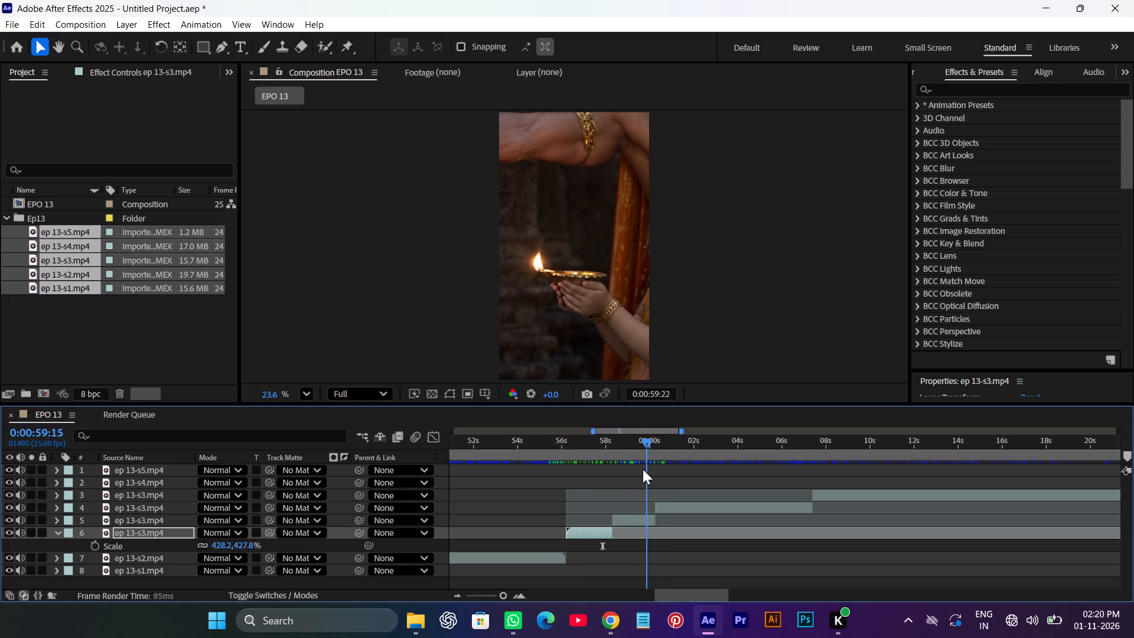
drag(643, 469, 640, 470)
click(634, 523)
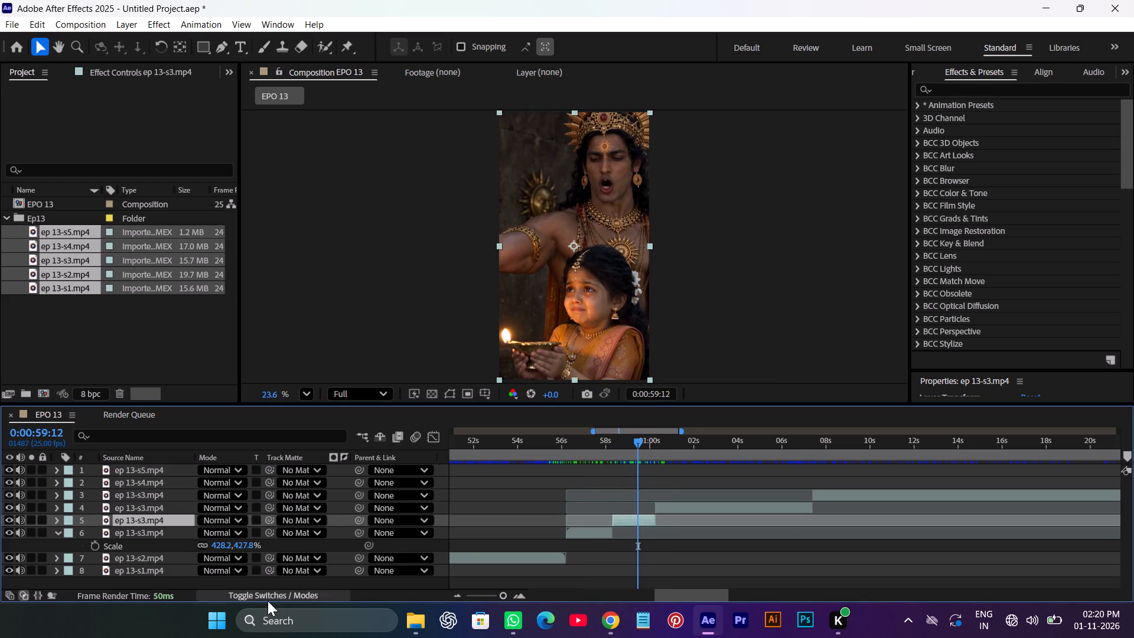
click(57, 535)
key(s)
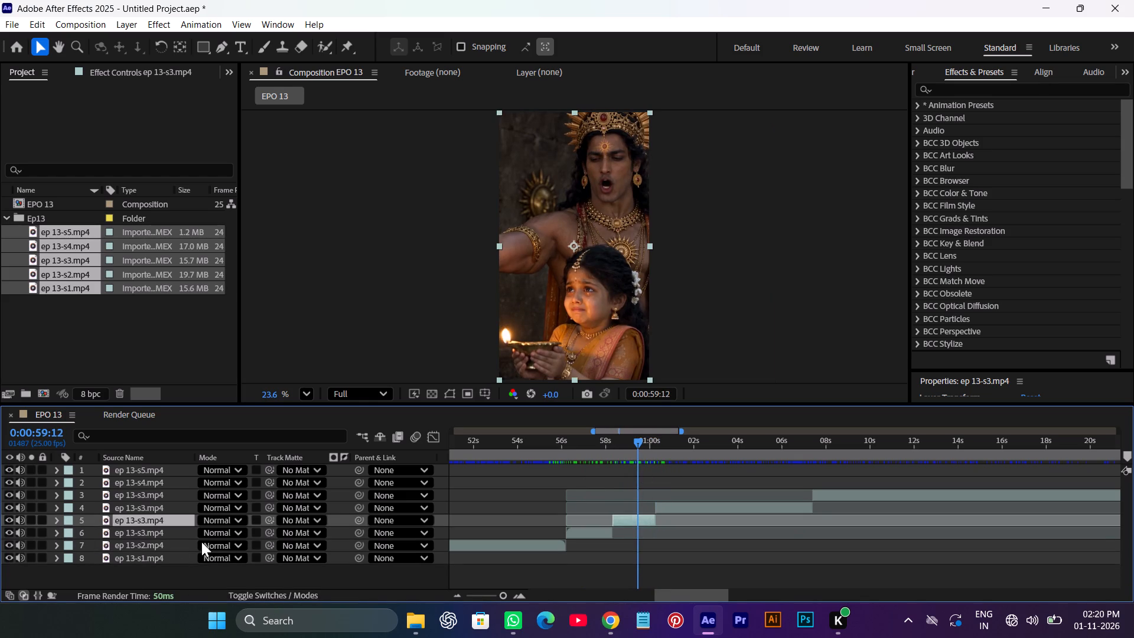
drag(238, 533, 348, 509)
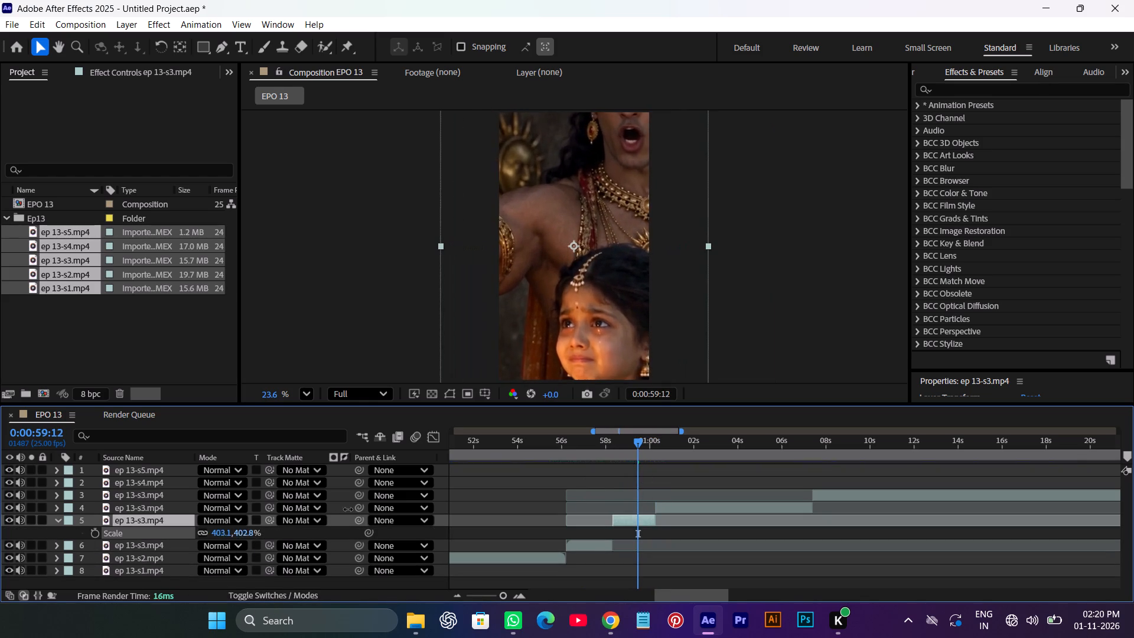
drag(348, 509, 348, 509)
drag(598, 298, 557, 408)
drag(240, 533, 301, 529)
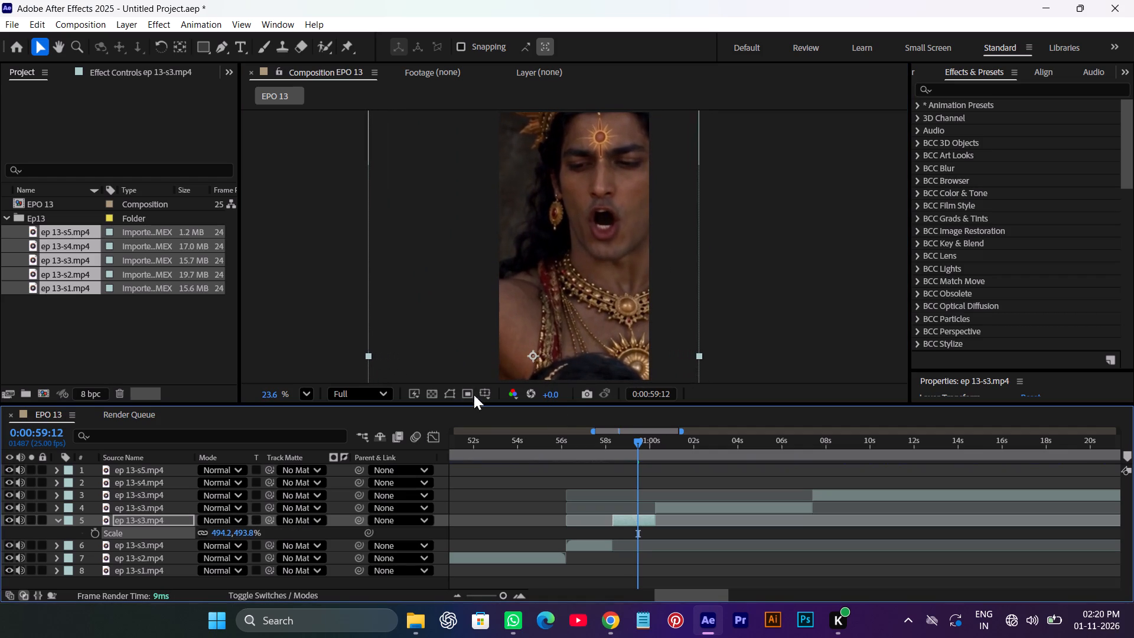
drag(569, 328, 554, 367)
click(58, 519)
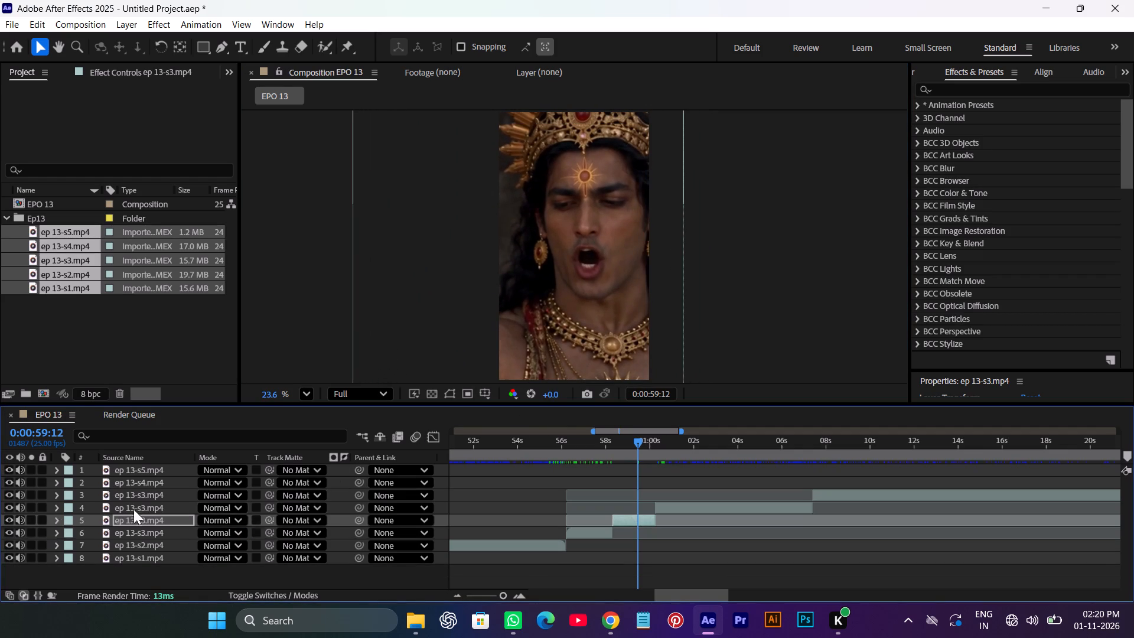
Play back the reframed ep 13-s3.mp4 segments from about 0:00:57:19 into the shot of the hands holding the lamp.
drag(640, 444, 620, 447)
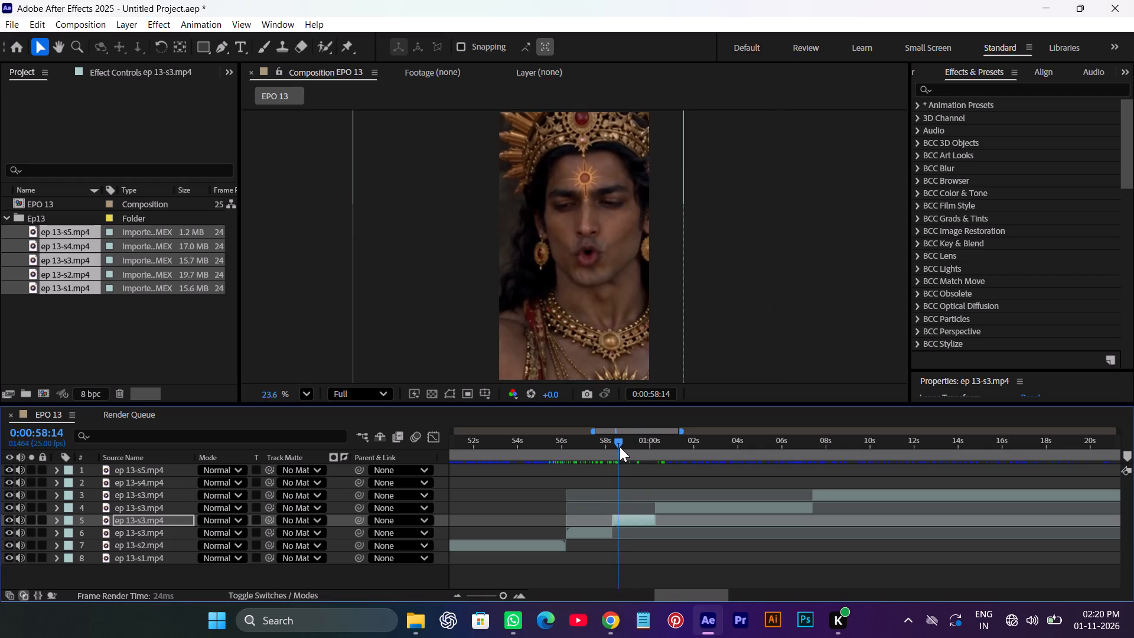
drag(620, 447, 601, 451)
key(space)
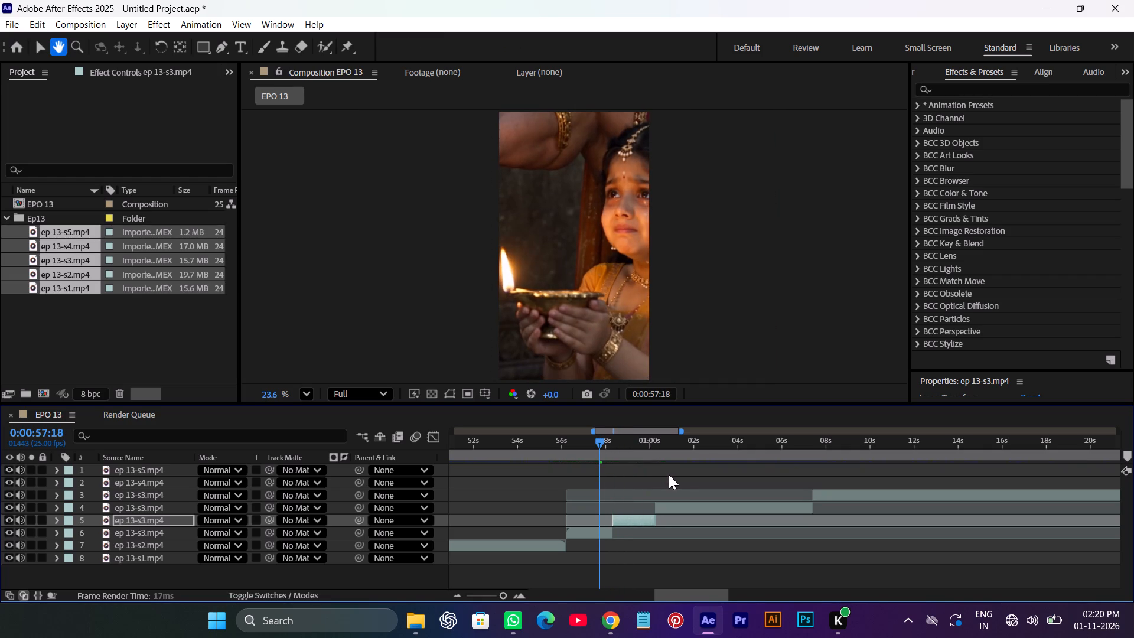
click(651, 555)
key(space)
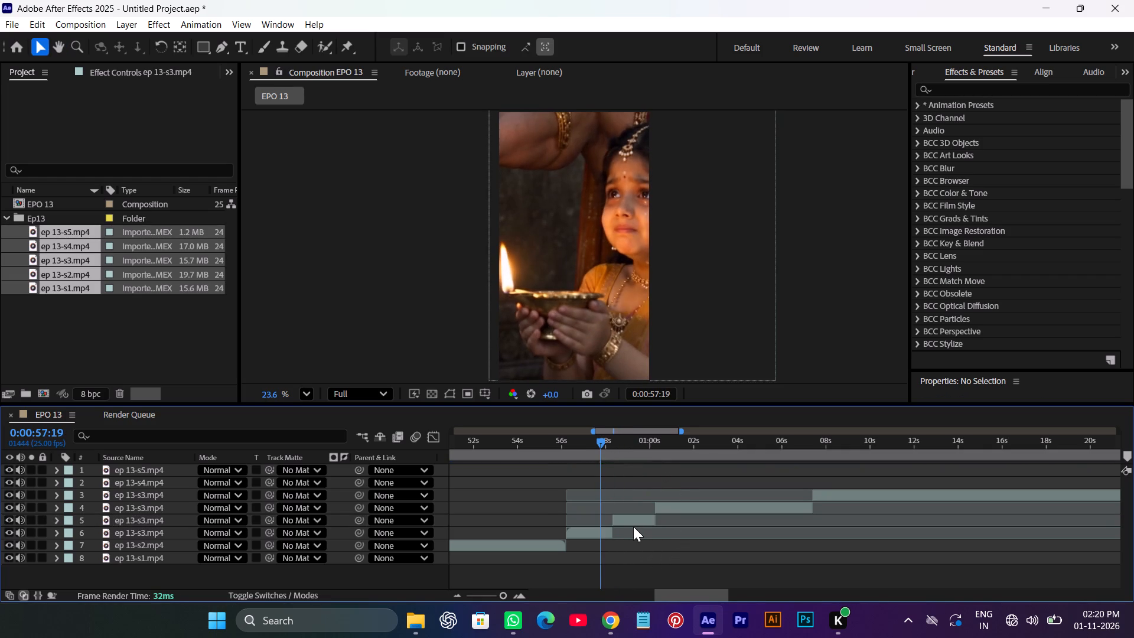
key(space)
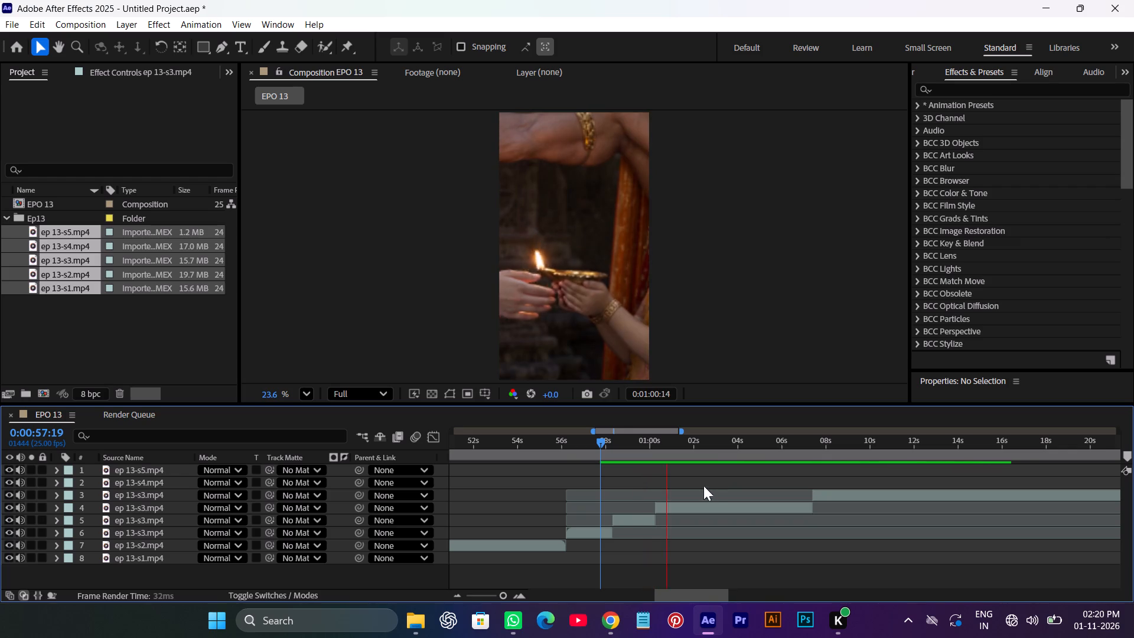
key(space)
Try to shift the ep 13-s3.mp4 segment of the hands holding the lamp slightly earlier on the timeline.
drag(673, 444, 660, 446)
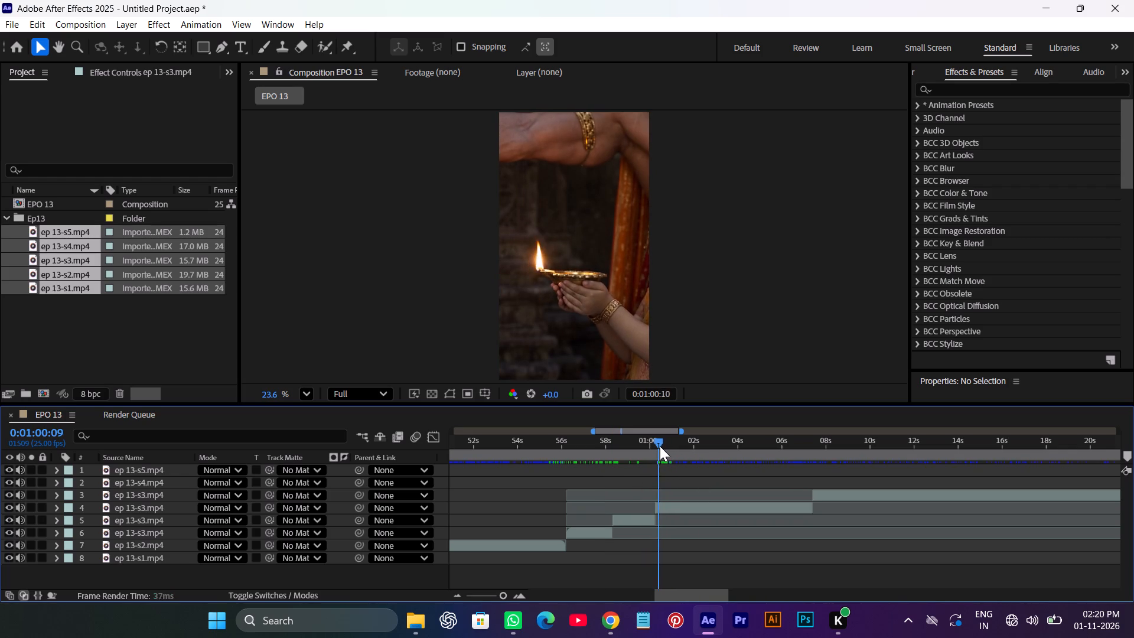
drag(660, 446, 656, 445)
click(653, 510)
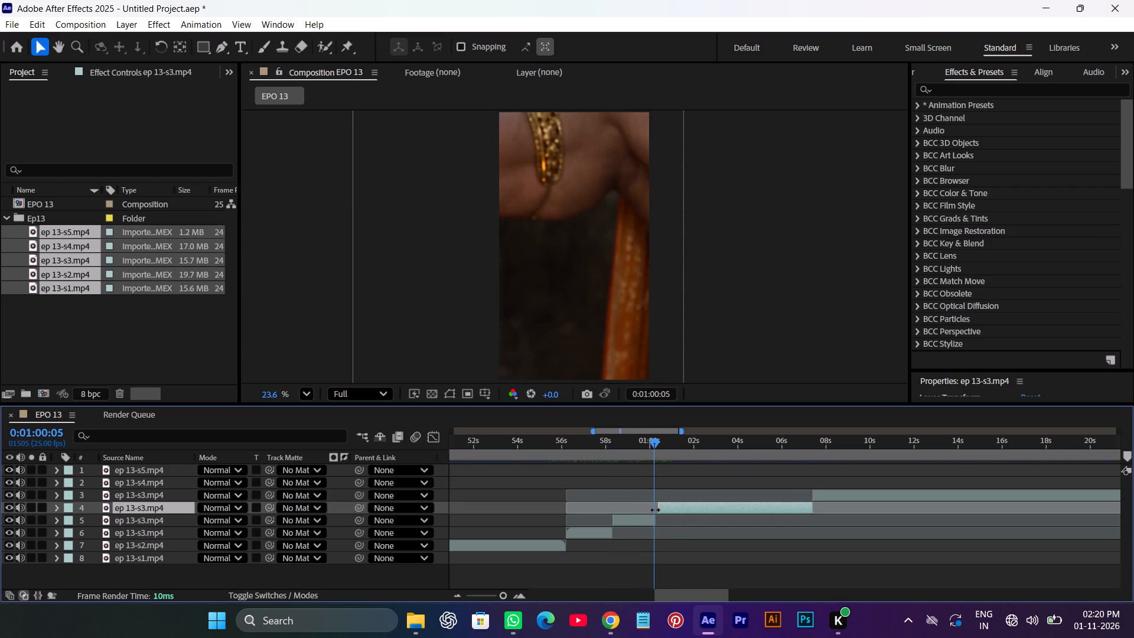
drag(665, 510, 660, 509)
Restore the shifted ep 13-s3.mp4 segment to its earlier position and split it at 0:01:02:11, in the hands-and-lamp shot.
drag(653, 448, 647, 448)
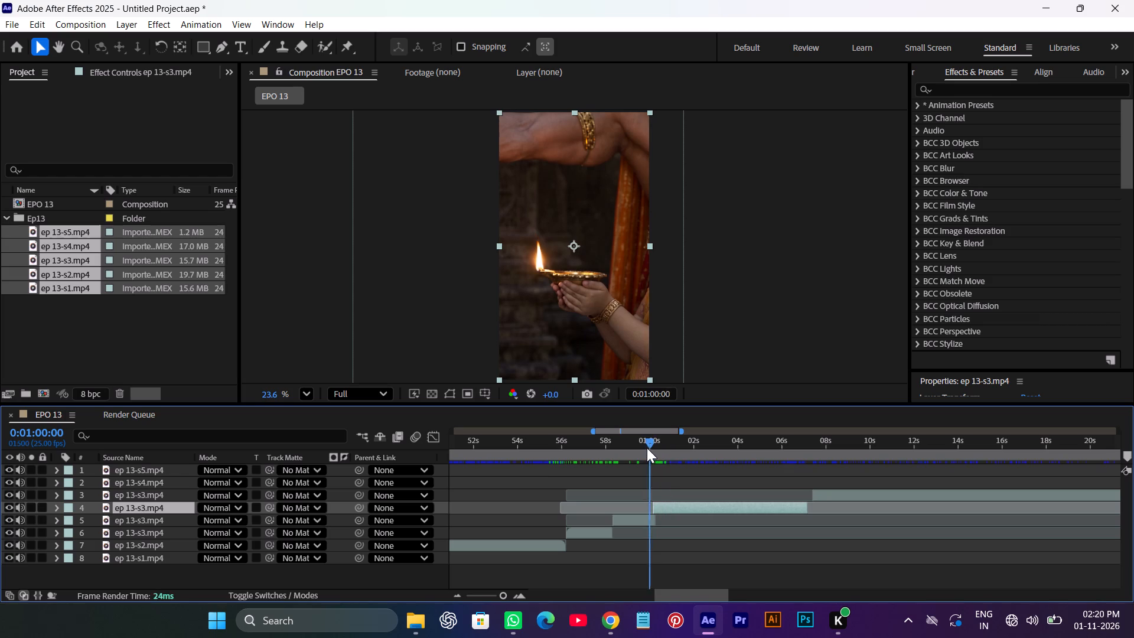
drag(647, 448, 662, 450)
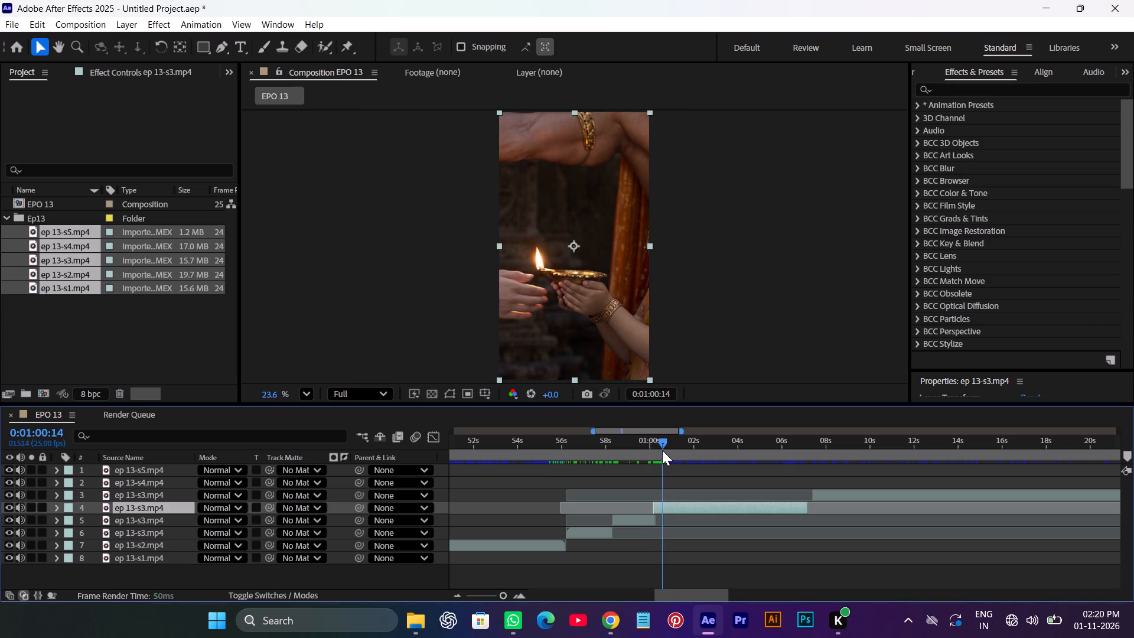
drag(662, 450, 720, 447)
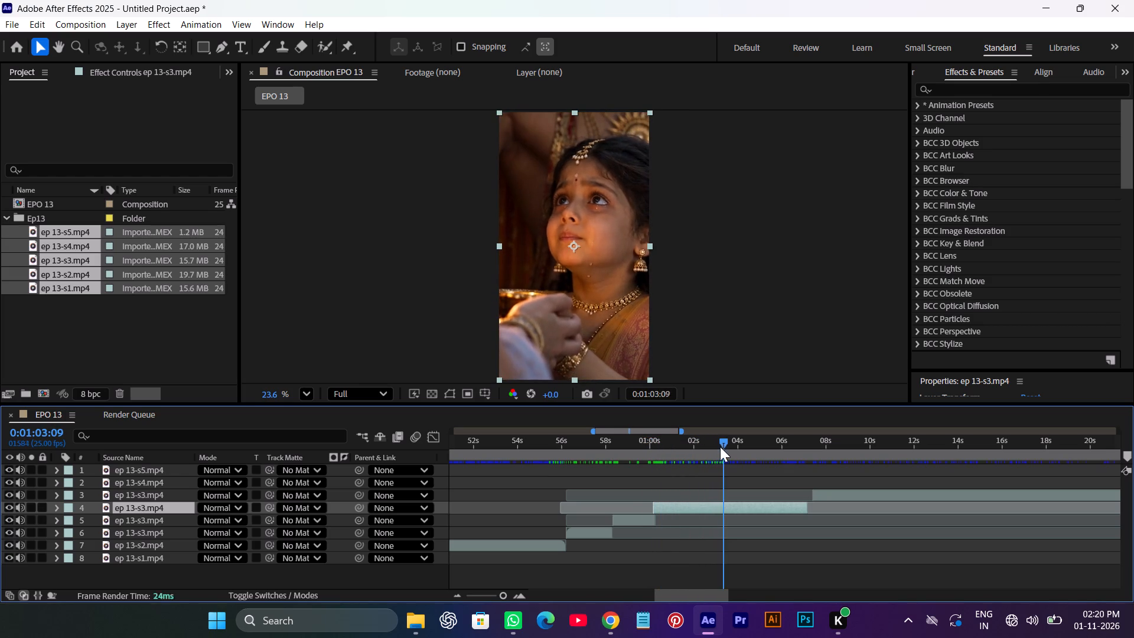
drag(720, 447, 686, 453)
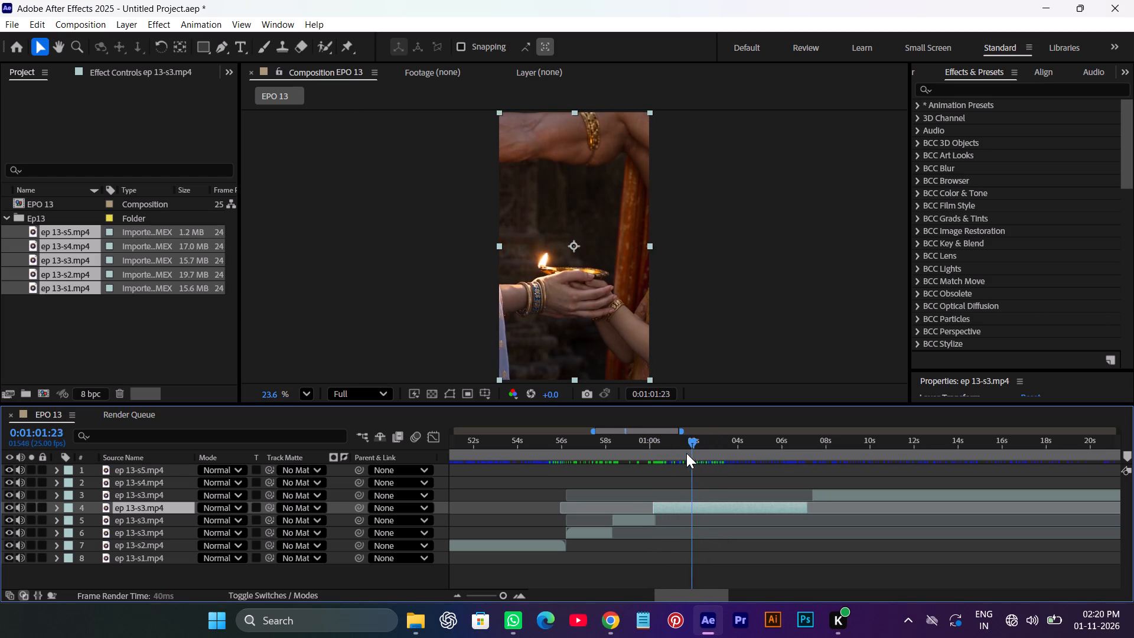
drag(686, 453, 649, 460)
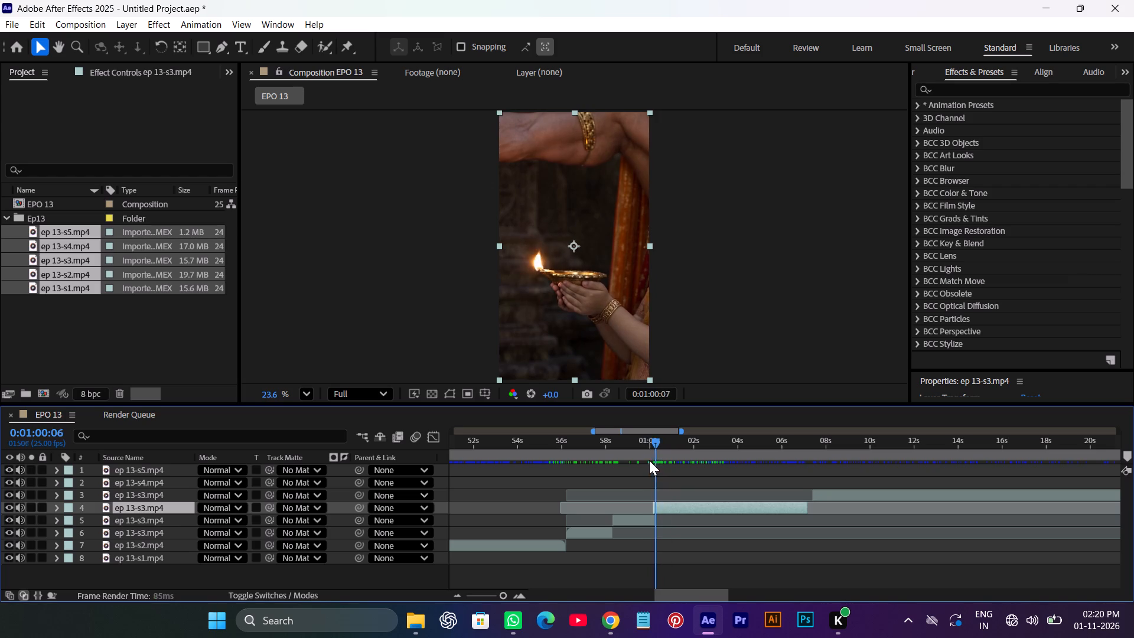
drag(649, 460, 674, 464)
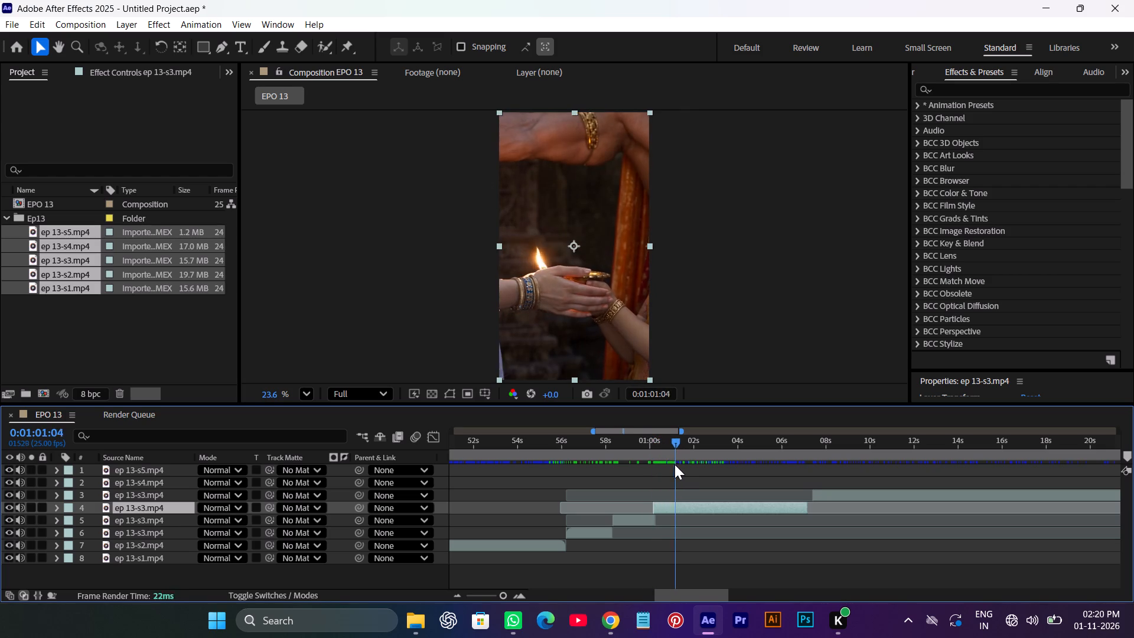
drag(674, 464, 694, 466)
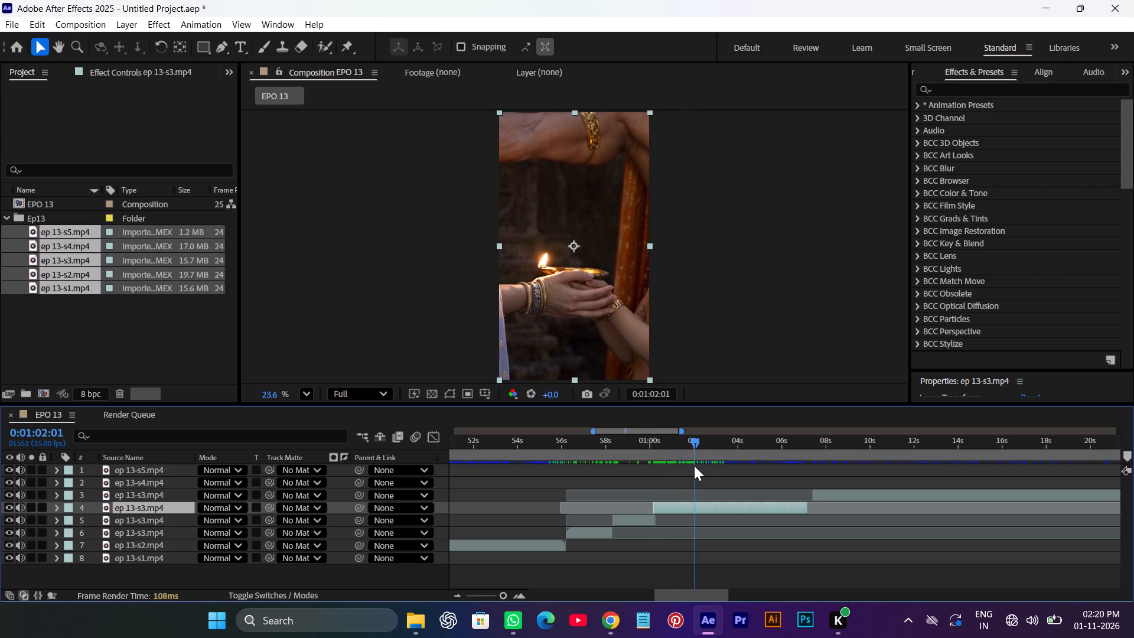
drag(694, 466, 706, 466)
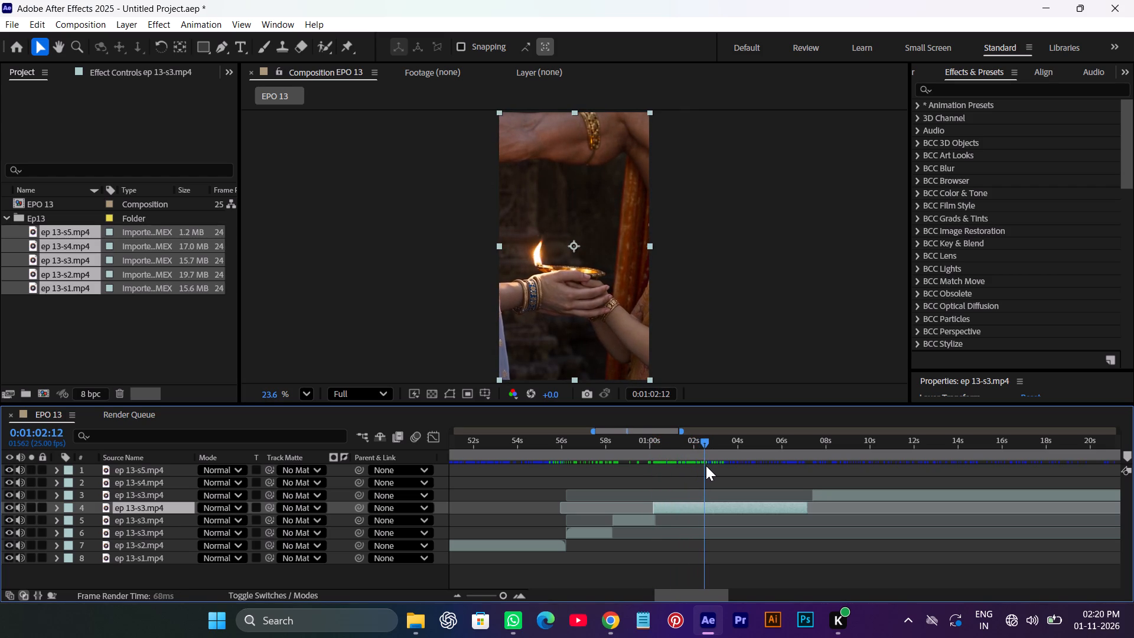
drag(706, 466, 702, 467)
click(708, 504)
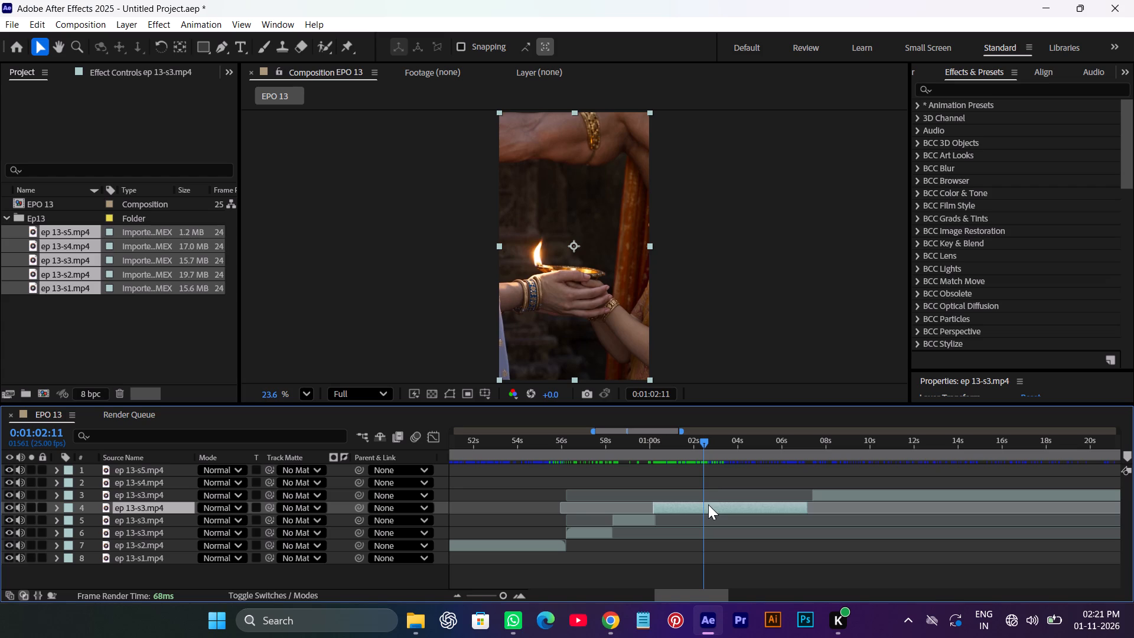
ctrl+shift+click(706, 513)
key(ctrl+shift+d)
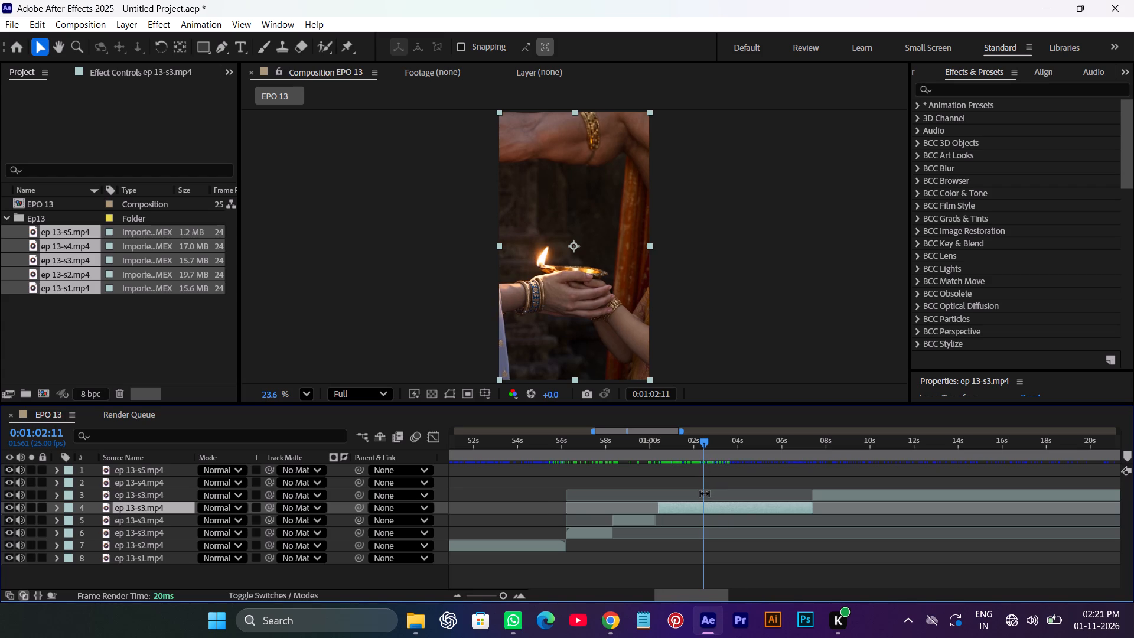
key(ctrl+shift+d)
Reframe the ep 13-s3.mp4 hands-and-lamp segment before 0:01:02:11 as a close-up, scaling it to about 298% and moving it up.
drag(696, 444, 685, 444)
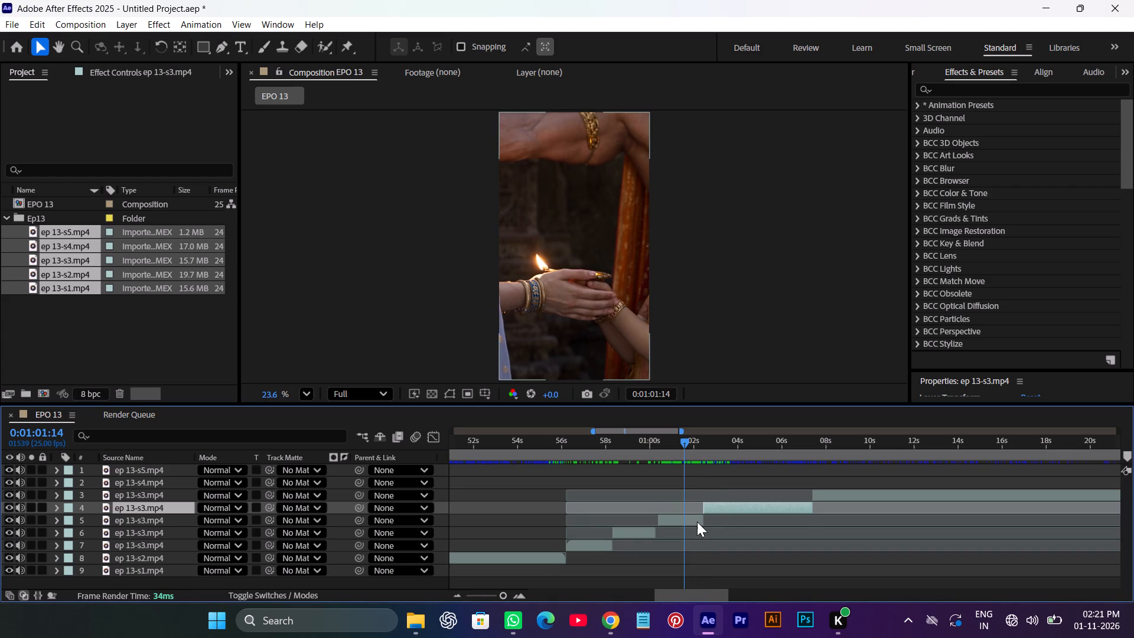
click(695, 521)
key(s)
drag(246, 533, 248, 533)
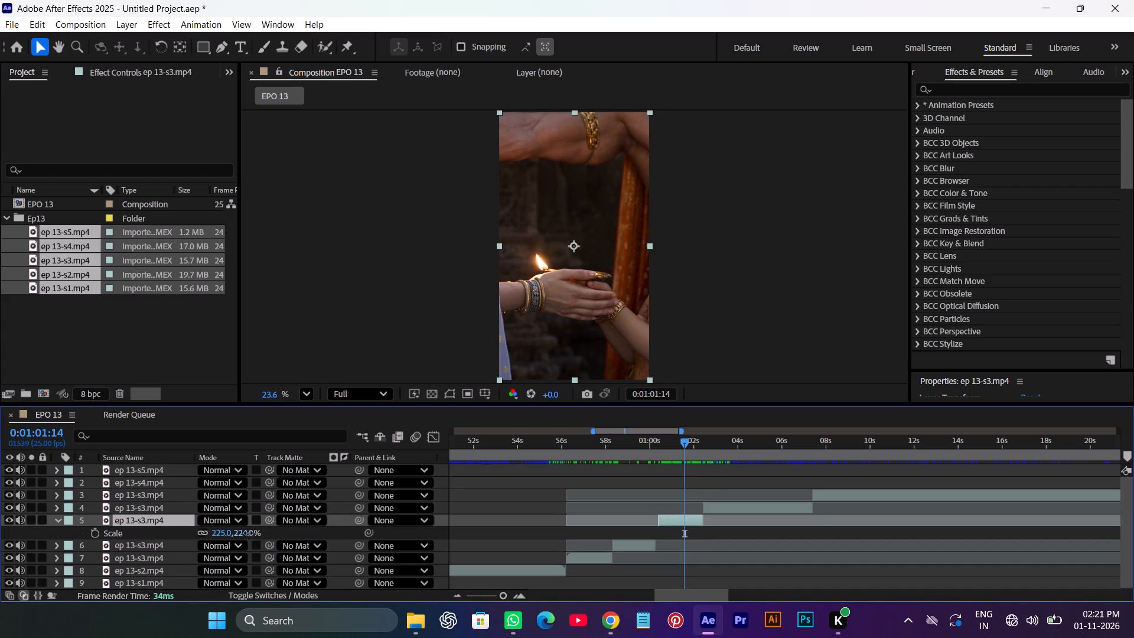
drag(248, 533, 295, 527)
drag(577, 319, 575, 296)
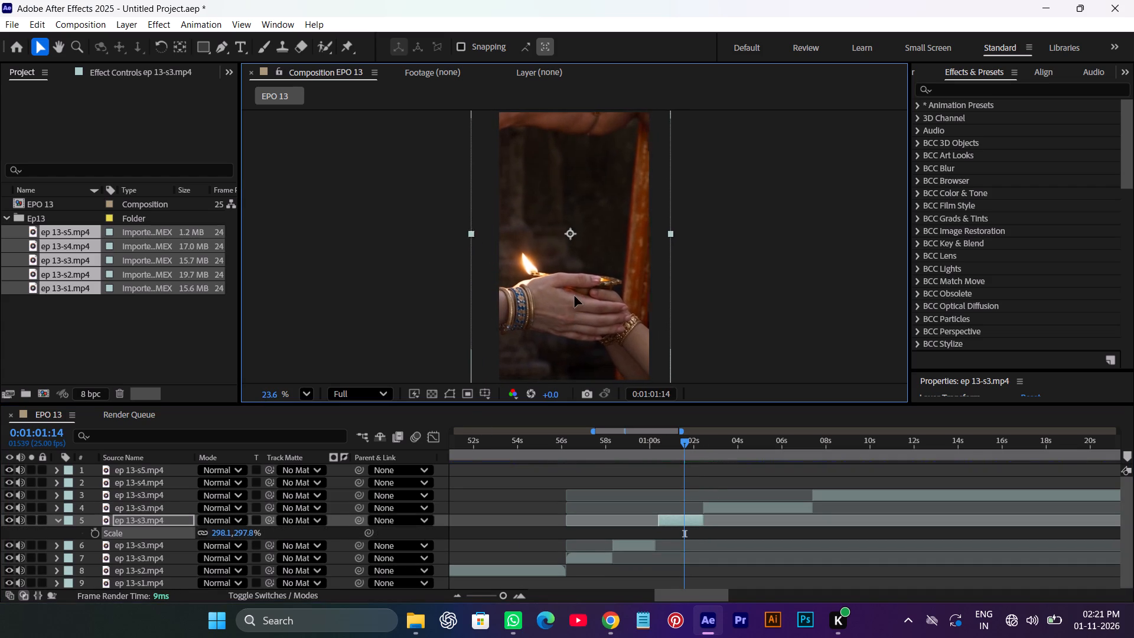
drag(575, 296, 576, 294)
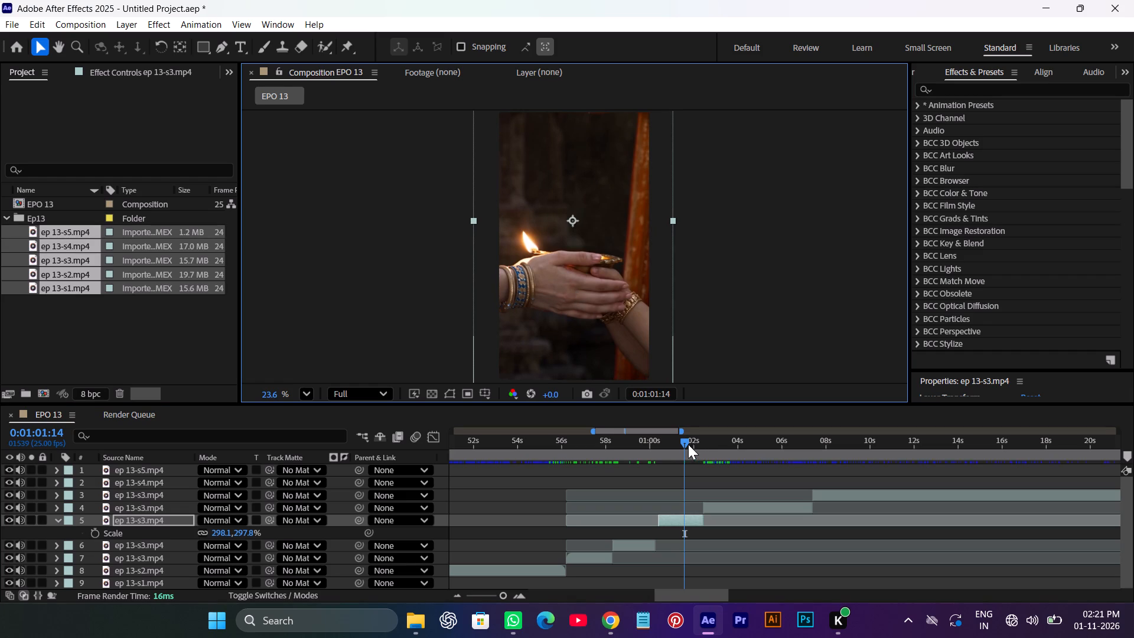
Trim the start of the lamp close-up segment and slide it earlier to meet the preceding face close-up at about 0:01:00:05.
drag(688, 444, 666, 447)
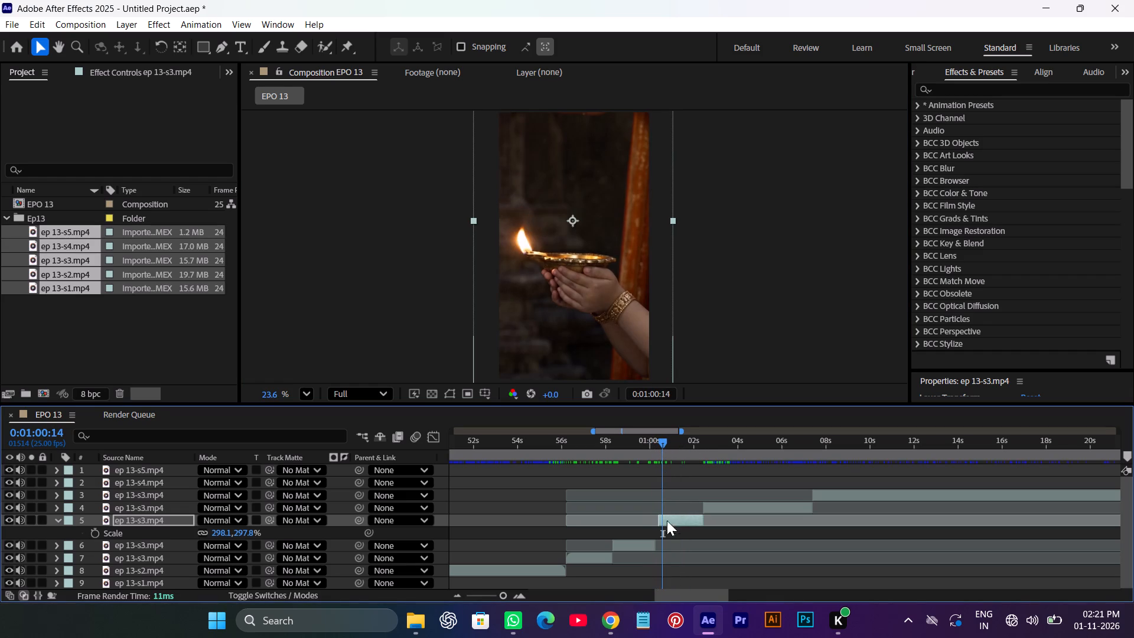
click(666, 520)
drag(654, 440, 656, 445)
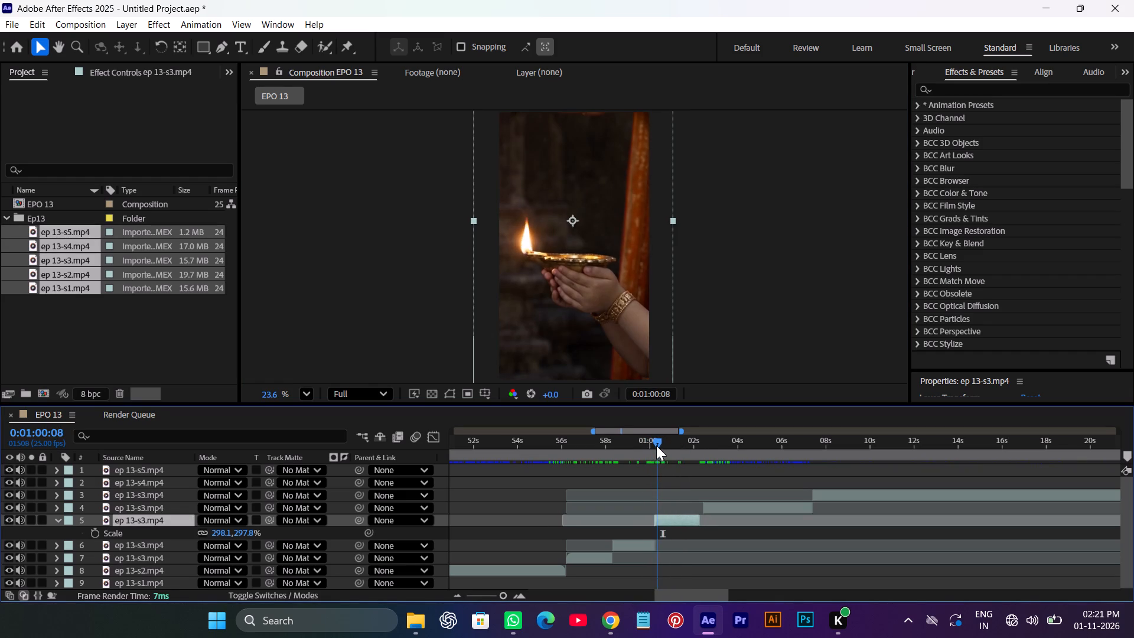
drag(656, 445, 654, 445)
drag(653, 522, 660, 519)
drag(669, 519, 660, 519)
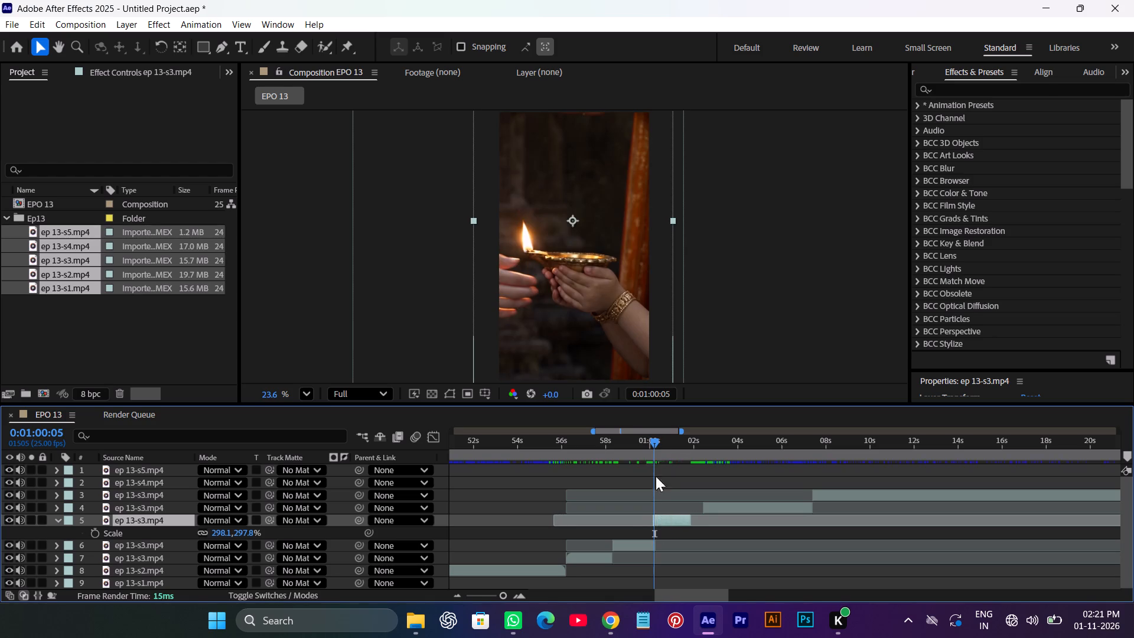
Trim the next ep 13-s3.mp4 segment to start on the girl's face and butt it against the lamp close-up at about 0:01:01:21.
drag(651, 442, 676, 452)
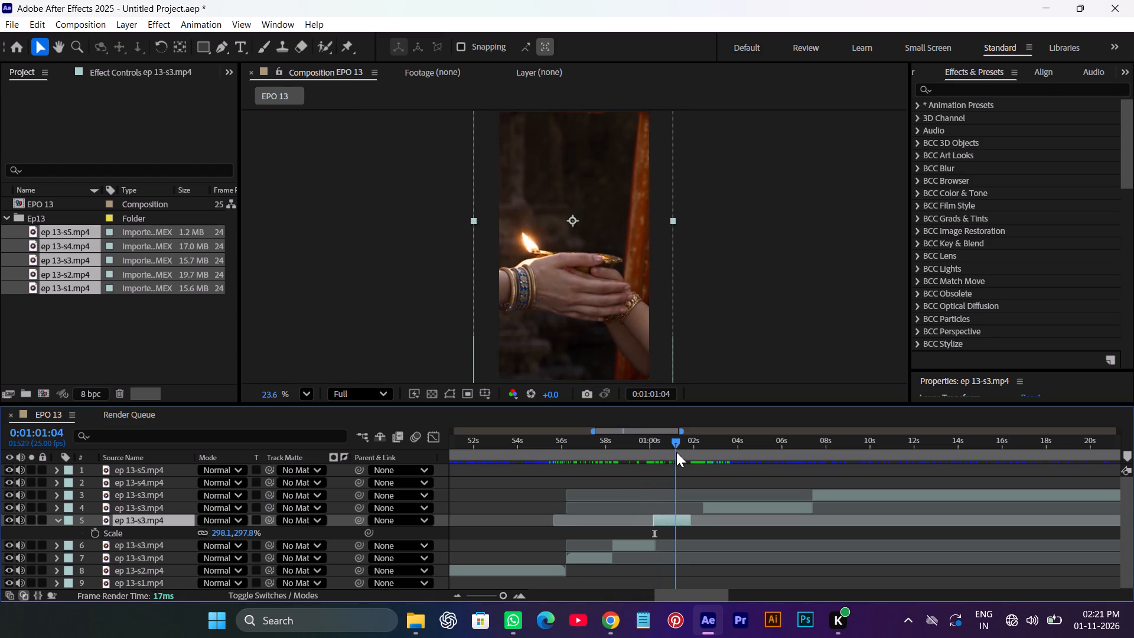
drag(676, 452, 687, 459)
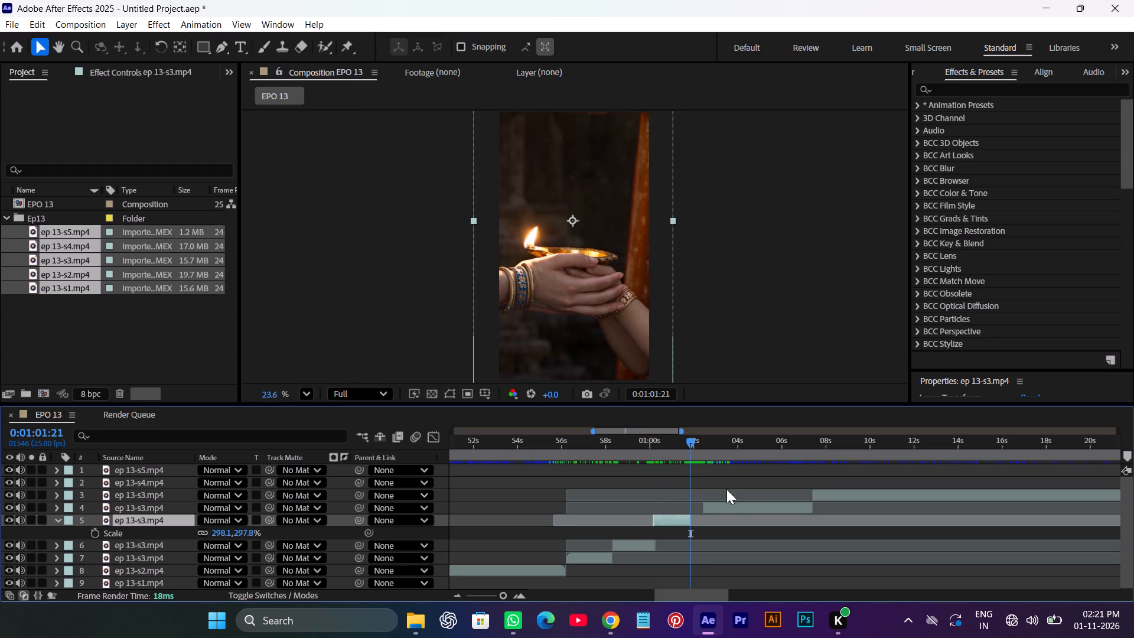
drag(731, 507, 716, 512)
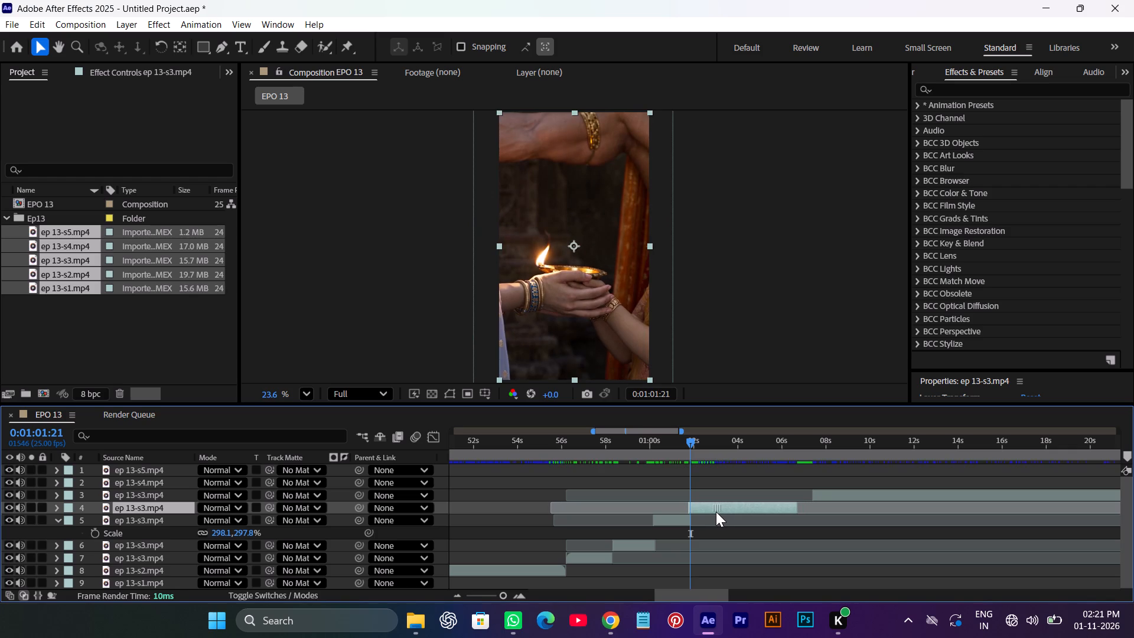
drag(716, 512, 705, 512)
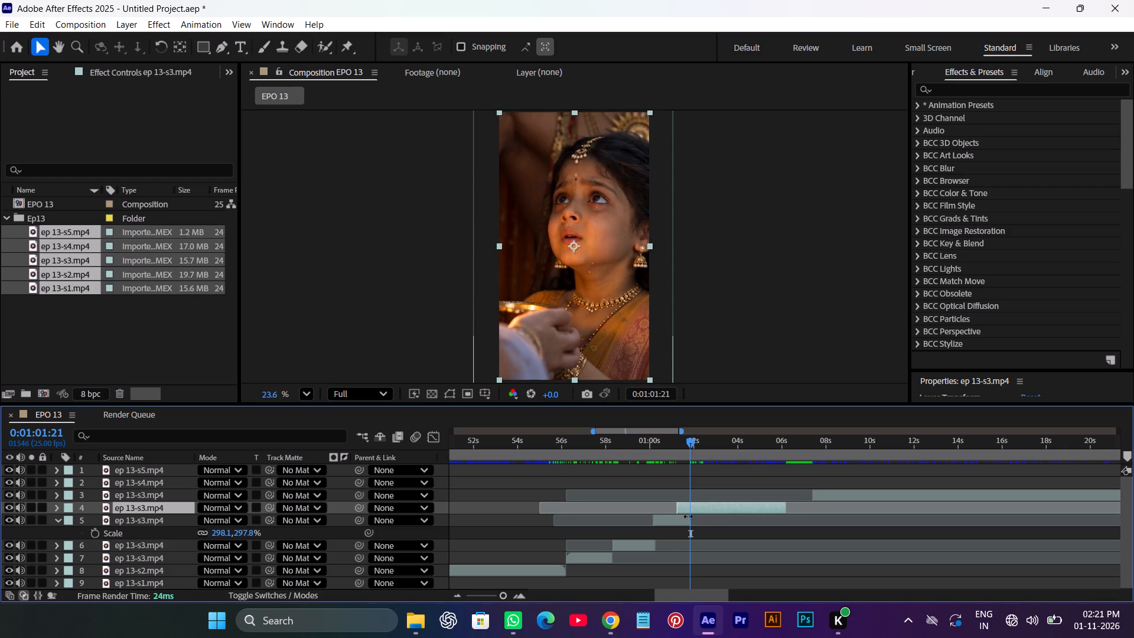
drag(676, 512, 692, 513)
click(706, 510)
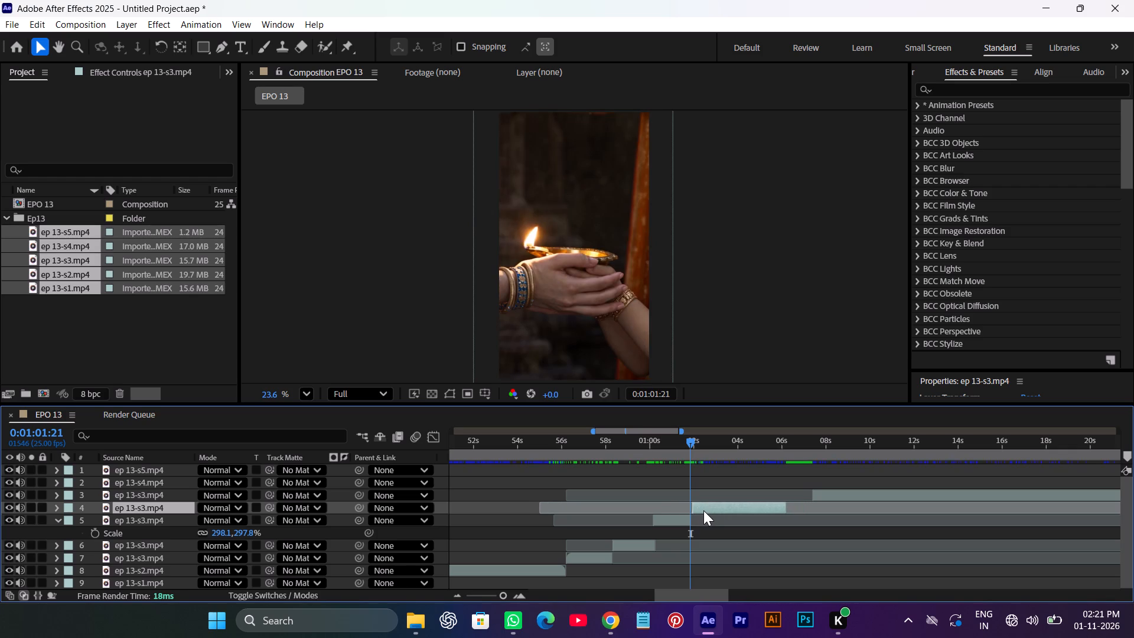
Play back the tightened ep 13-s3.mp4 cuts from 0:00:59:18 and collapse the lamp segment's Scale property.
drag(690, 440, 643, 464)
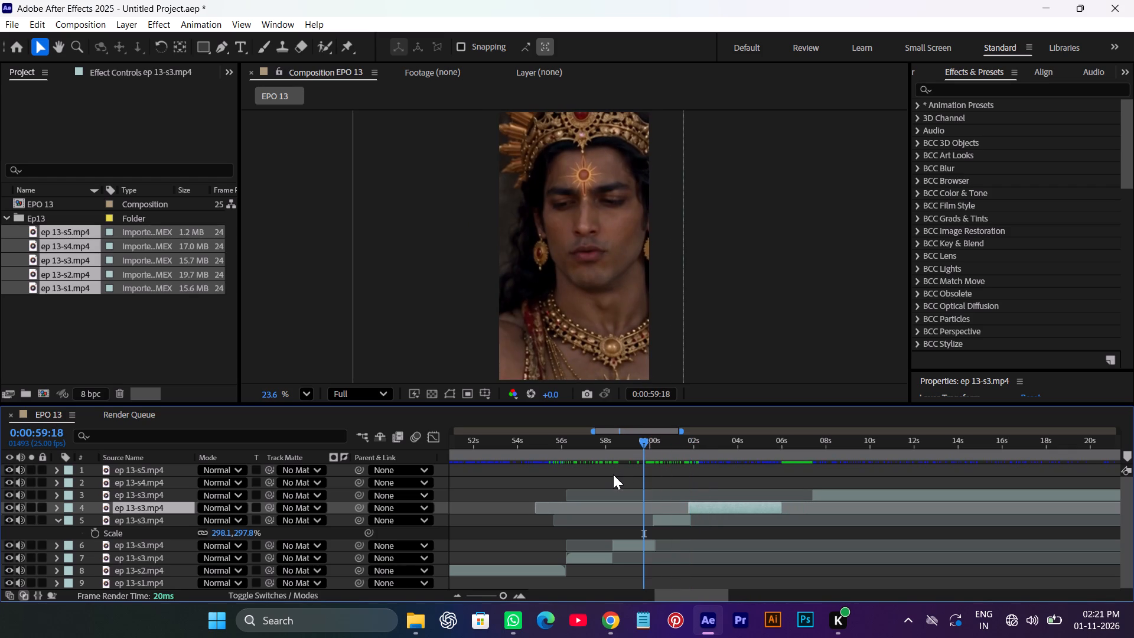
click(613, 474)
key(space)
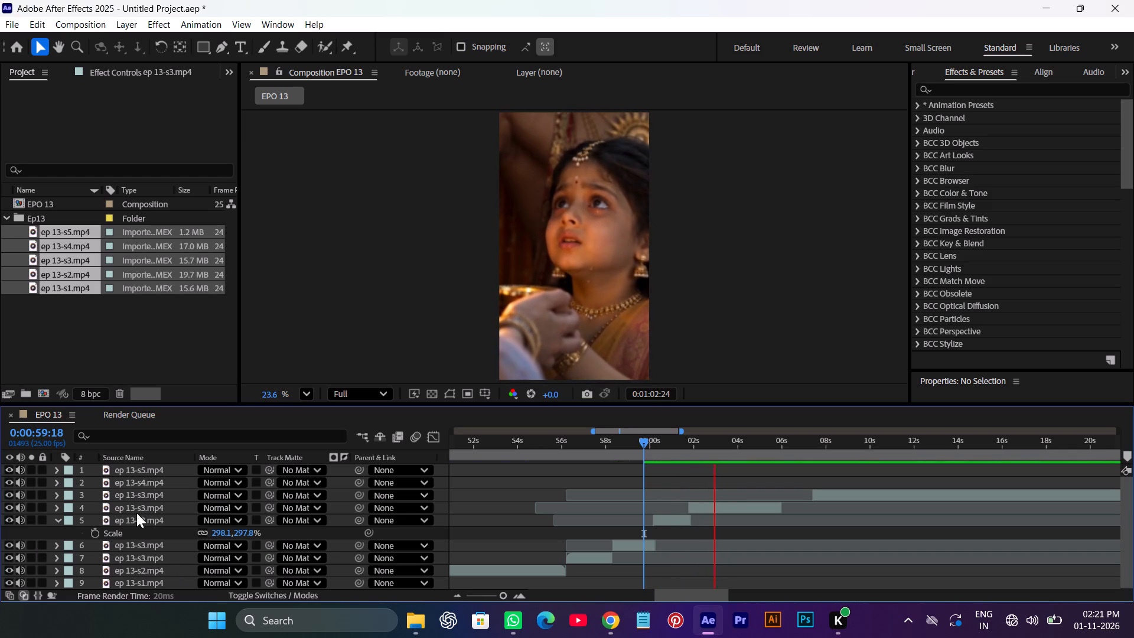
click(56, 517)
key(space)
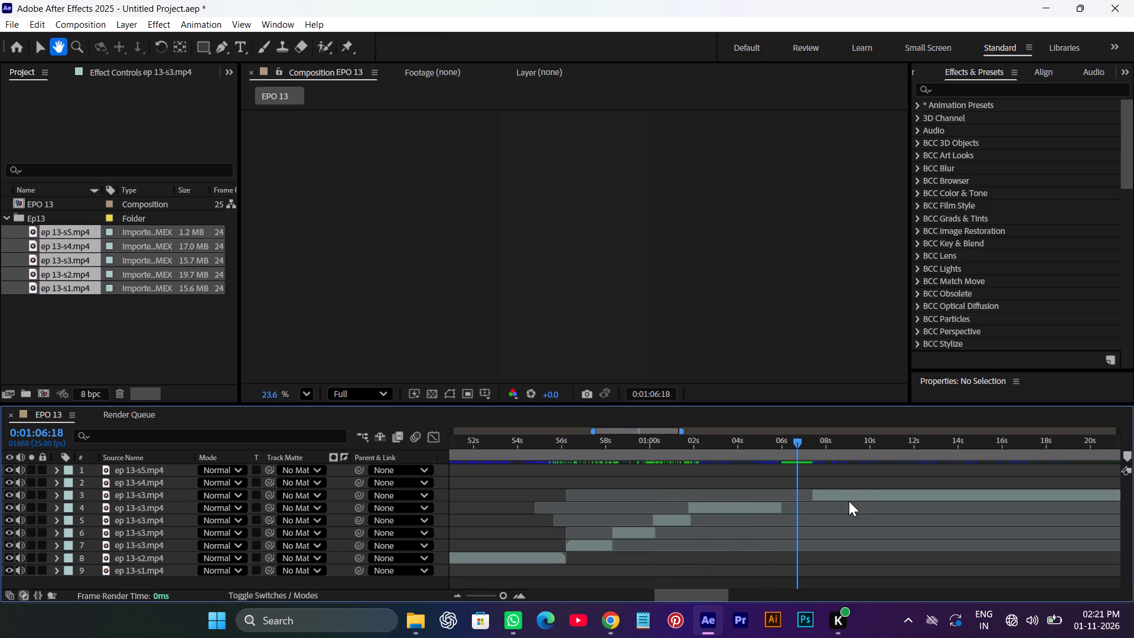
Slide the last ep 13-s3.mp4 segment, the woman with the lamp, earlier to follow the girl's segment at about 0:01:06.
drag(842, 493, 804, 501)
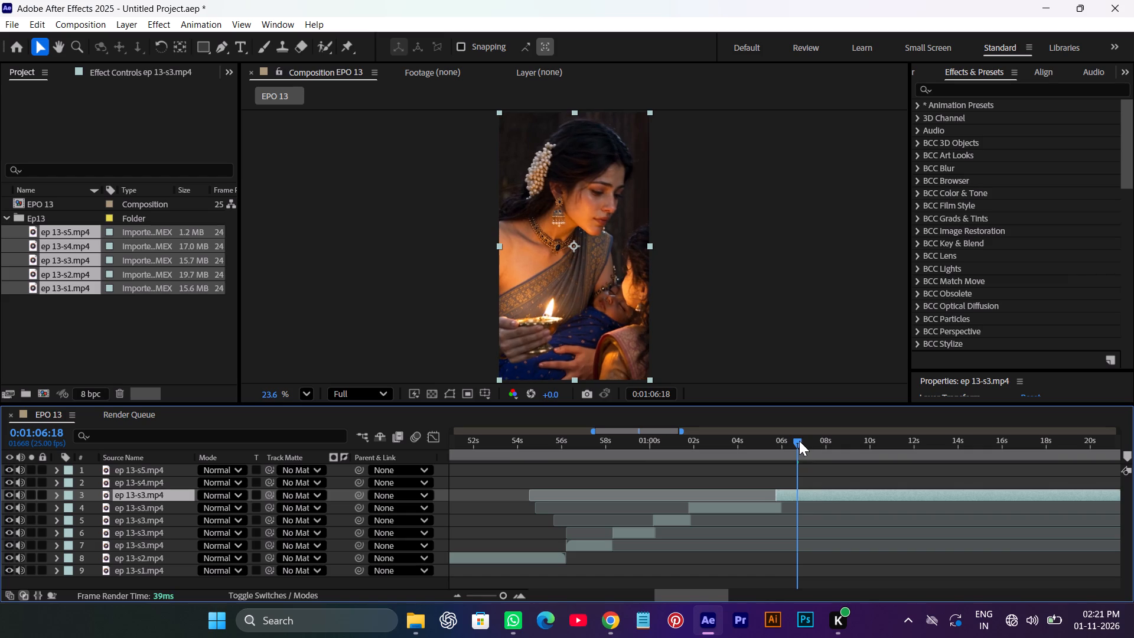
drag(797, 441, 775, 451)
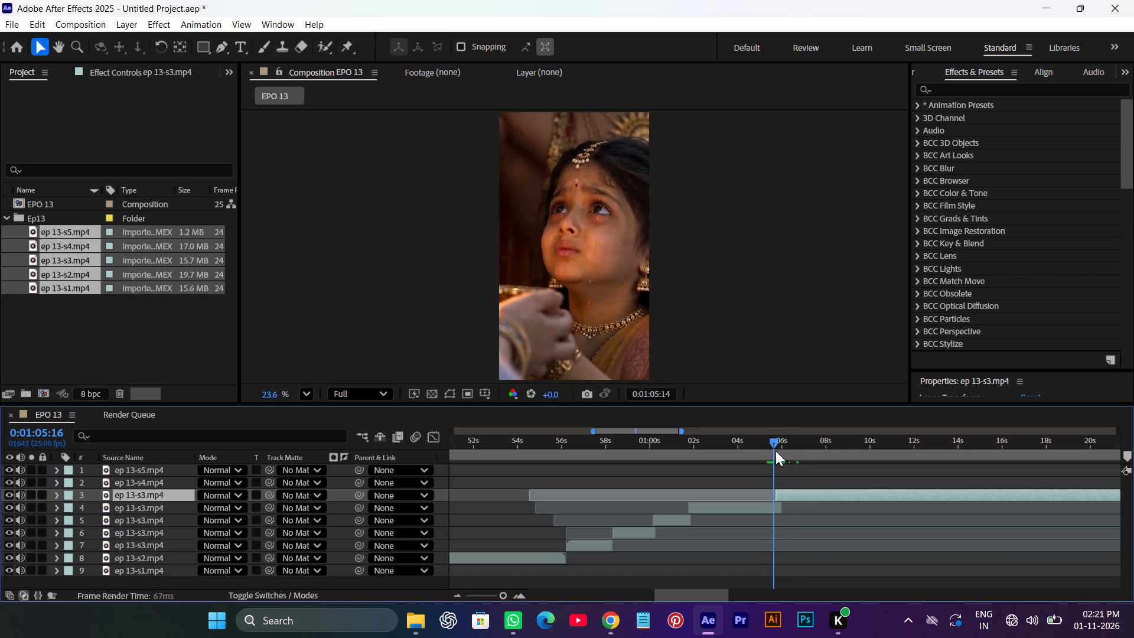
drag(775, 451, 775, 452)
click(796, 494)
Slide the ep 13-s4.mp4 clip earlier to start where ep 13-s3.mp4 ends, at about 0:01:21:11.
key(space)
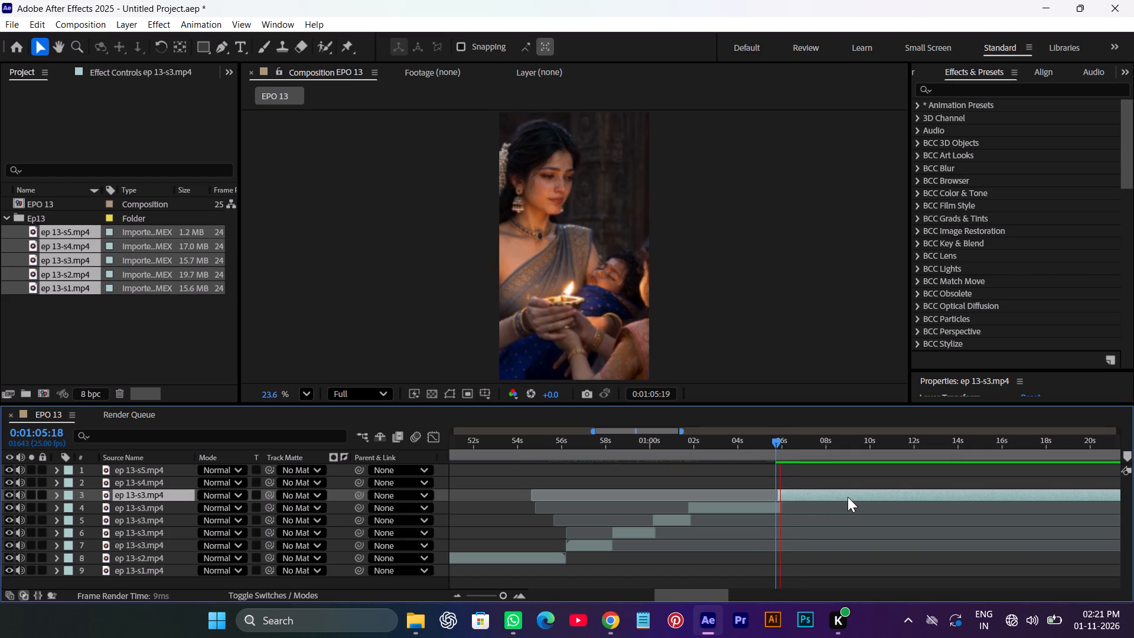
key(space)
key(space)
key(space)
key(space)
key(space)
key(space)
key(space)
key(space)
key(space)
key(space)
key(space)
key(space)
drag(950, 536, 695, 578)
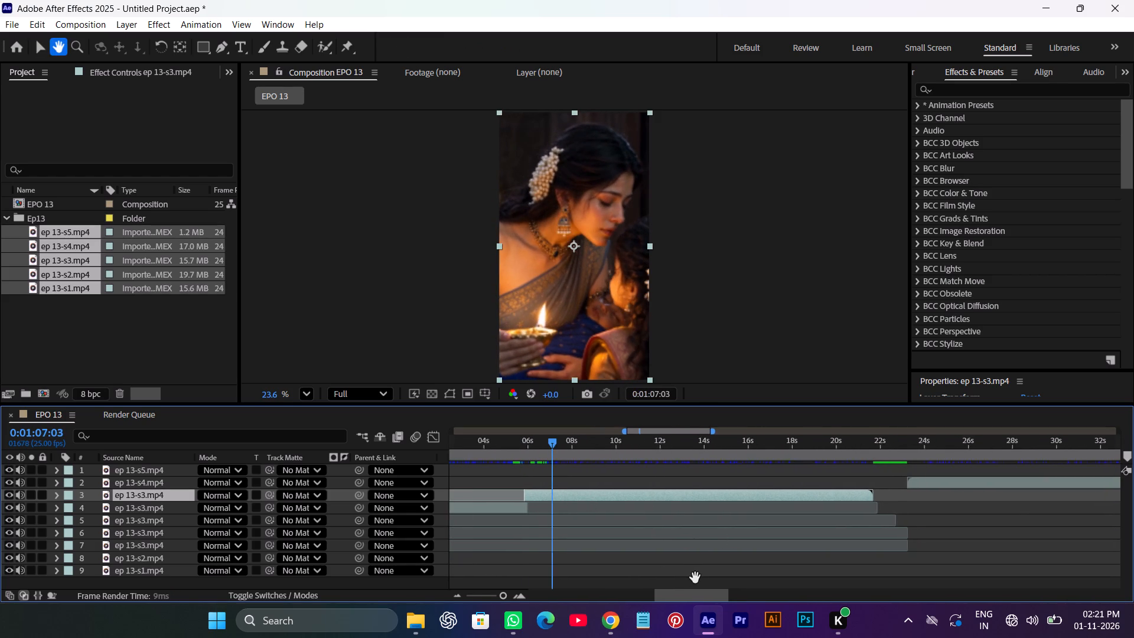
drag(695, 578, 690, 578)
drag(550, 436, 858, 515)
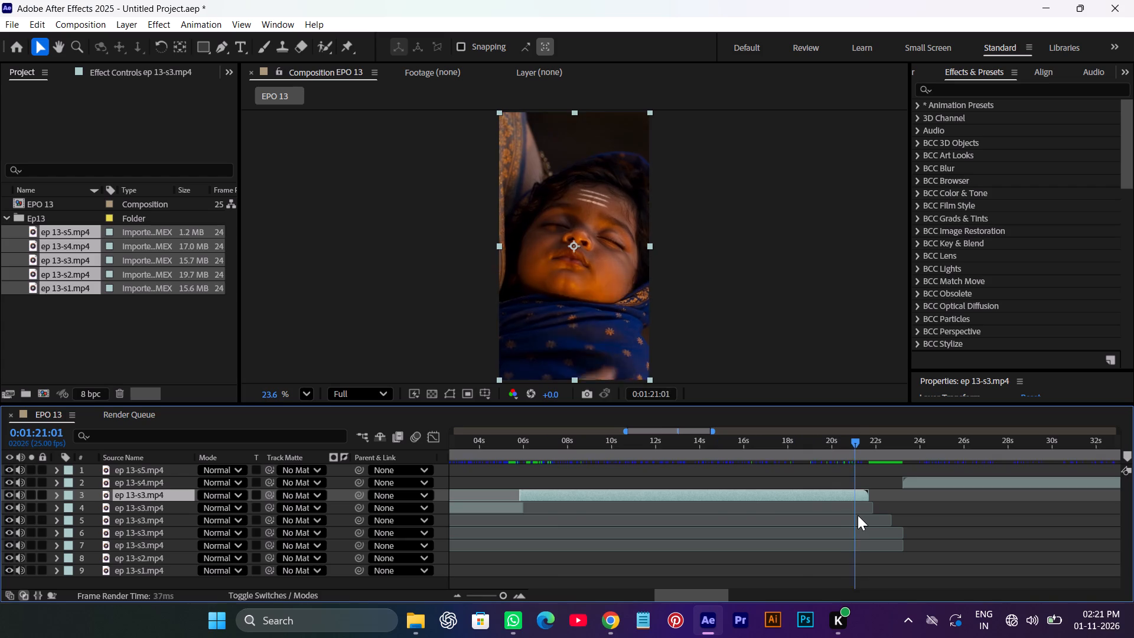
drag(858, 515, 864, 522)
drag(945, 484, 908, 491)
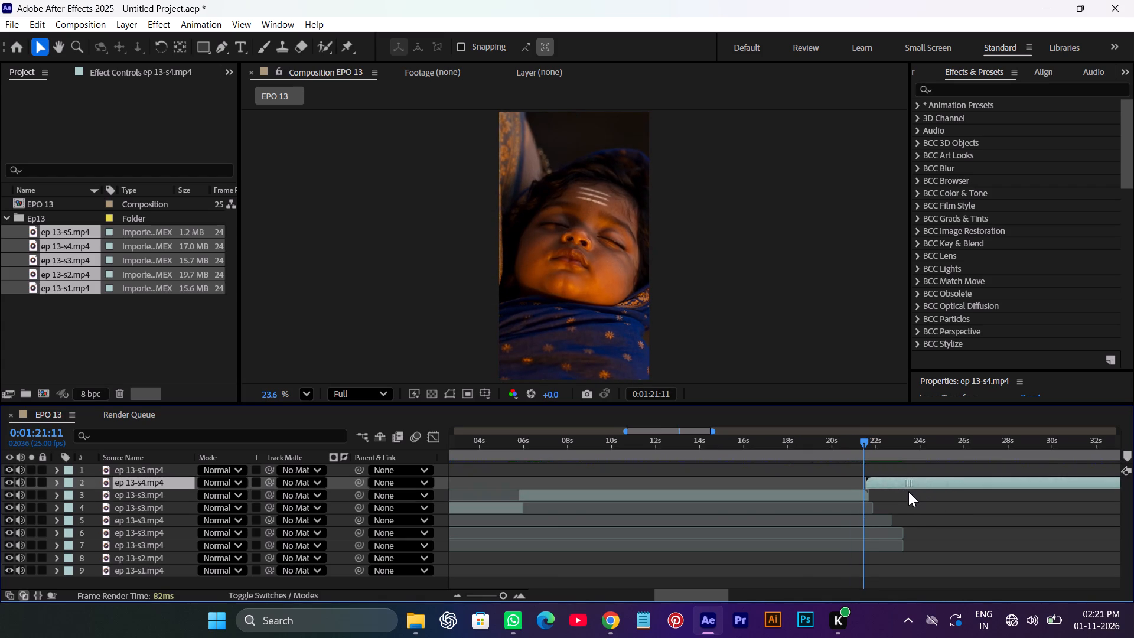
drag(908, 491, 909, 491)
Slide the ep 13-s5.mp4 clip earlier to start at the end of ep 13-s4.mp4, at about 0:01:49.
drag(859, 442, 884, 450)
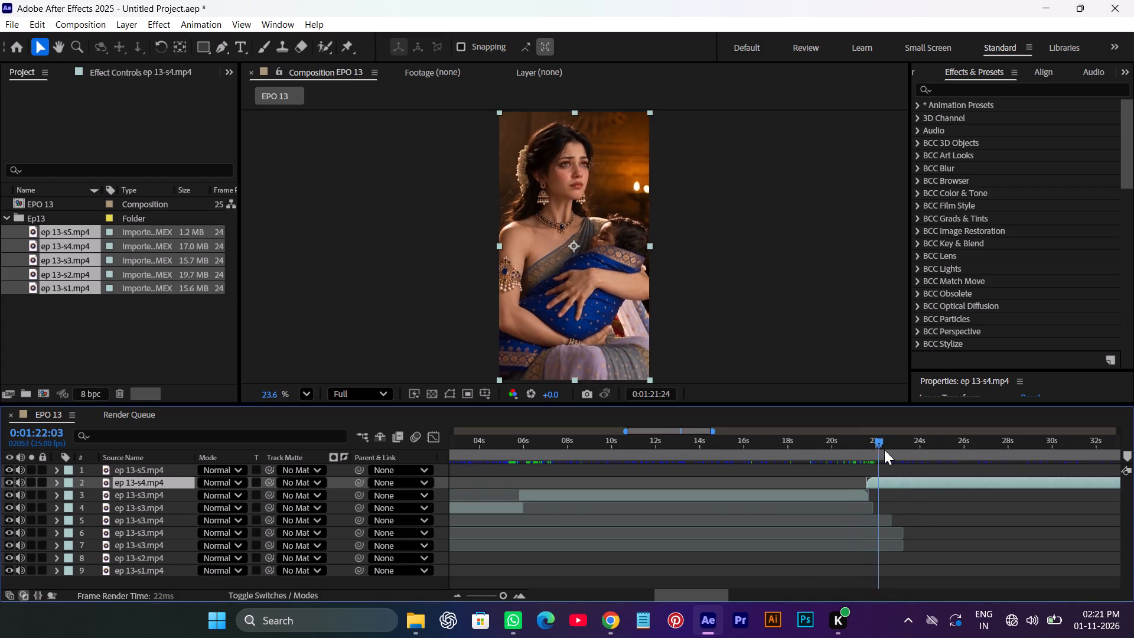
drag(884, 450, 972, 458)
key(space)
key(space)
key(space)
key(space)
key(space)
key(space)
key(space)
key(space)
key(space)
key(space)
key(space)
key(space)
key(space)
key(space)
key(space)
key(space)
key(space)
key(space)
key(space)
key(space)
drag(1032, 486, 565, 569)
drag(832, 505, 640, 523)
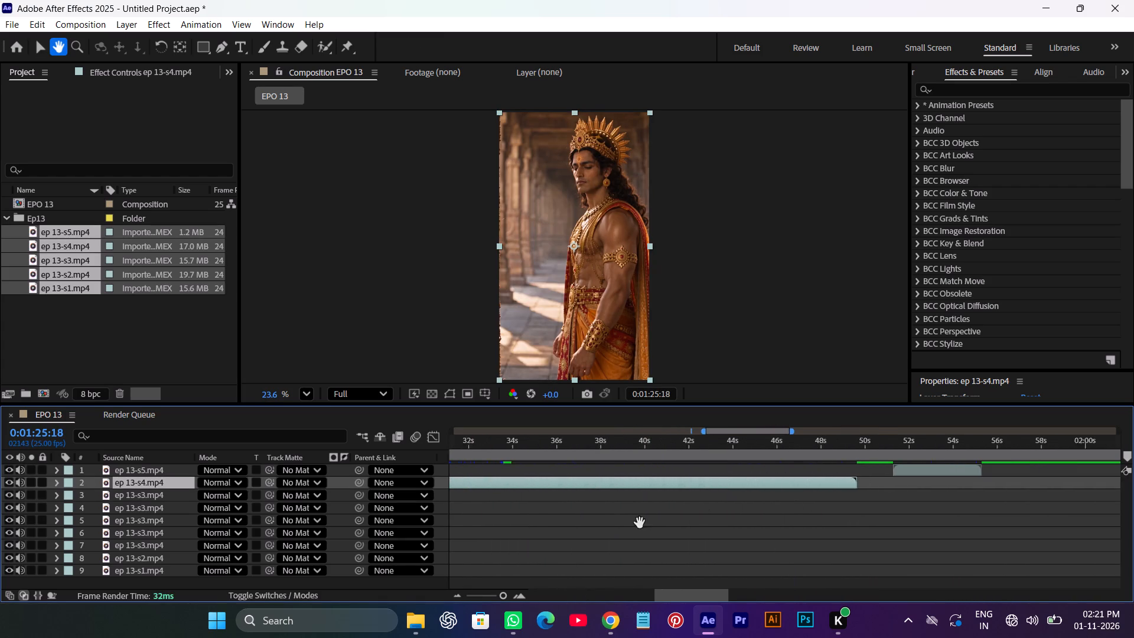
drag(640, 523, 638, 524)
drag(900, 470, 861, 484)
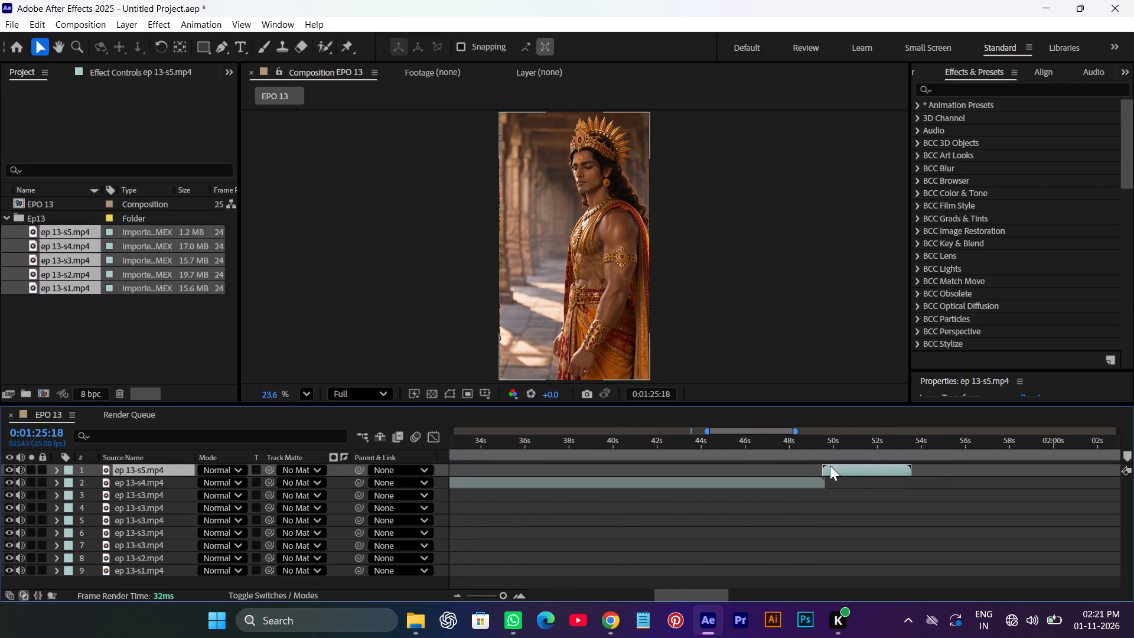
Check the join between ep 13-s4.mp4 and ep 13-s5.mp4, and delete the ep 13-s5.mp4 layer.
drag(767, 441, 835, 462)
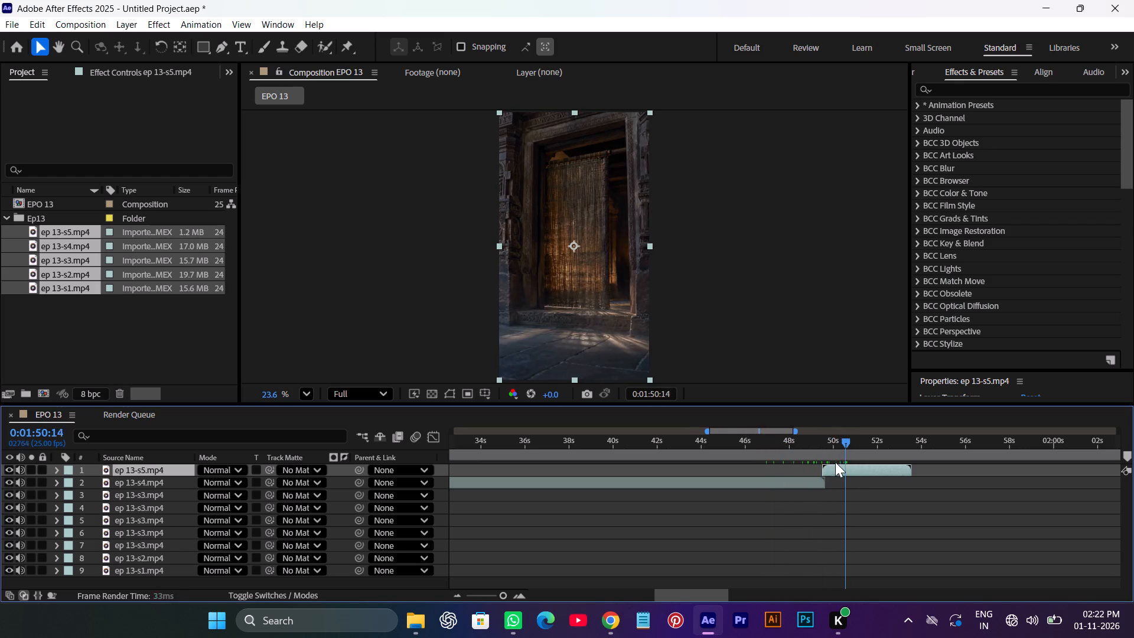
drag(835, 462, 819, 467)
click(845, 473)
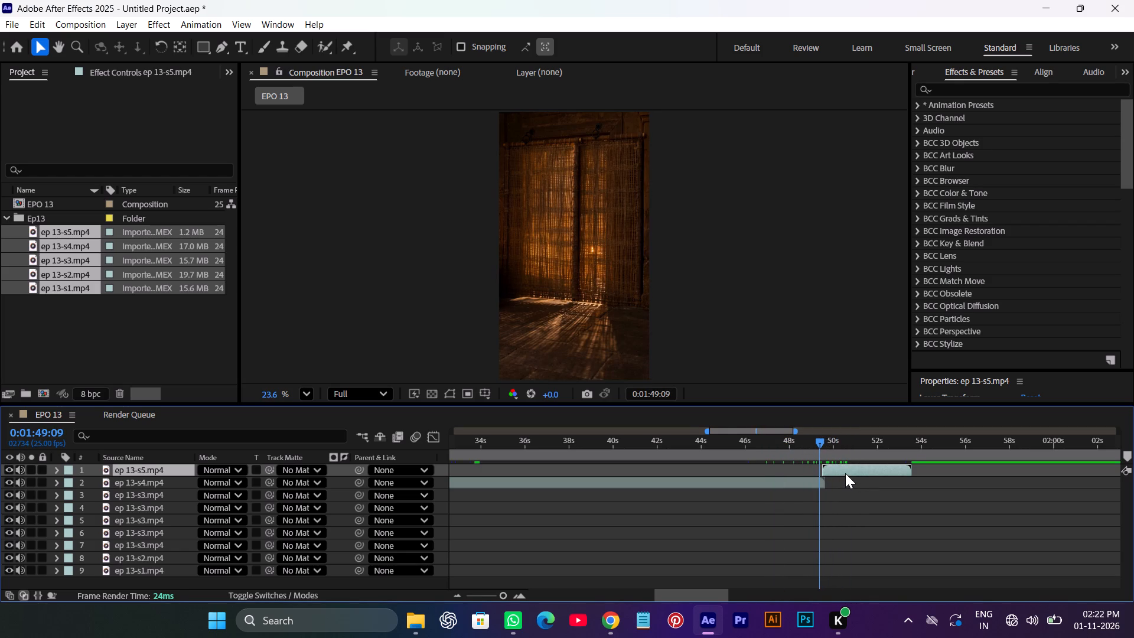
key(Delete)
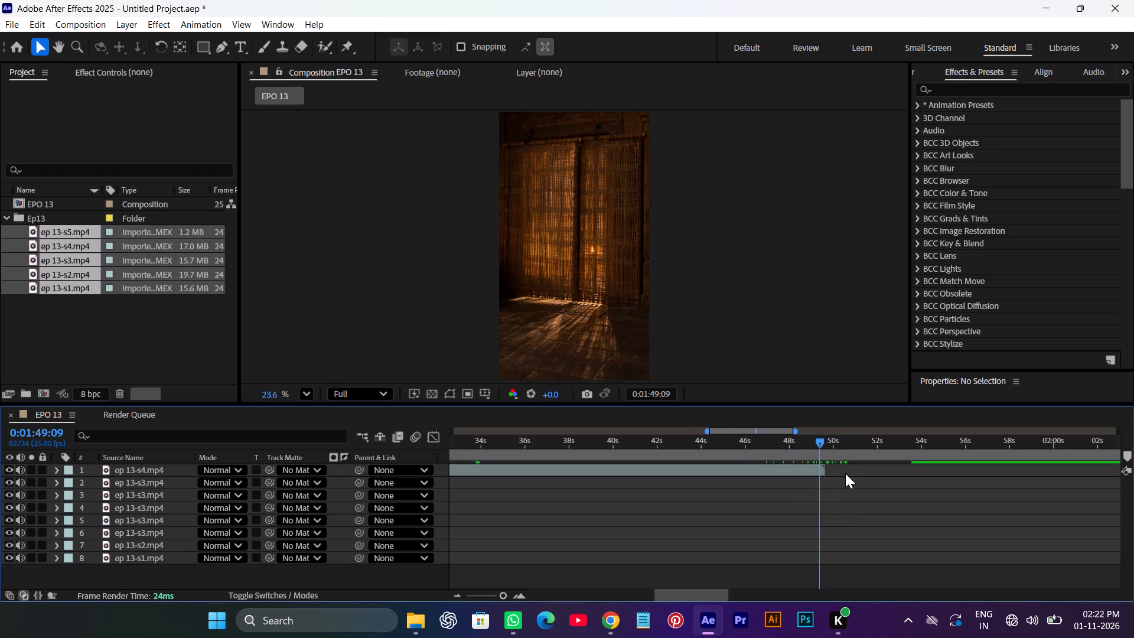
Duplicate the ep 13-s4.mp4 layer and trim the copy's start to its end frame at 0:01:49:15.
shift+click(823, 444)
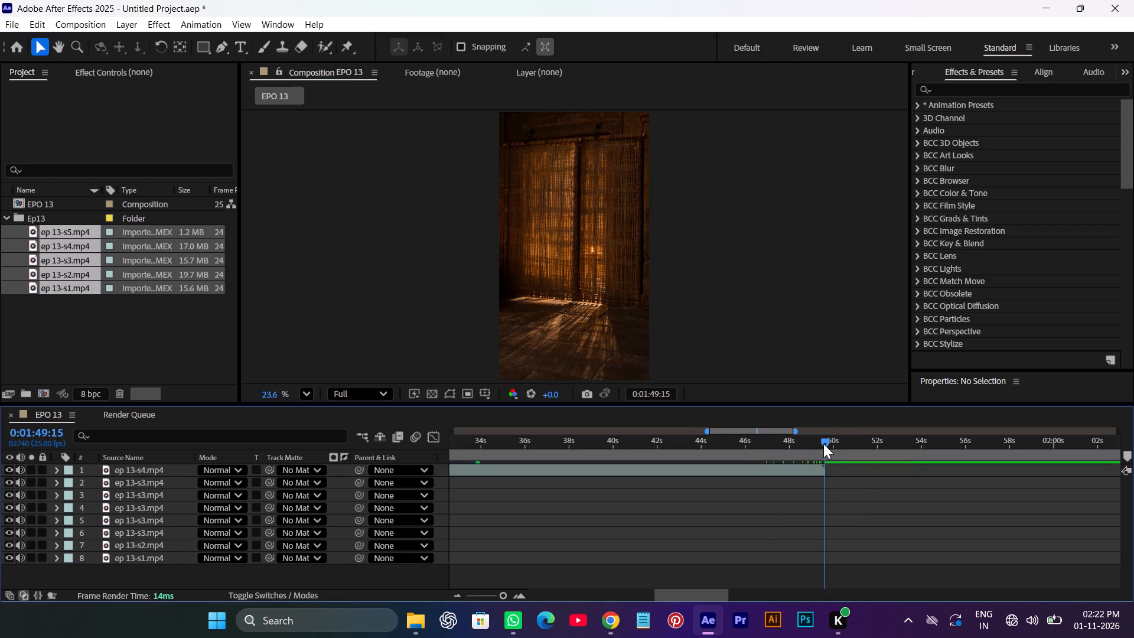
click(807, 474)
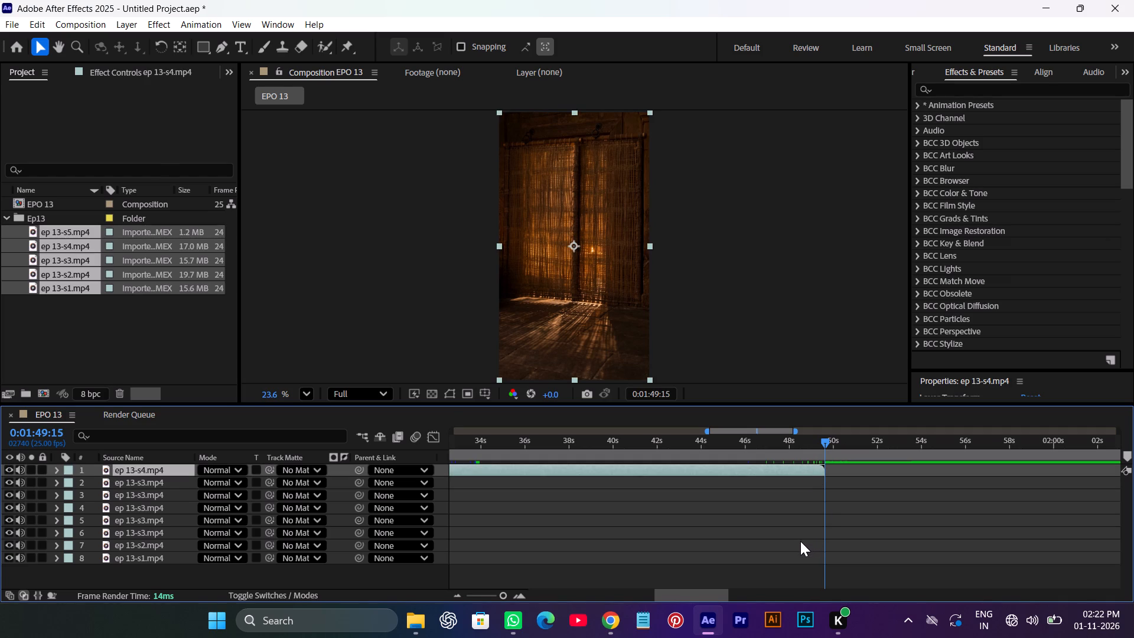
key(ctrl+d)
key(alt+bracketleft)
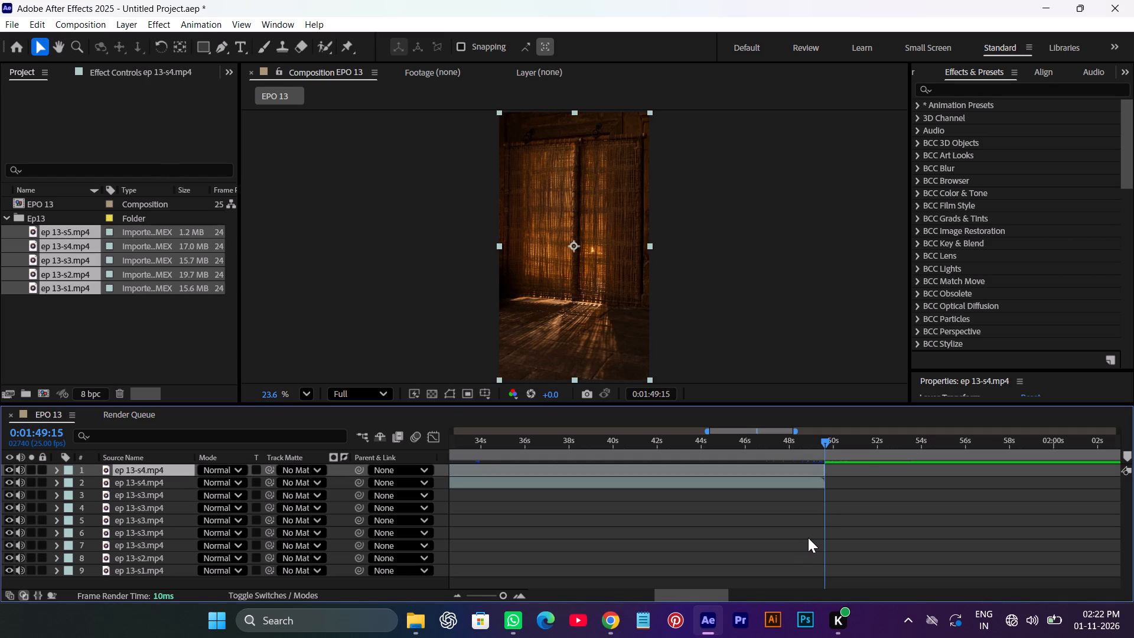
Freeze the trimmed ep 13-s4.mp4 copy on its frame and extend it to about 0:01:52 on the timeline.
alt+scroll(826, 471, up, 2)
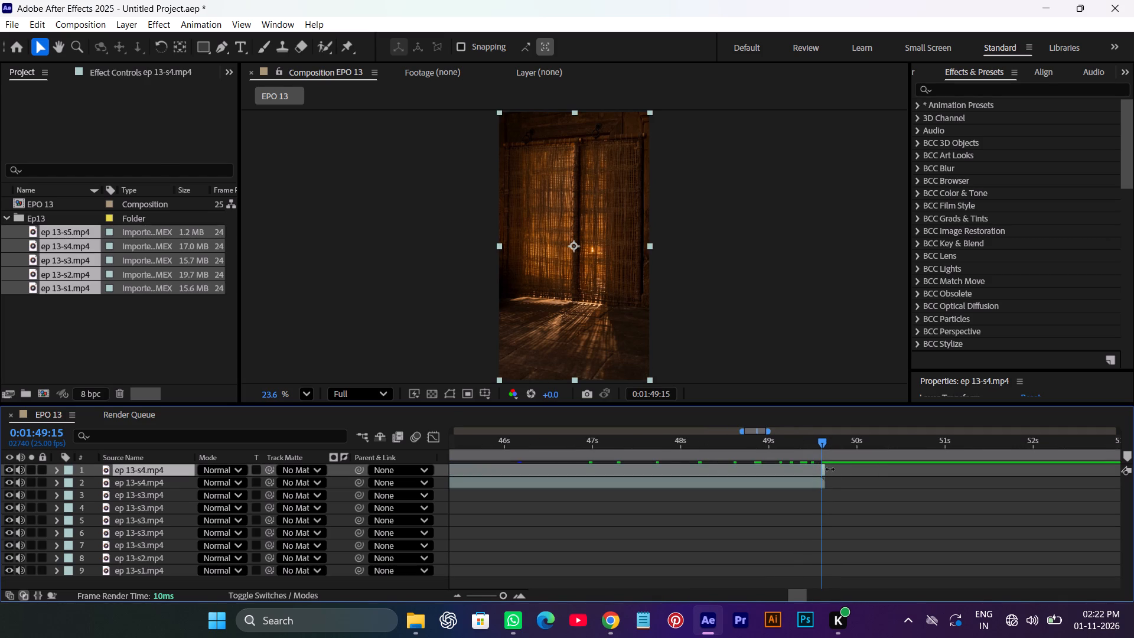
right_click(823, 473)
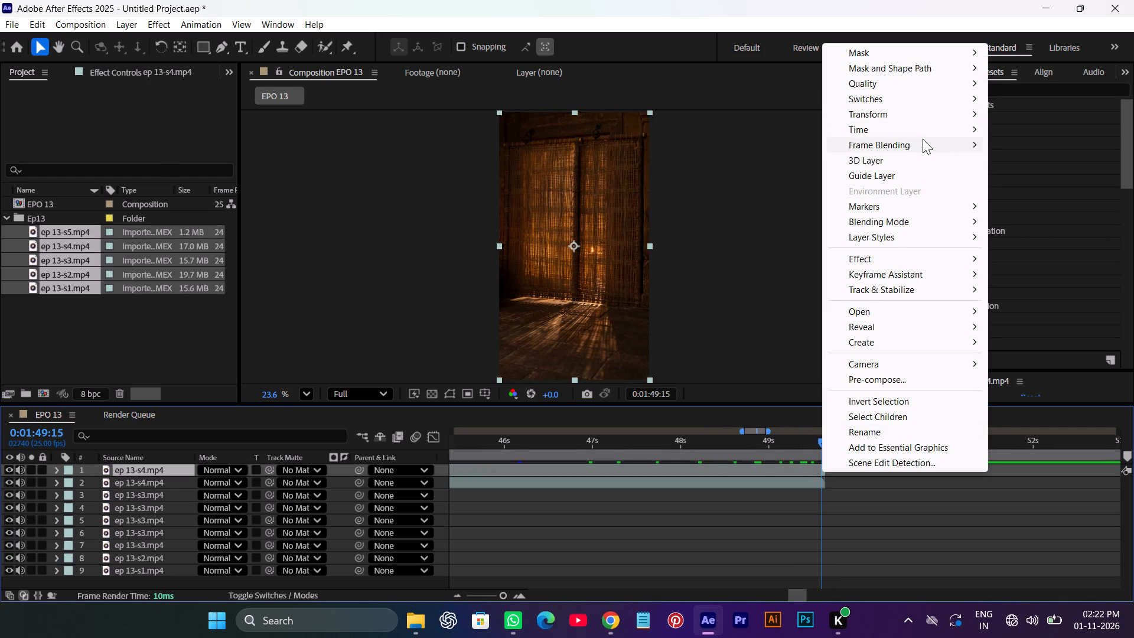
click(704, 178)
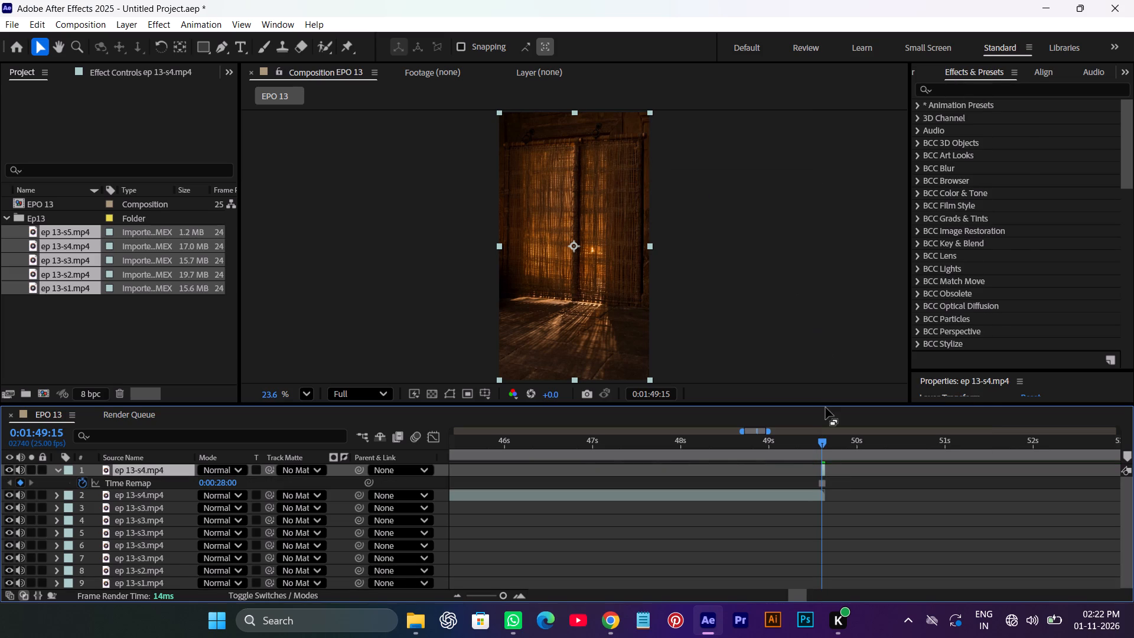
drag(827, 468, 1053, 482)
alt+scroll(968, 517, down, 2)
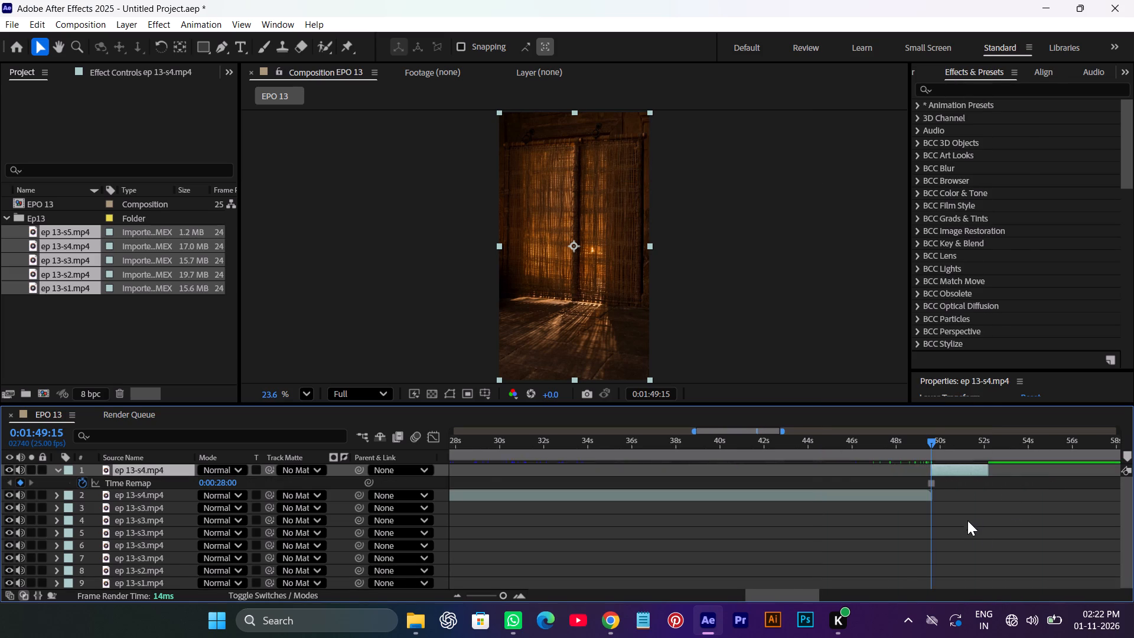
key(space)
key(space)
key(space)
key(space)
drag(994, 542, 700, 558)
click(805, 592)
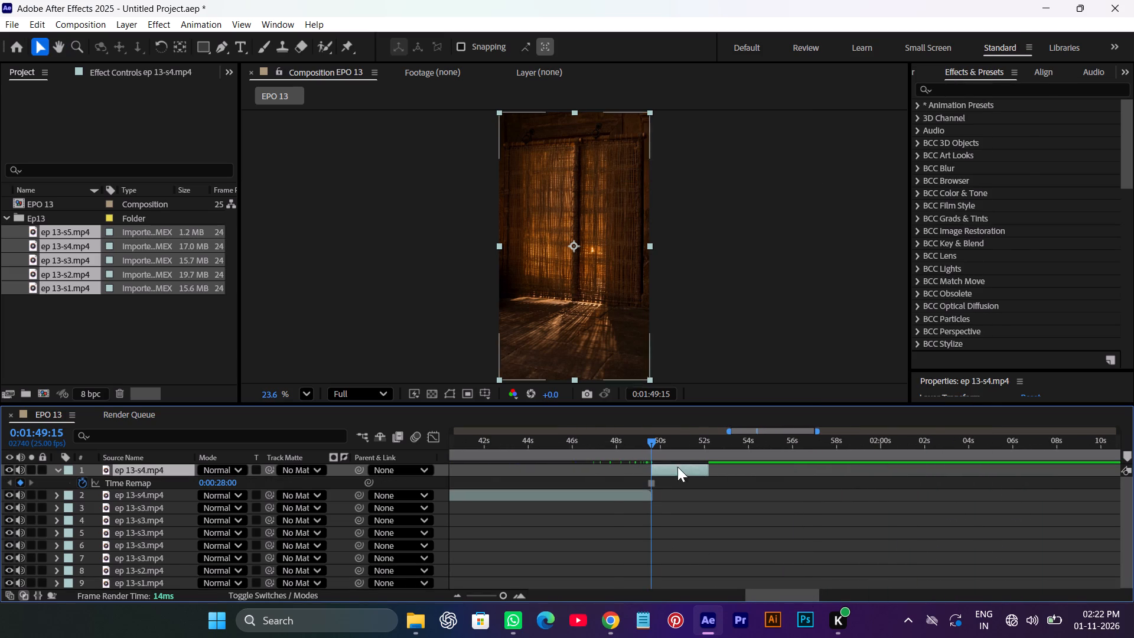
Play back the frozen ep 13-s4.mp4 copy and extend its end to 0:01:53:15 on the timeline.
key(space)
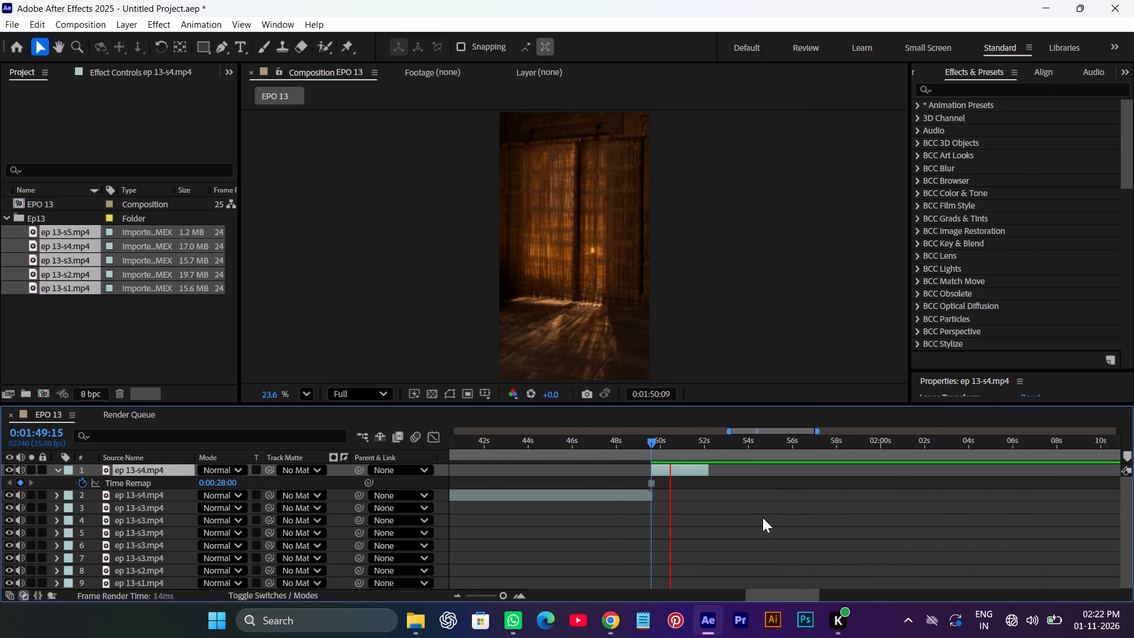
key(space)
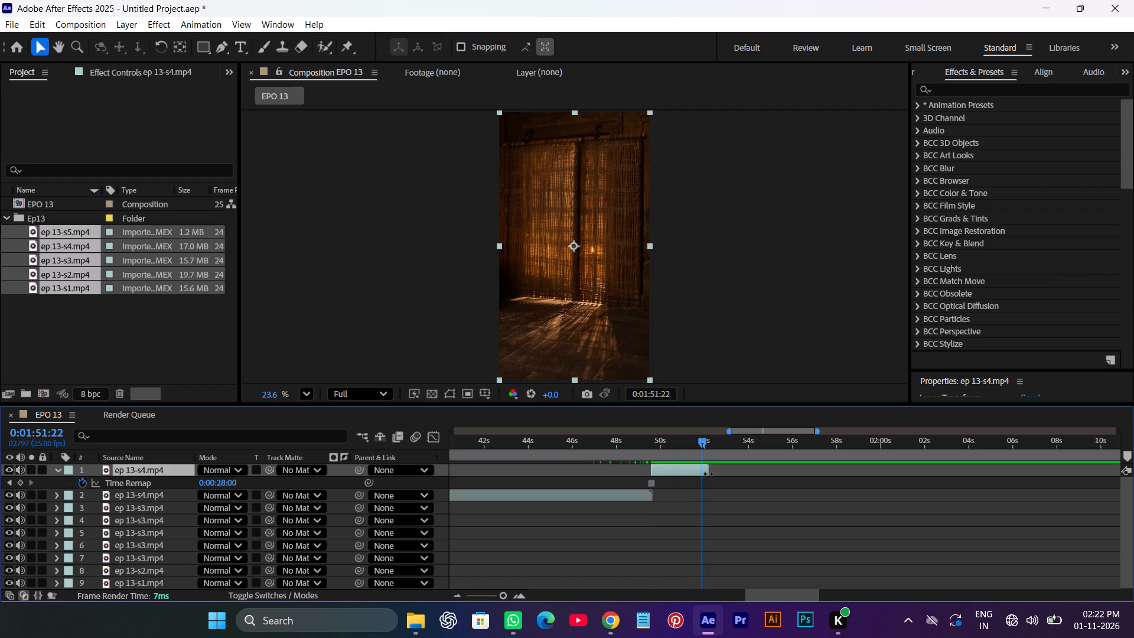
drag(708, 474, 747, 474)
drag(699, 441, 737, 453)
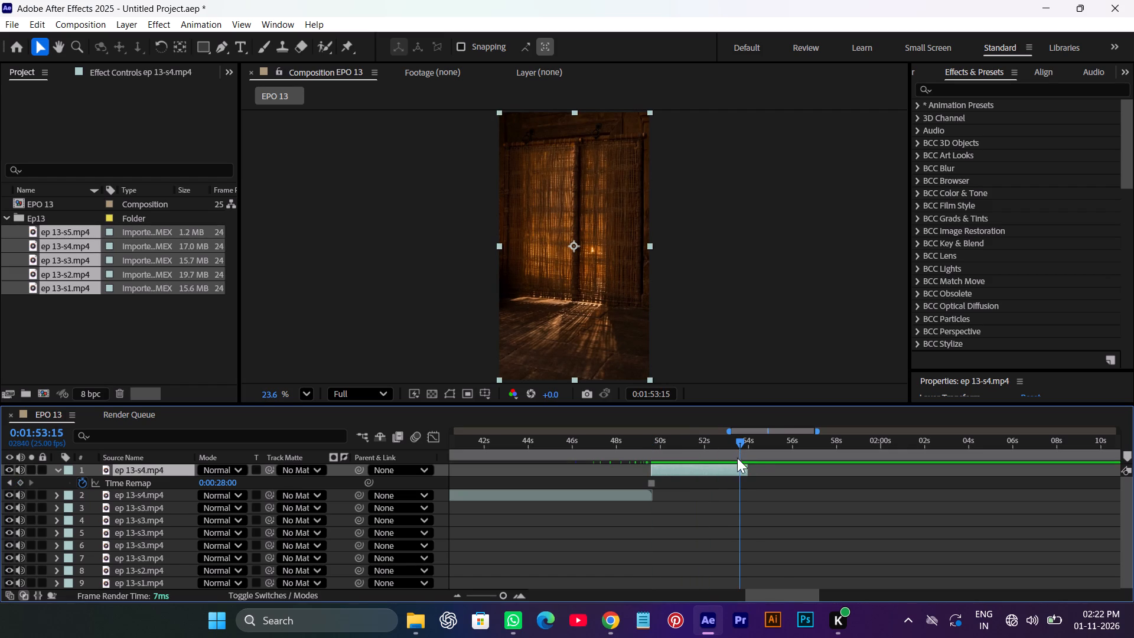
click(743, 470)
drag(747, 473, 744, 474)
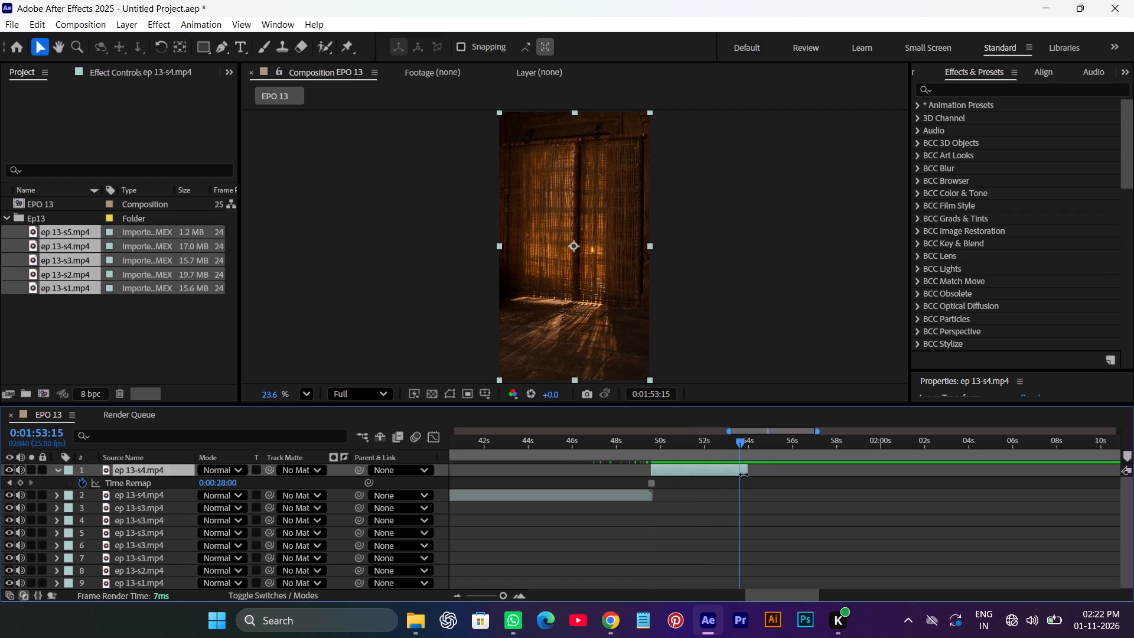
drag(744, 474, 741, 475)
click(755, 483)
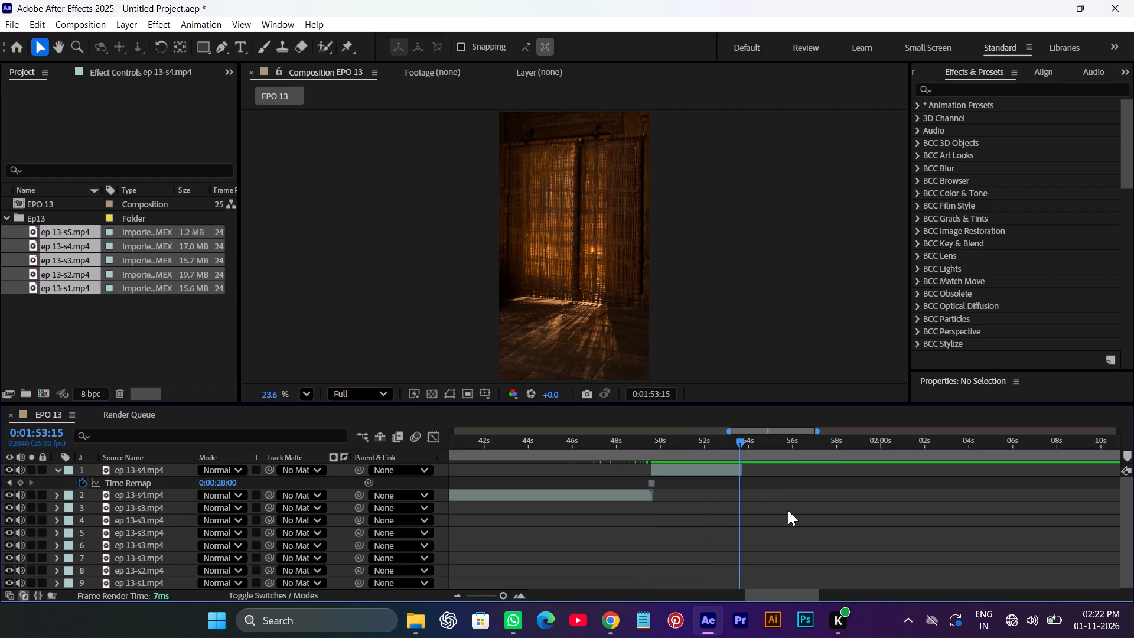
End the composition's work area at 0:01:53:15, where the frozen layer finishes.
key(n)
Apply the recently used Exposure flash animation preset to the frozen ep 13-s4.mp4 layer at its start, 0:01:49:15.
drag(741, 441, 658, 468)
click(653, 471)
click(207, 27)
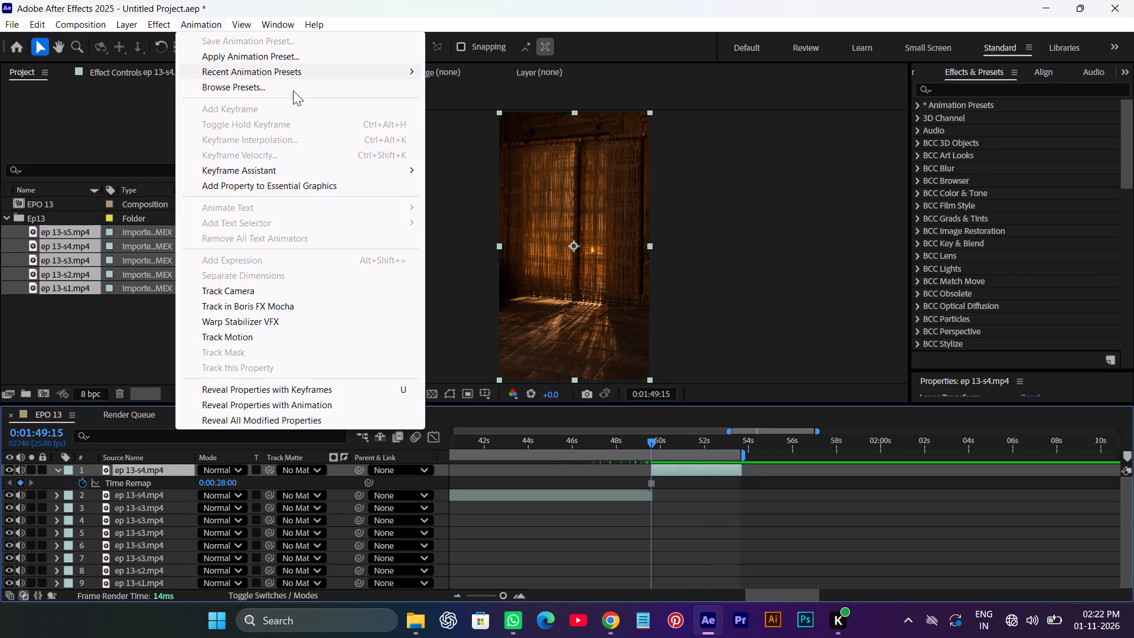
click(476, 70)
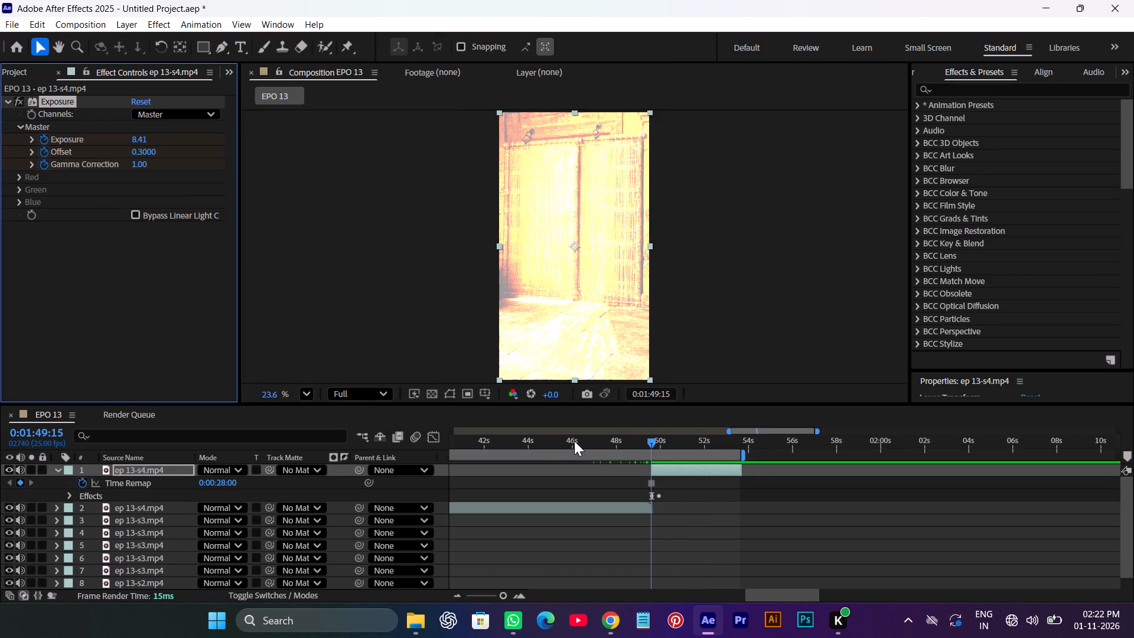
Start importing a file into the project and browse the Downloads folder and the drives for it.
click(27, 76)
right_click(84, 335)
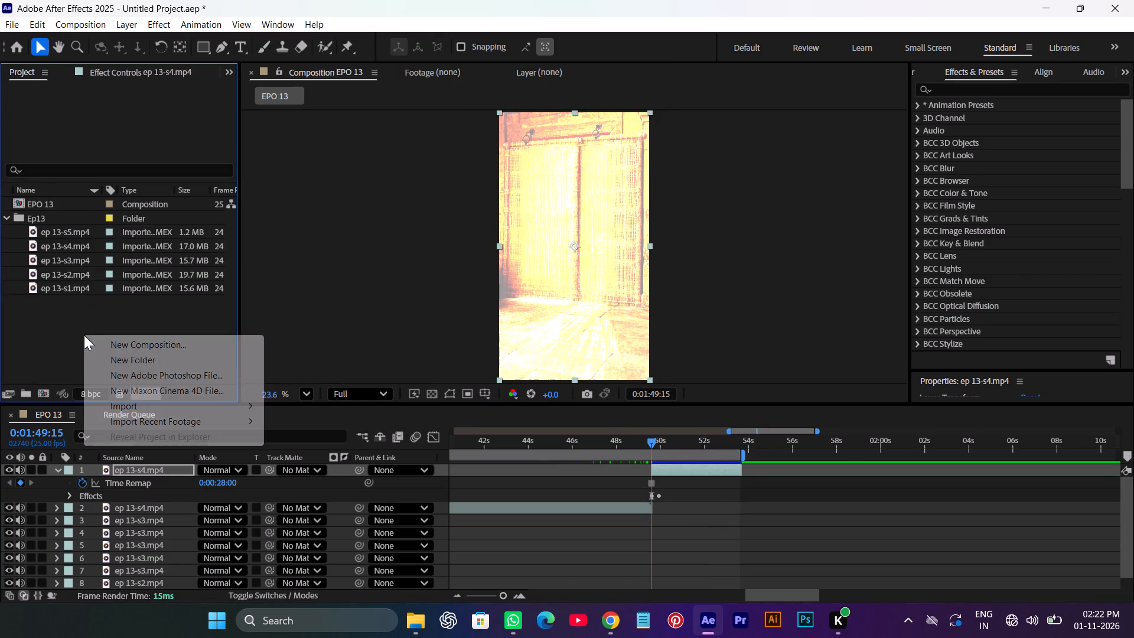
click(307, 403)
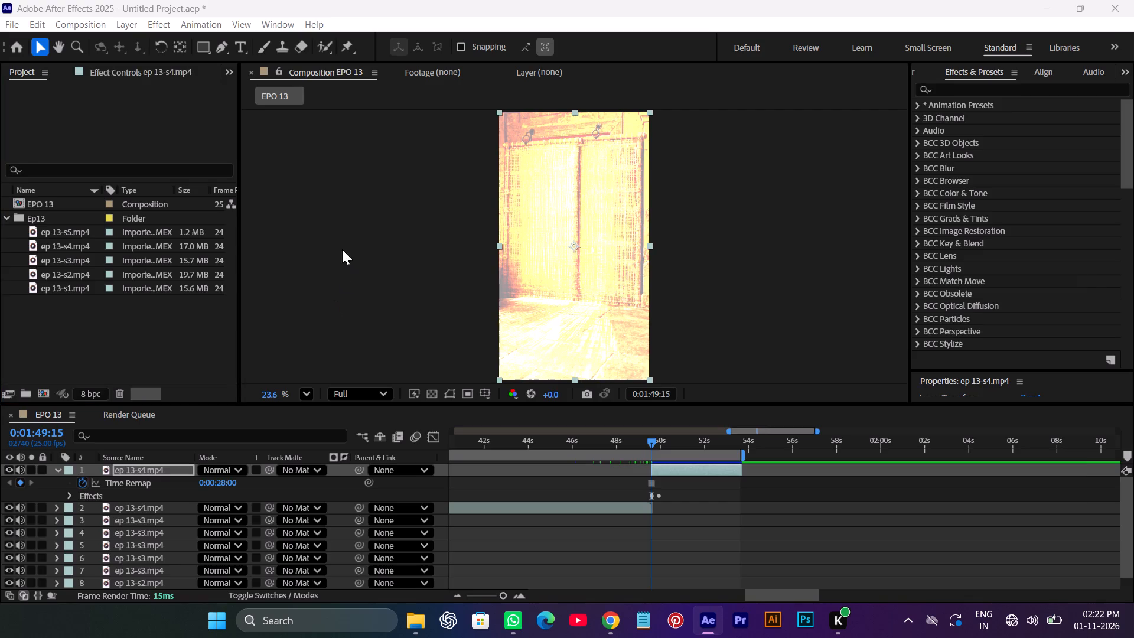
scroll(57, 366, down, 1)
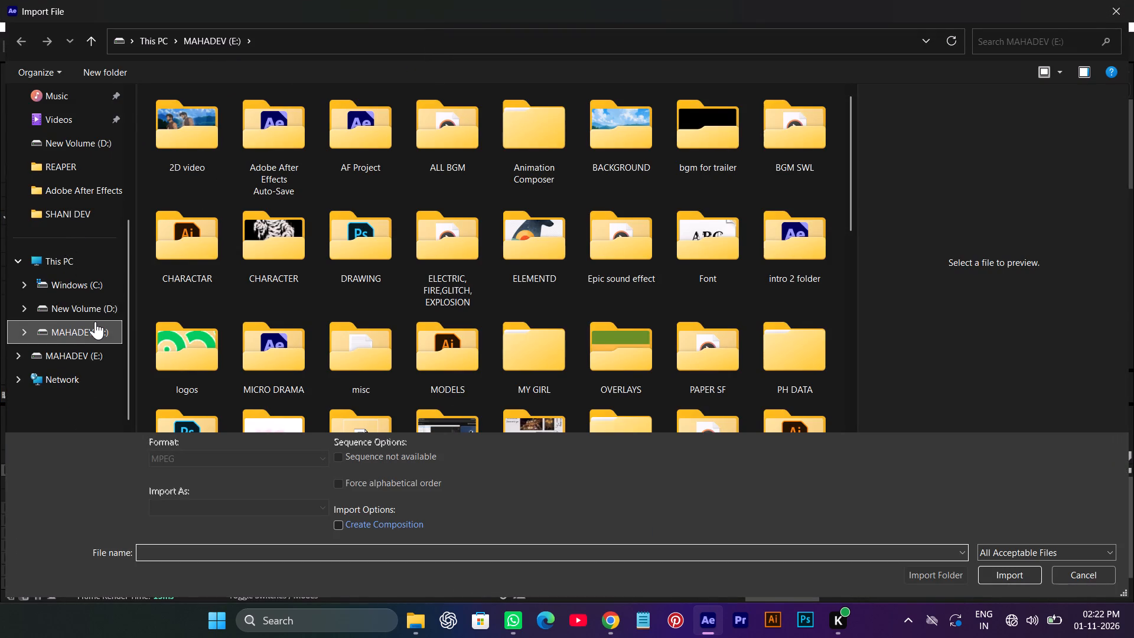
scroll(95, 321, up, 2)
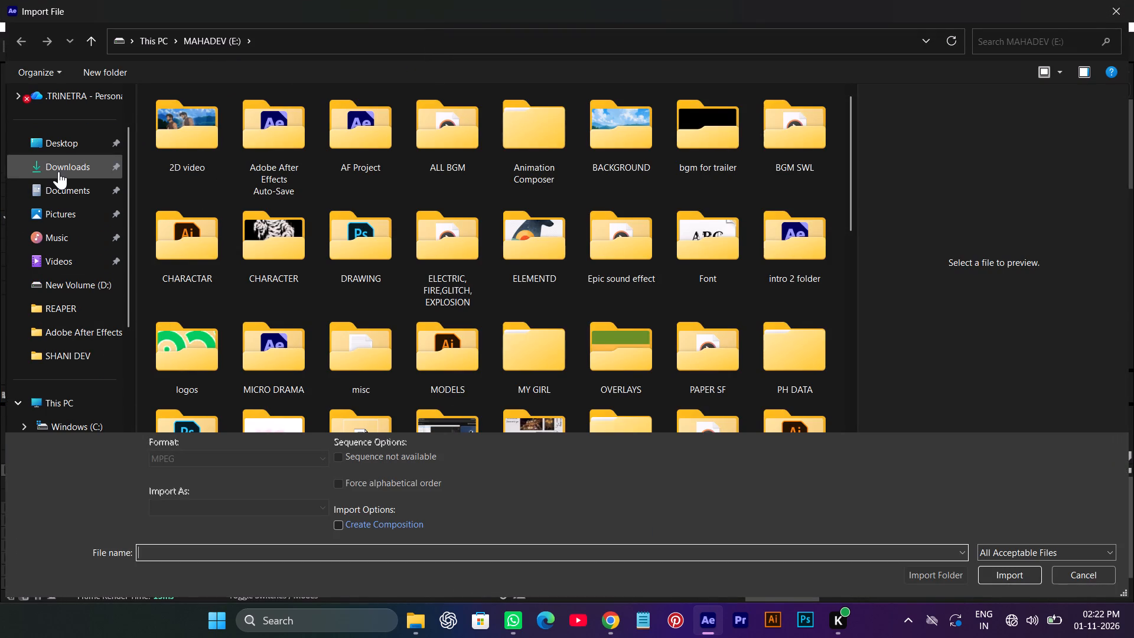
click(58, 171)
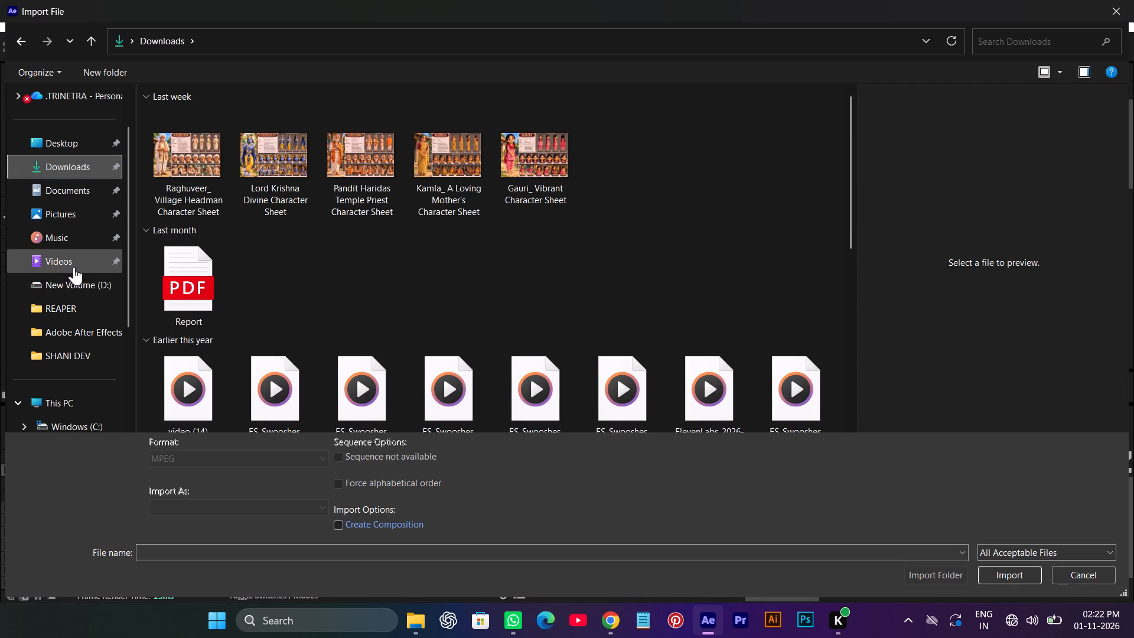
scroll(70, 273, down, 2)
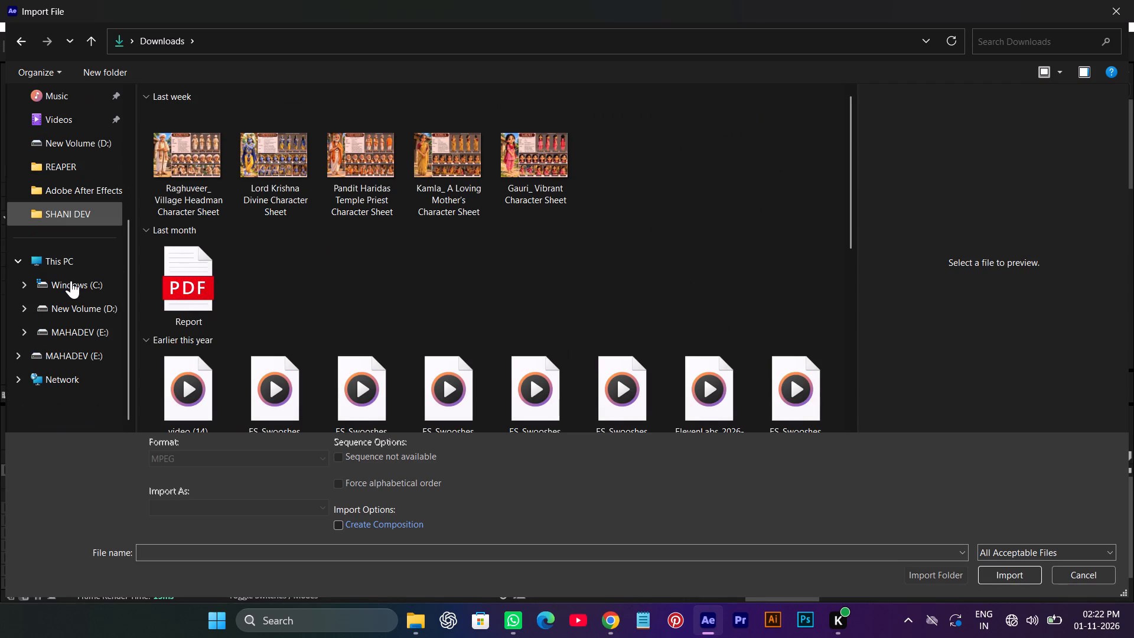
scroll(71, 281, down, 2)
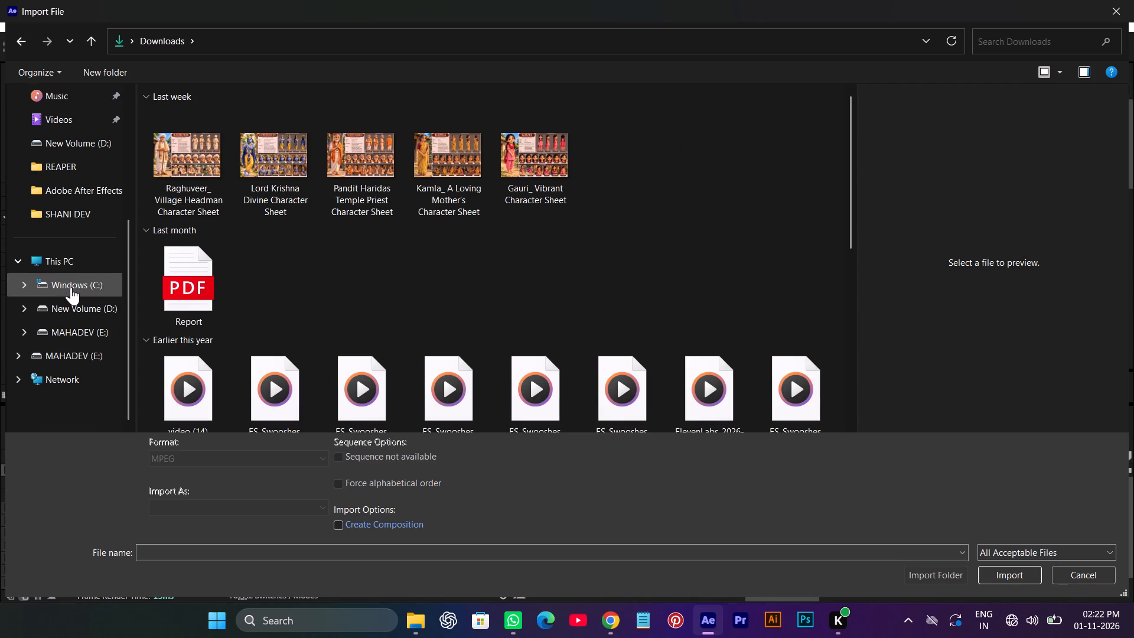
scroll(71, 287, up, 1)
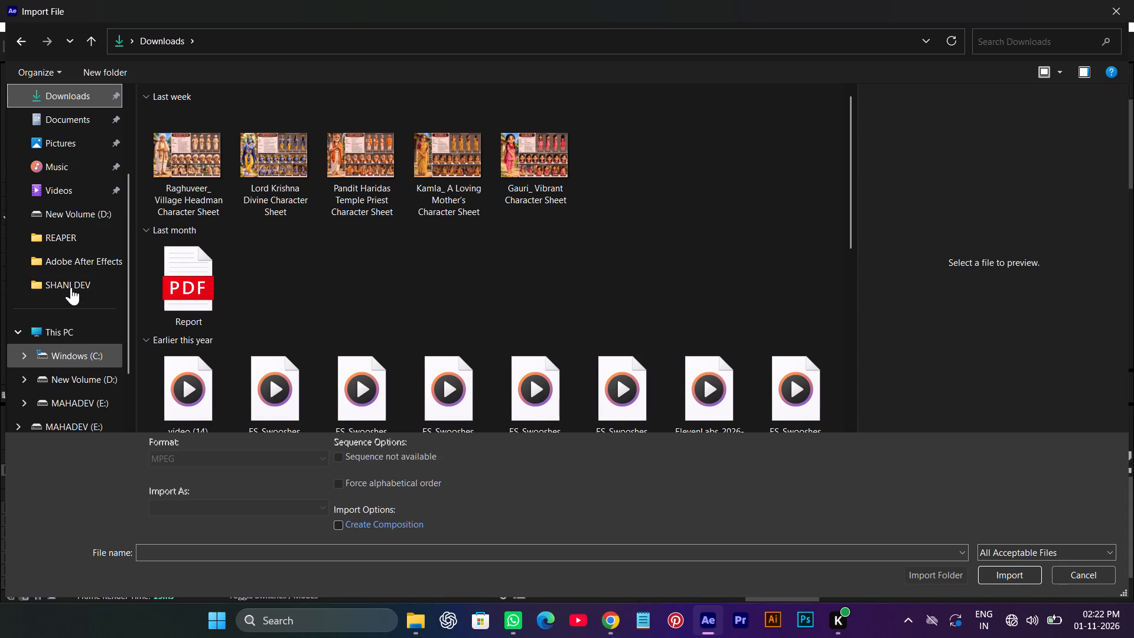